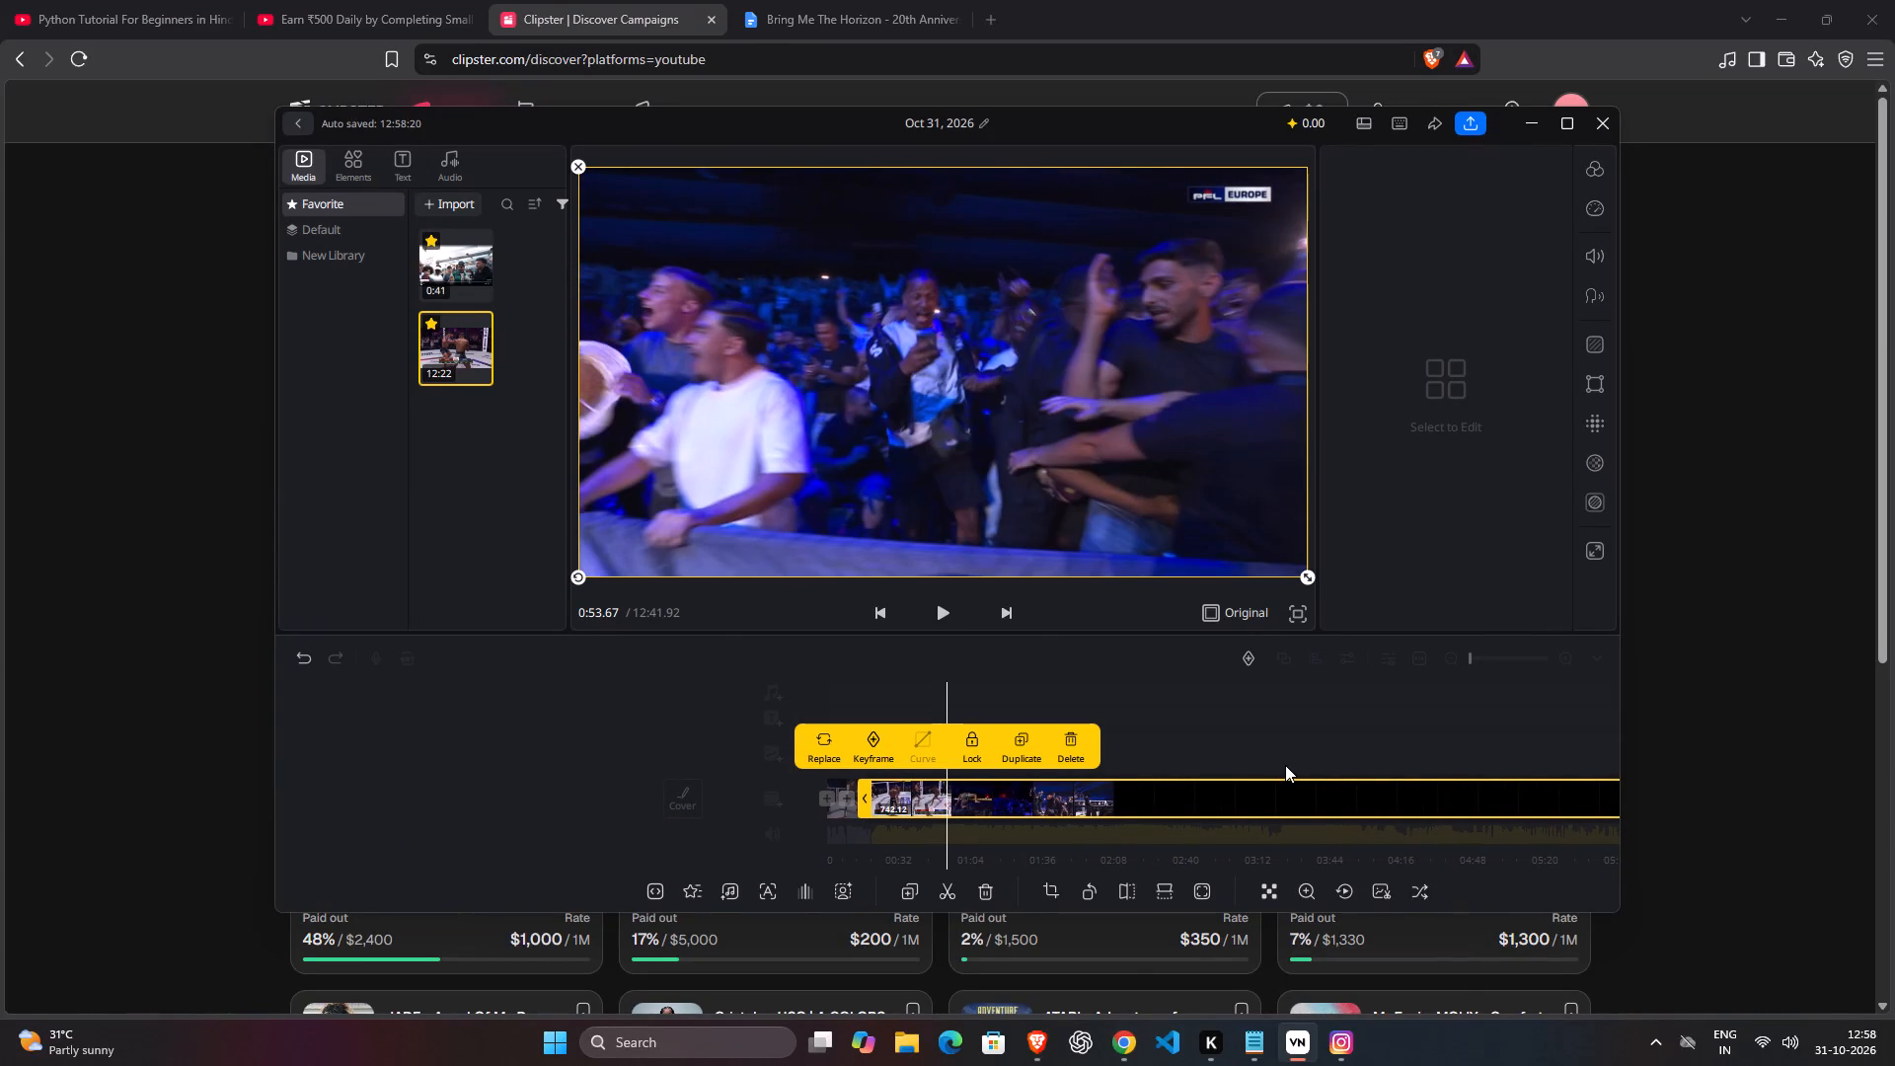
Split the long fight clip at the crowd celebration, about 0:54, and remove the section before the cut.
key("space")
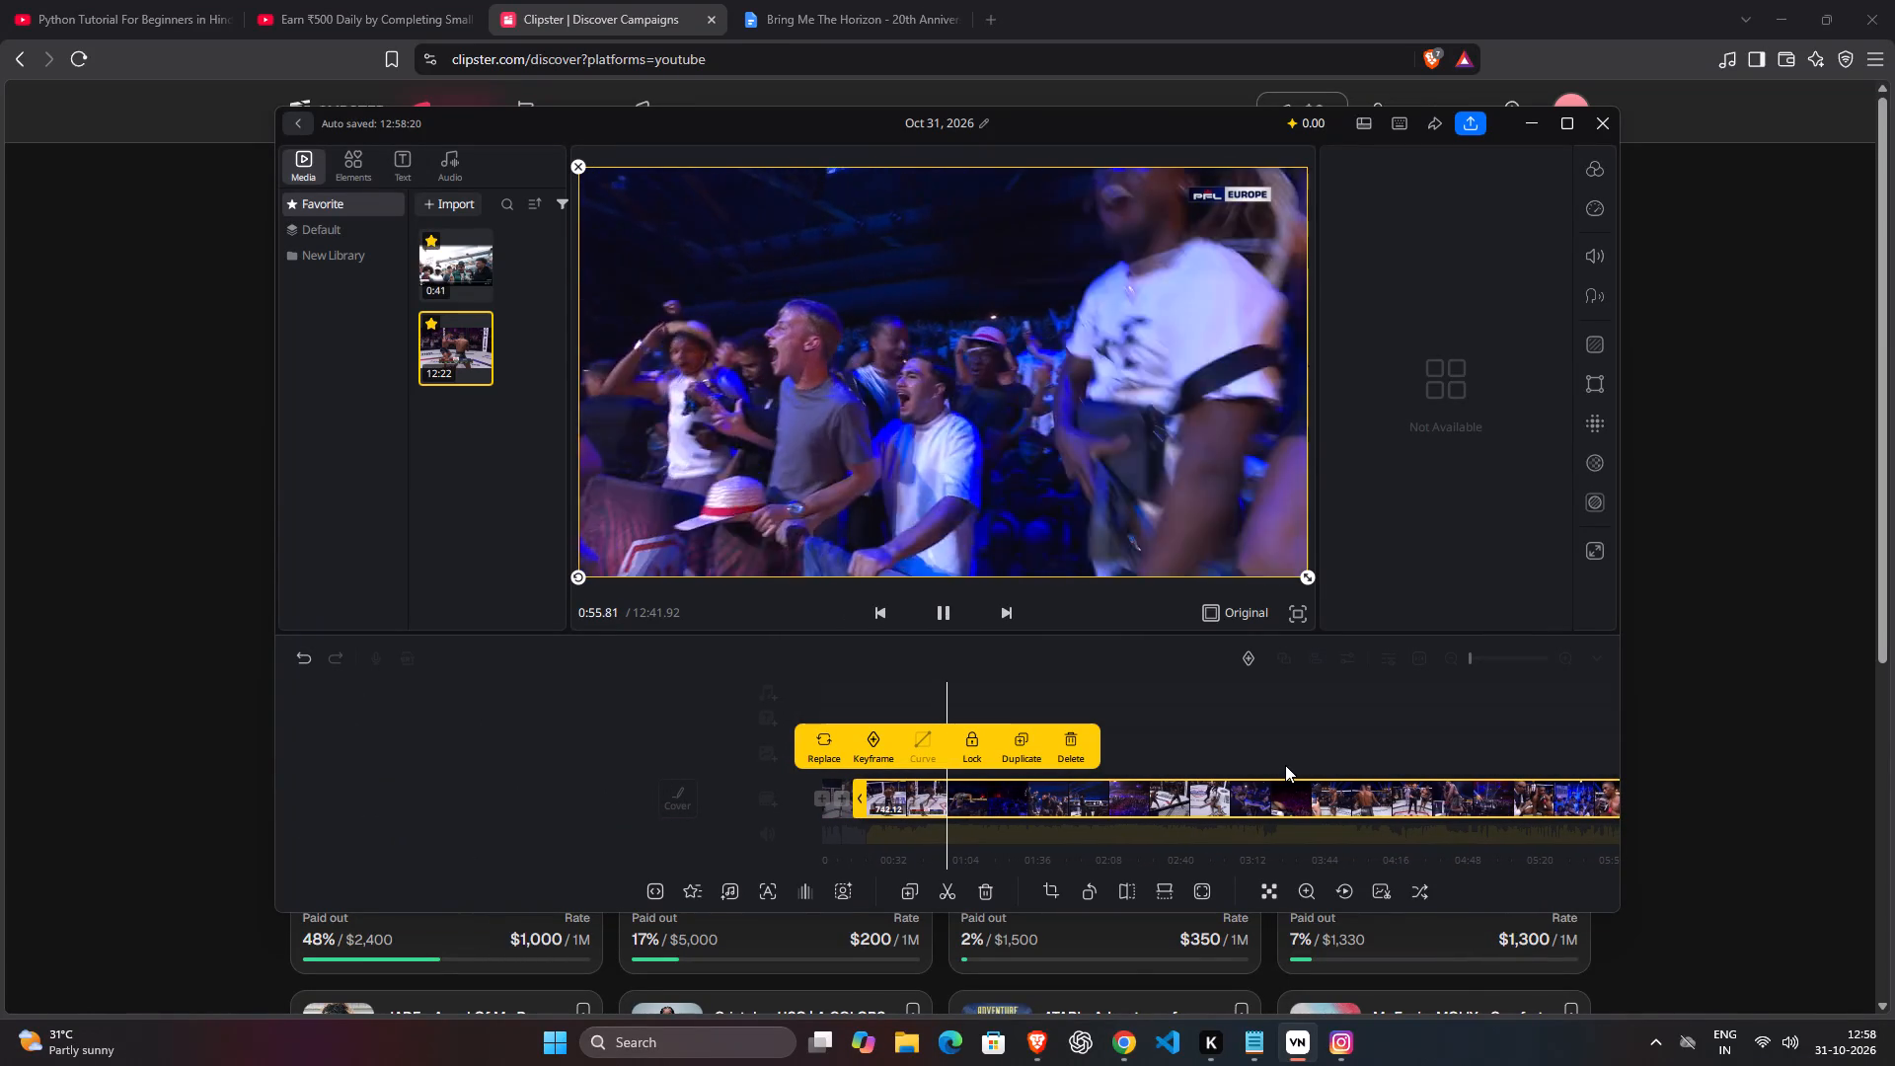
key("space")
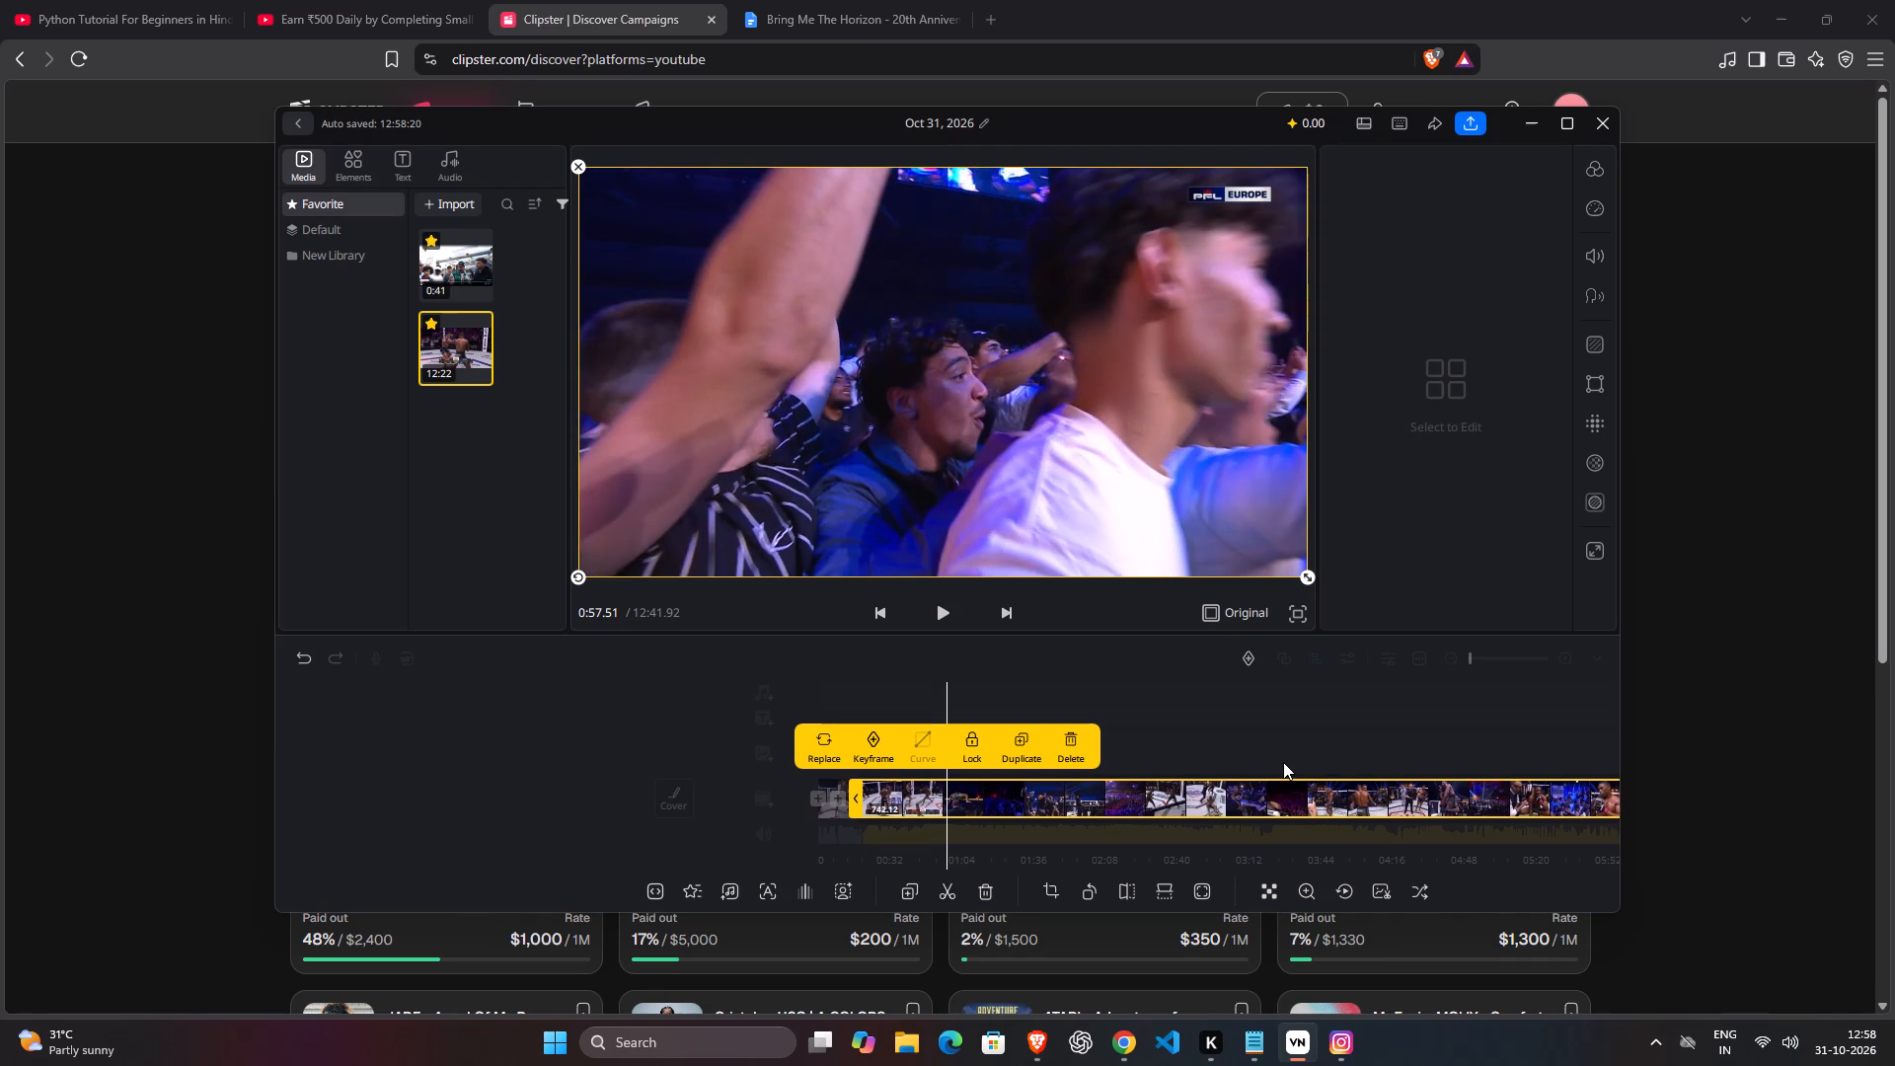
key("Left")
left_click_drag(1197, 746, 1218, 750)
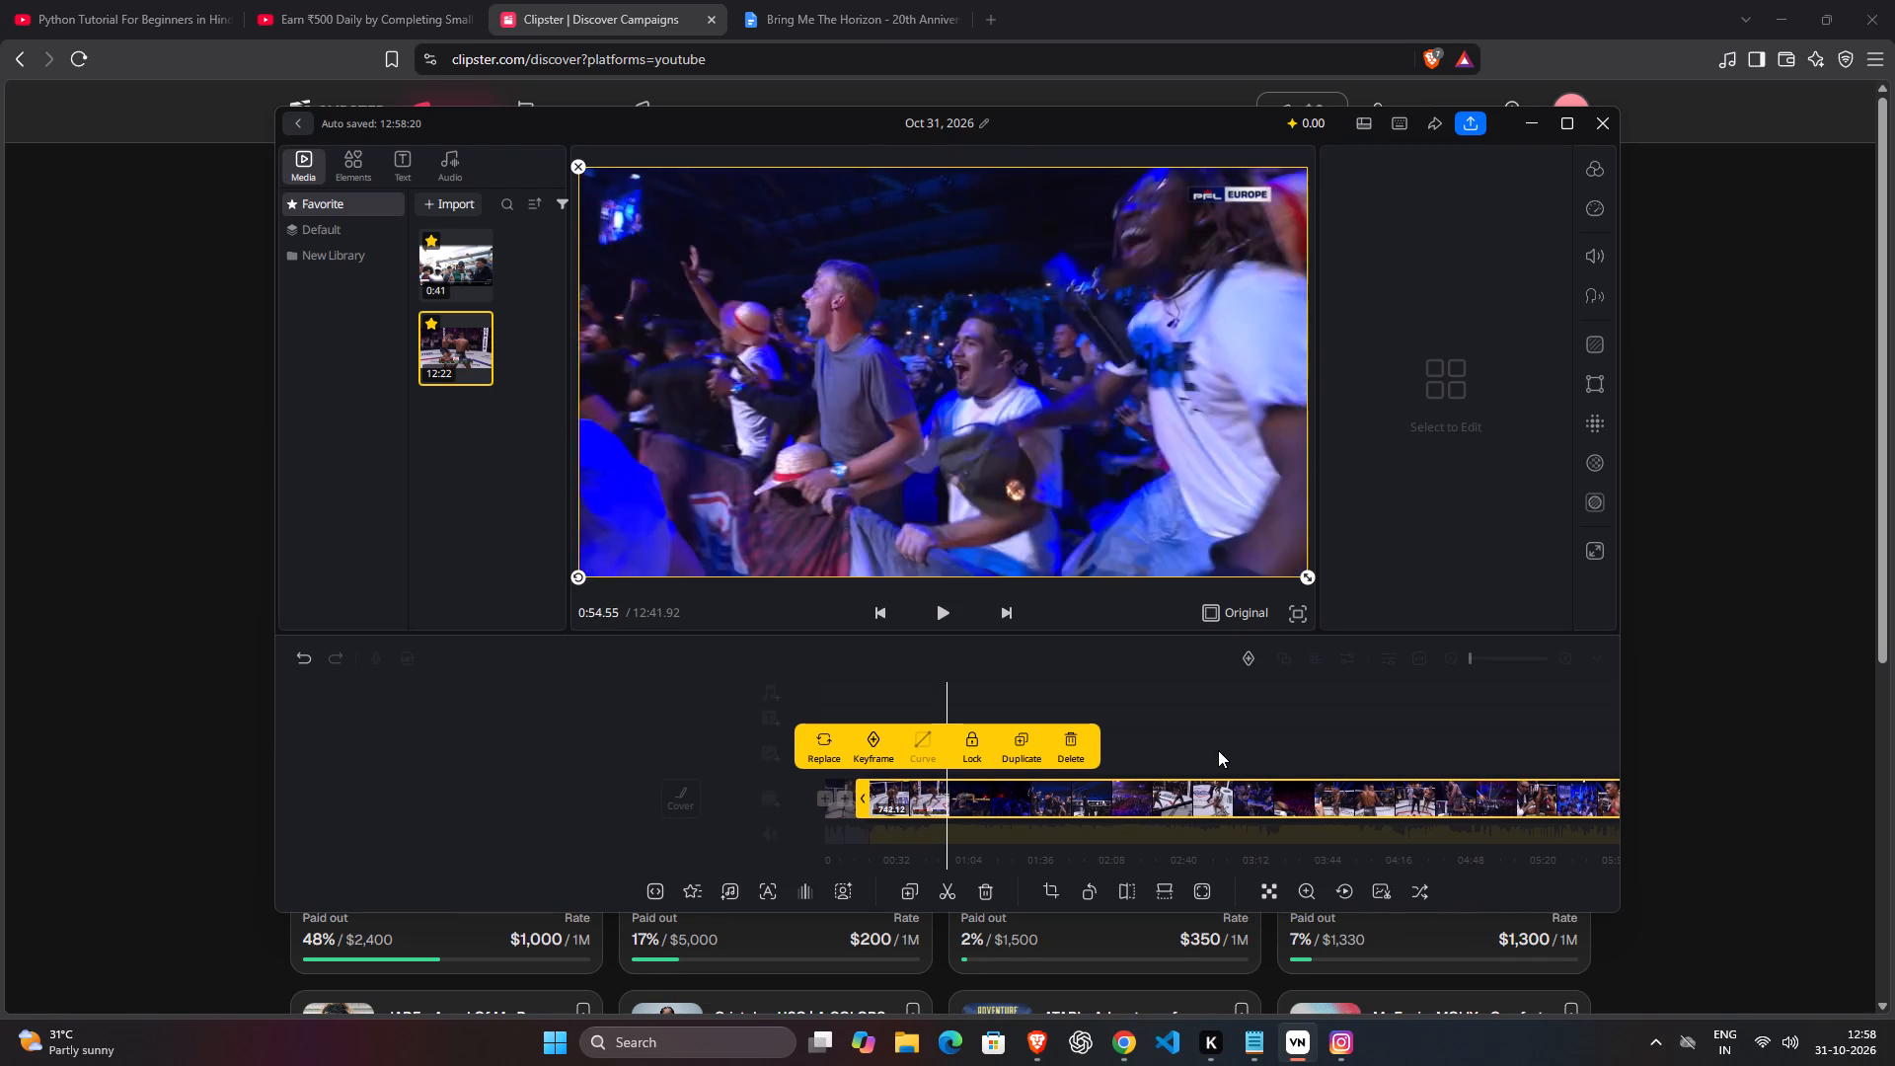
left_click_drag(1218, 750, 1218, 752)
left_click(947, 891)
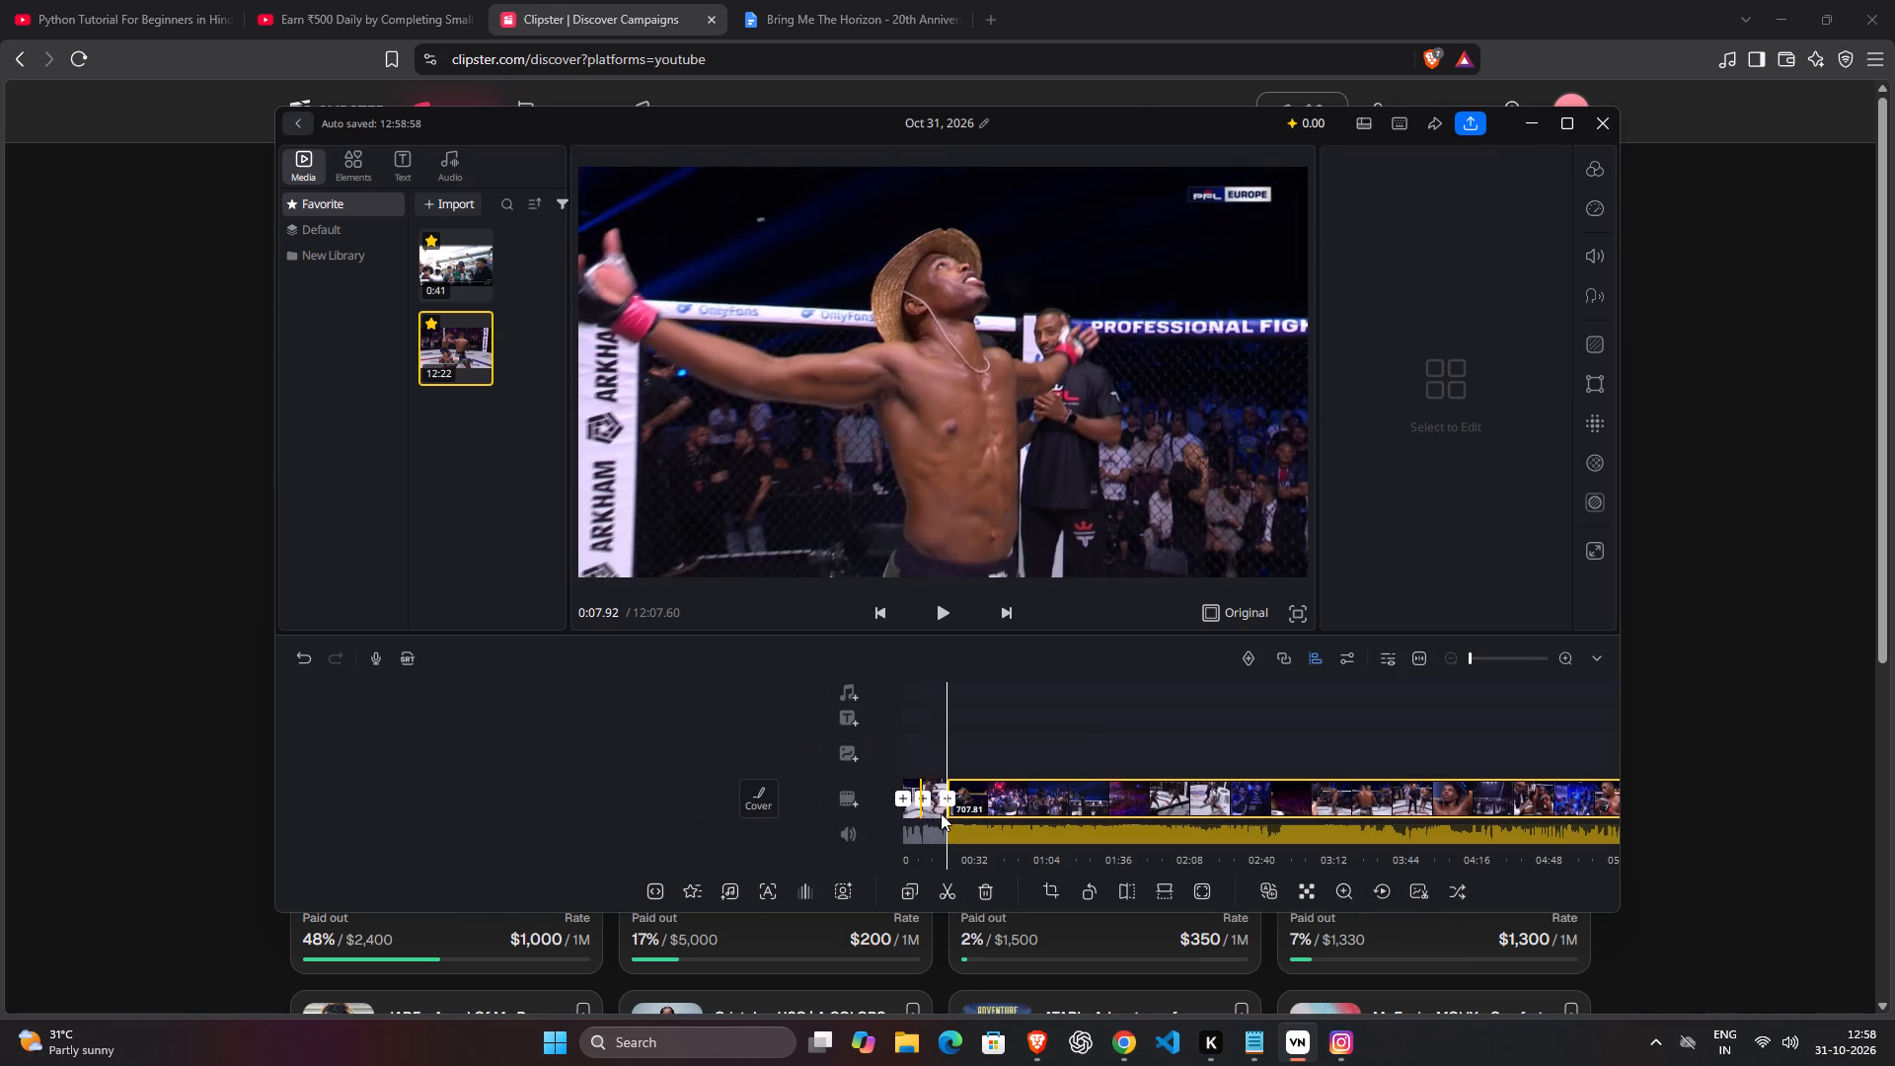
Split the crowd celebration clip at about 0:28.8 and delete the remaining footage after the cut.
key("space")
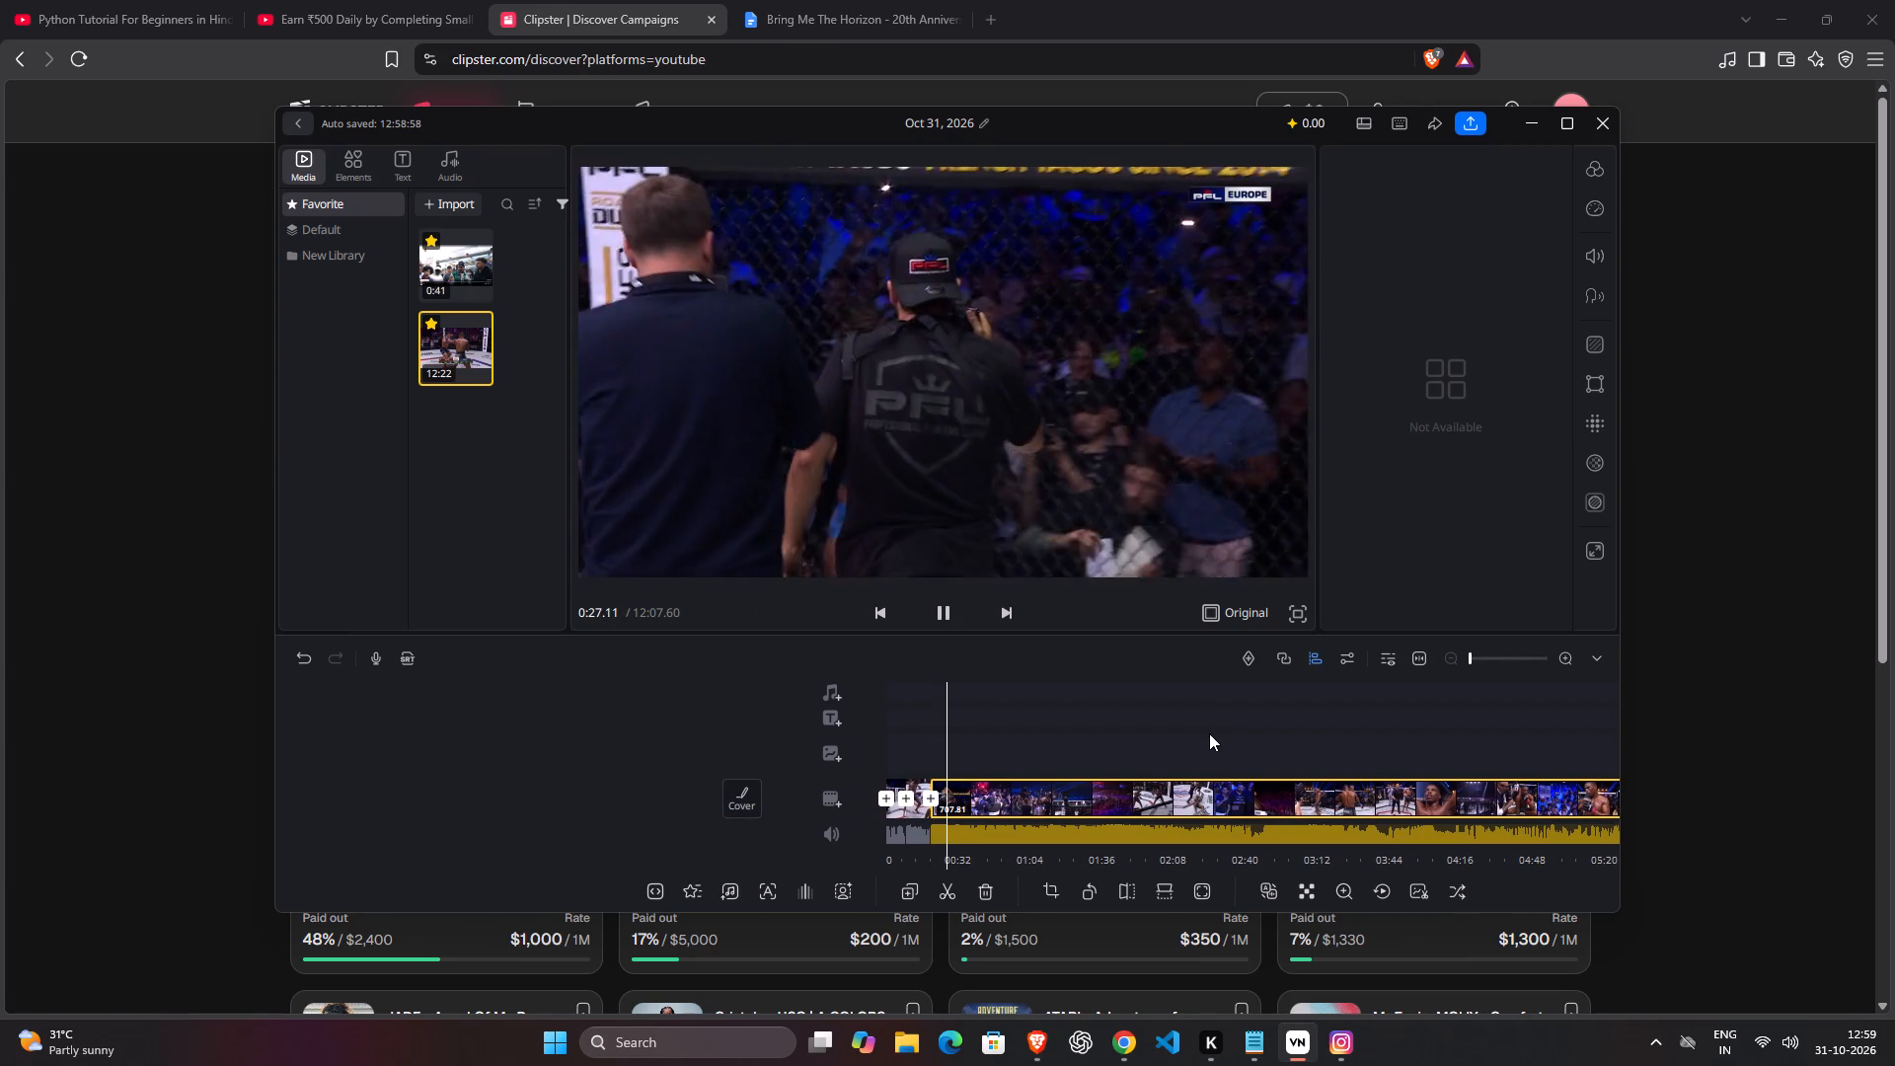
key("space")
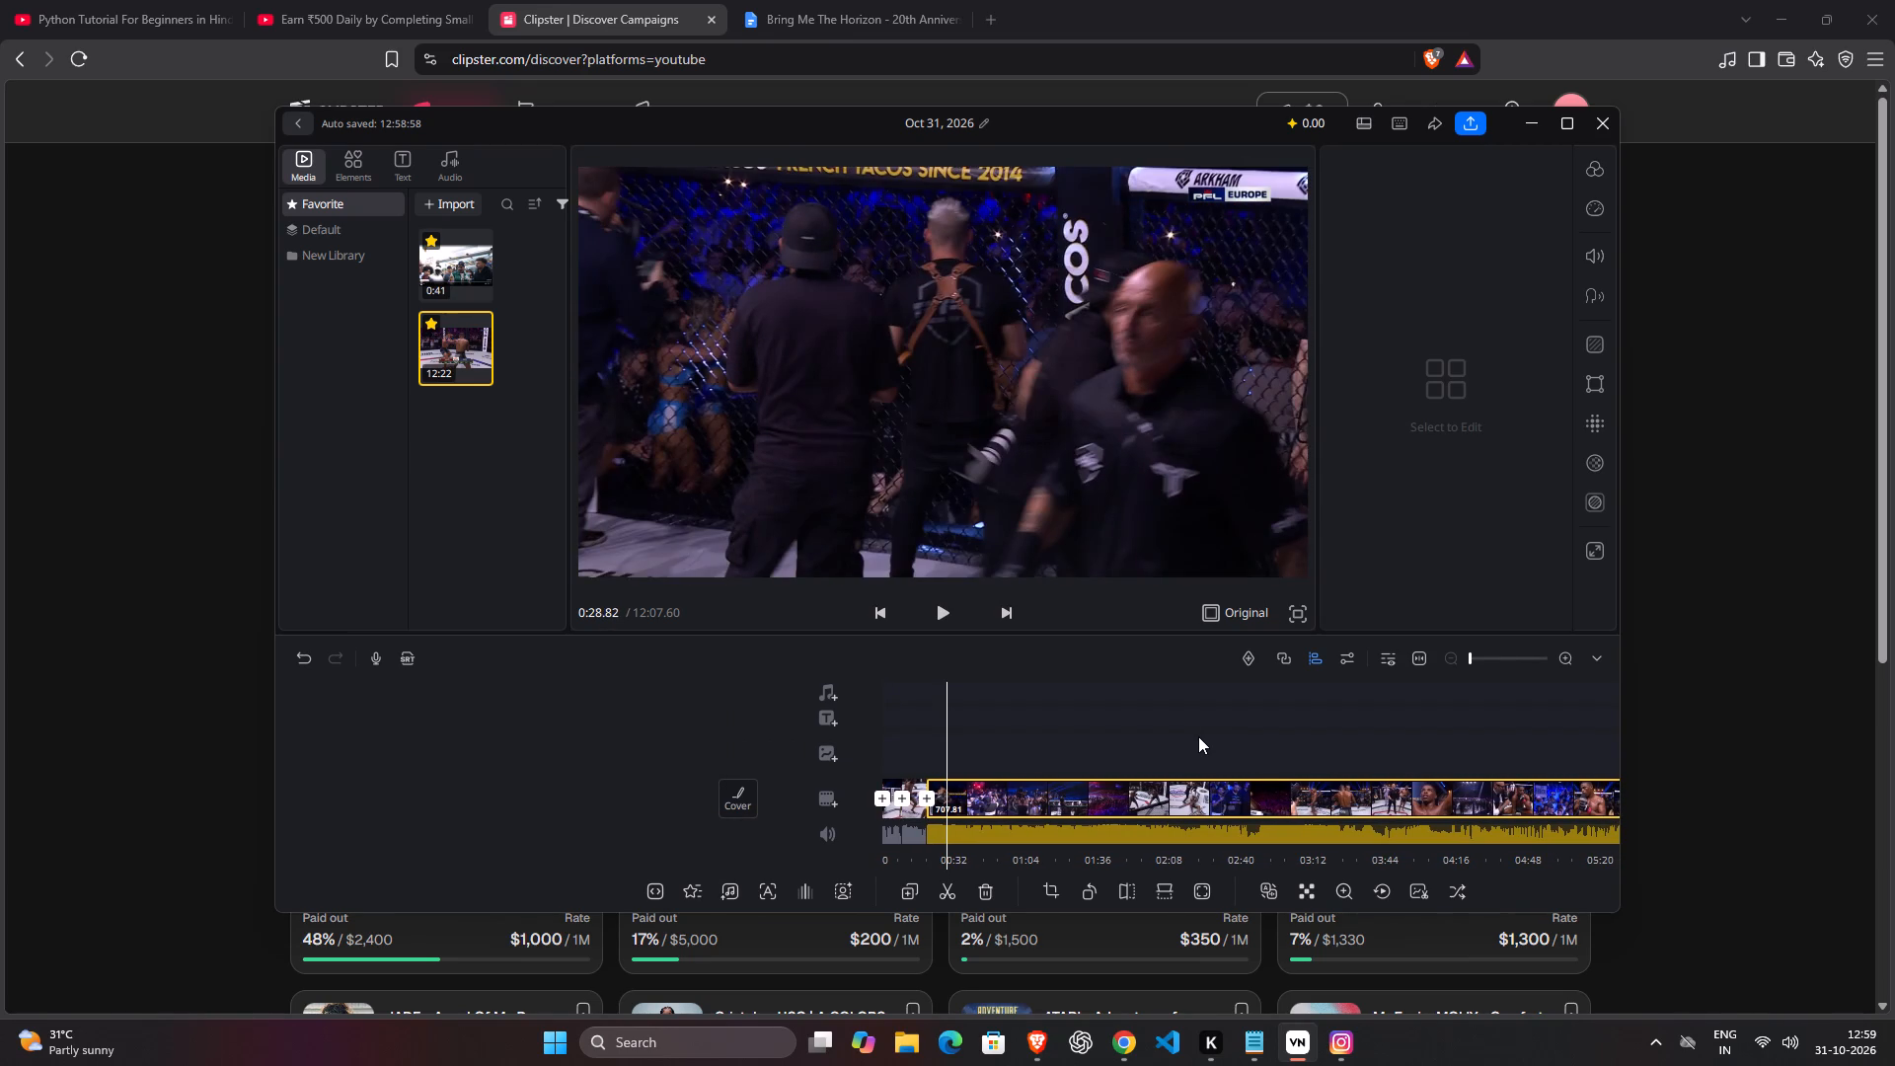
left_click(949, 885)
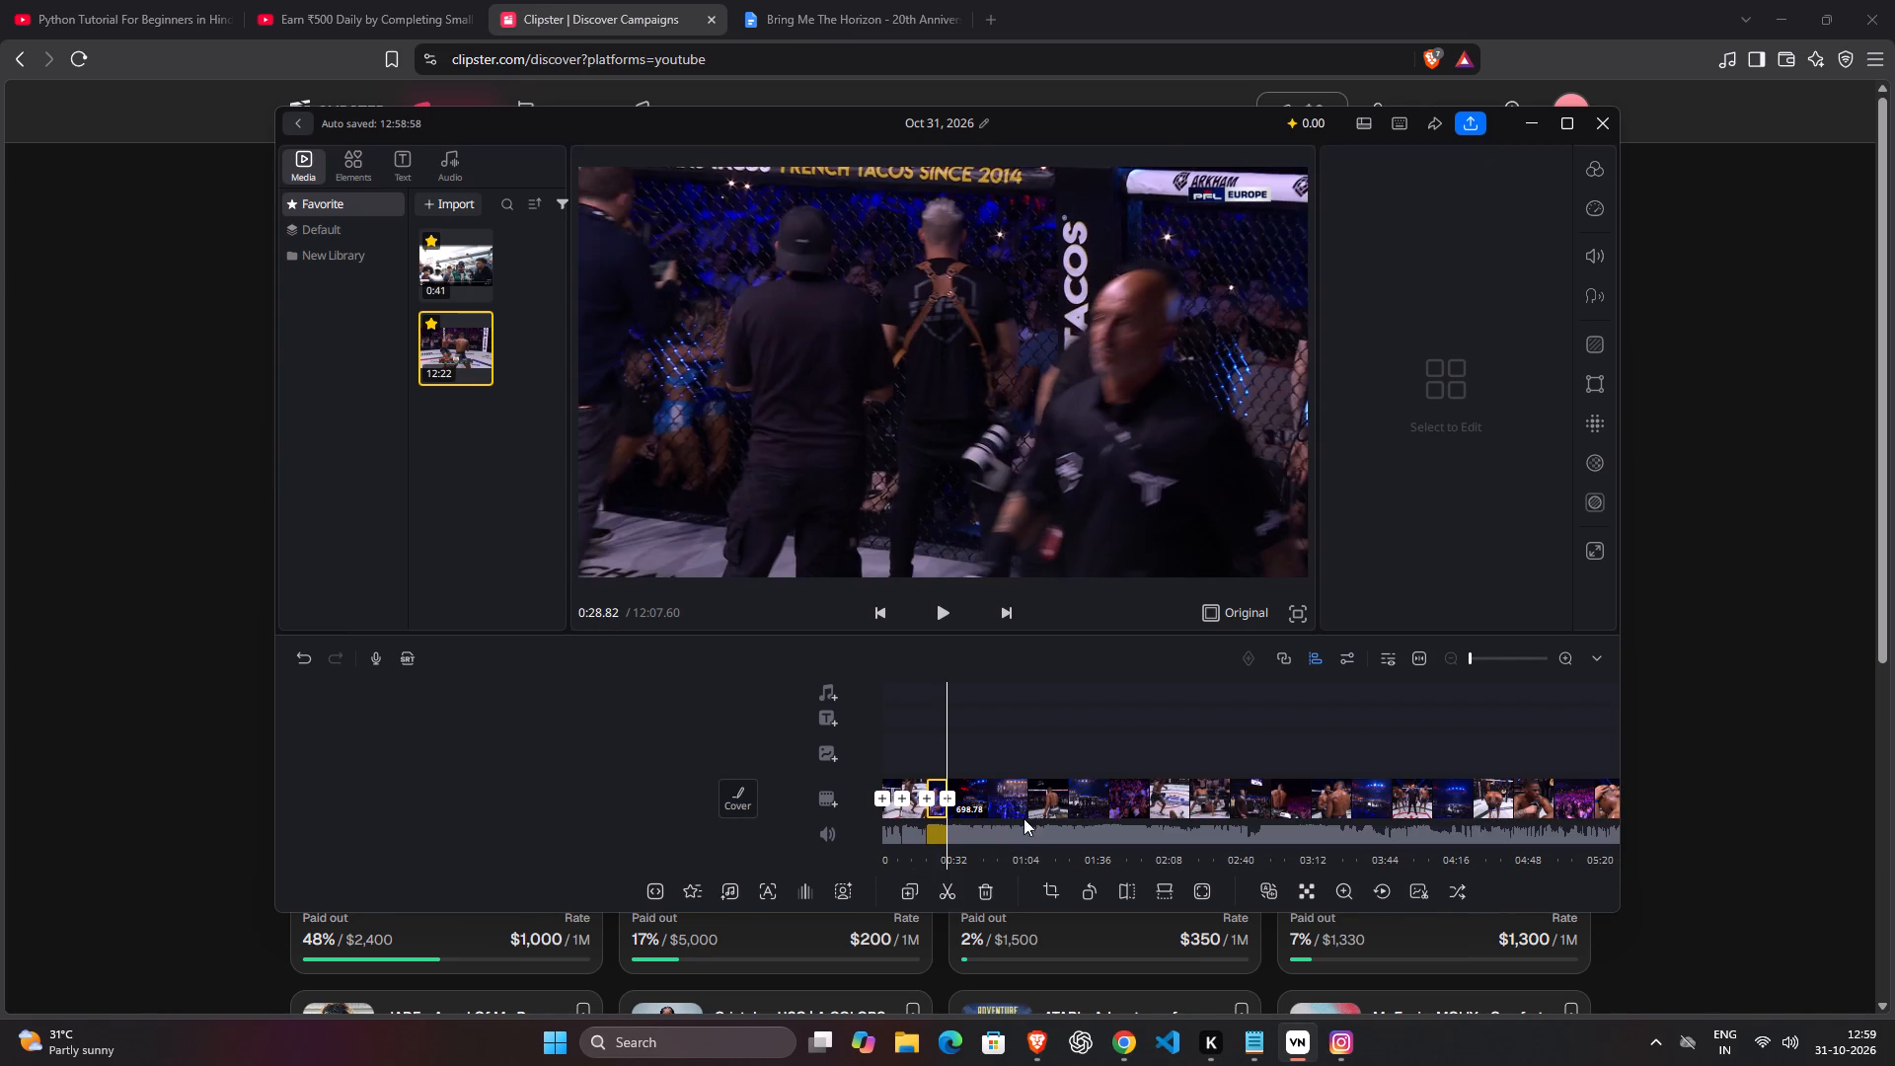
left_click(1023, 806)
key("Delete")
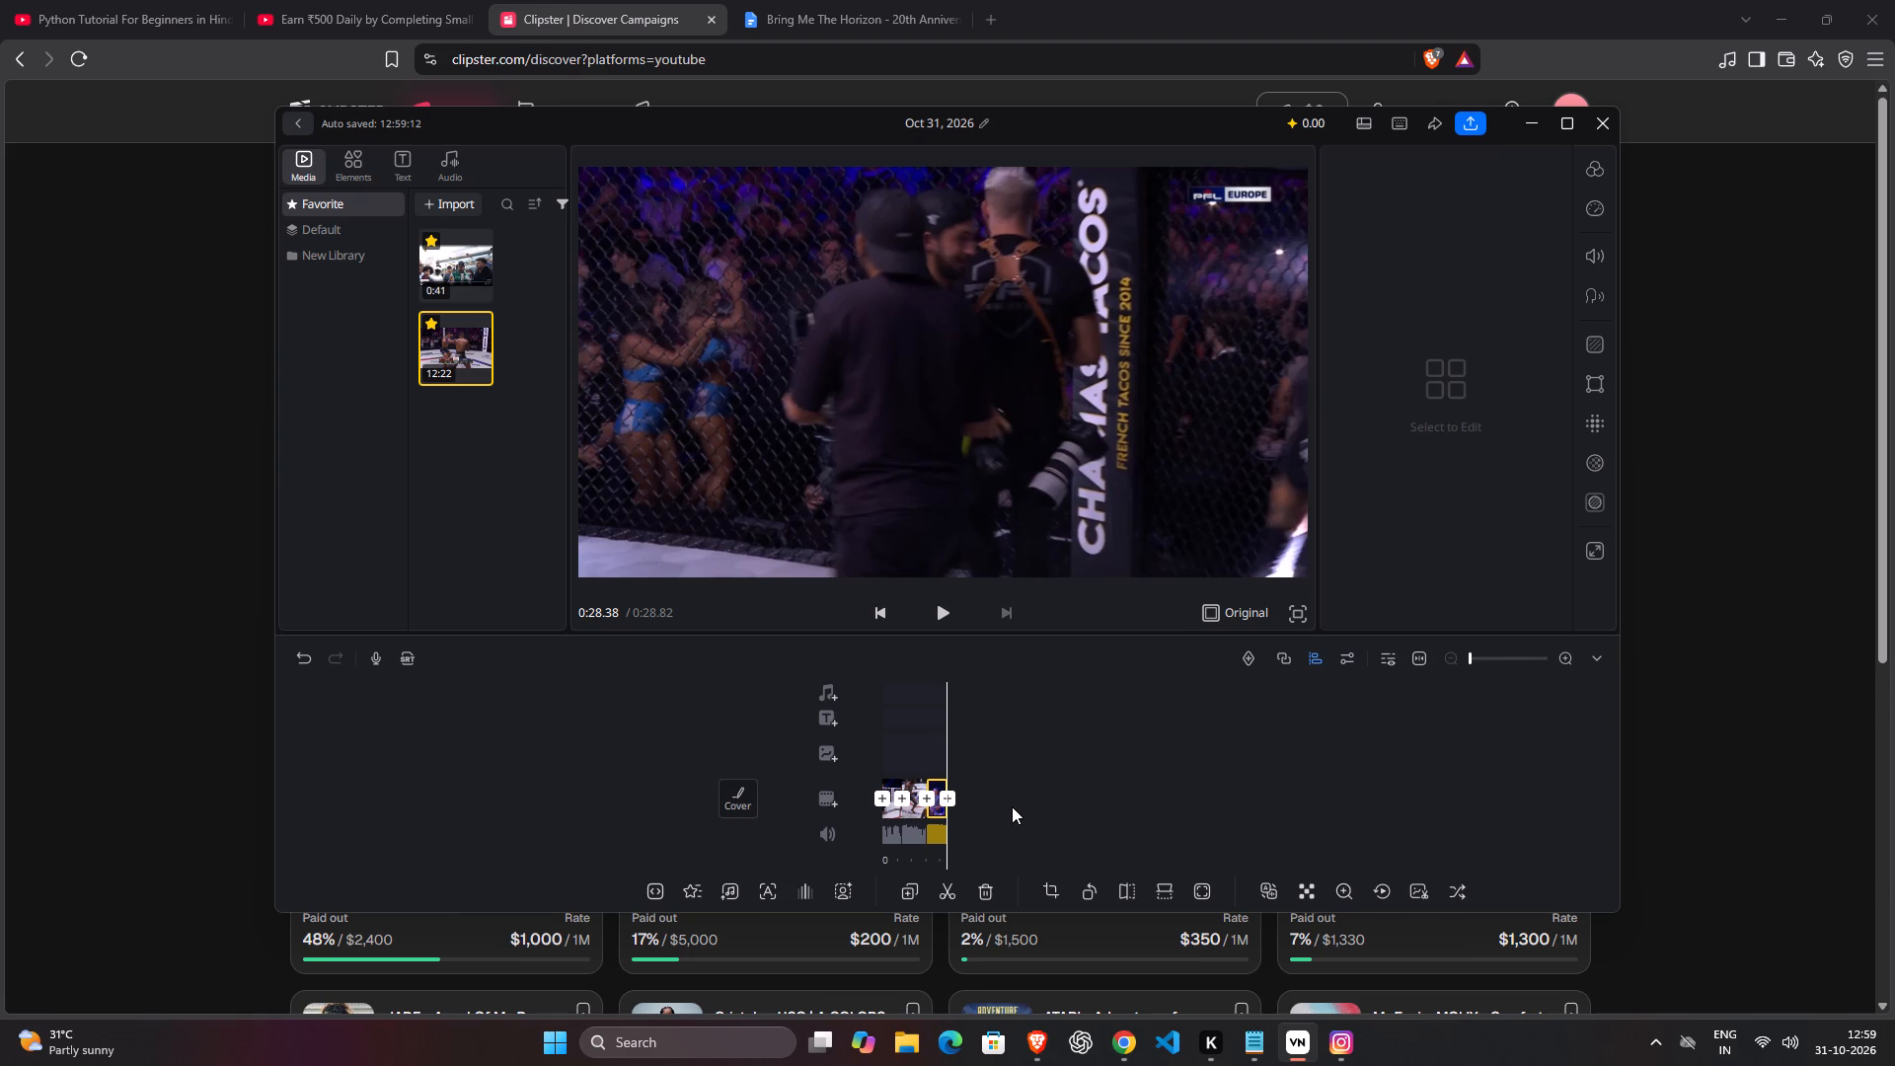
Review the trimmed edit from about 0:10 to the end, examining the knockout clip and the crowd celebration clip.
left_click_drag(1058, 770, 1113, 796)
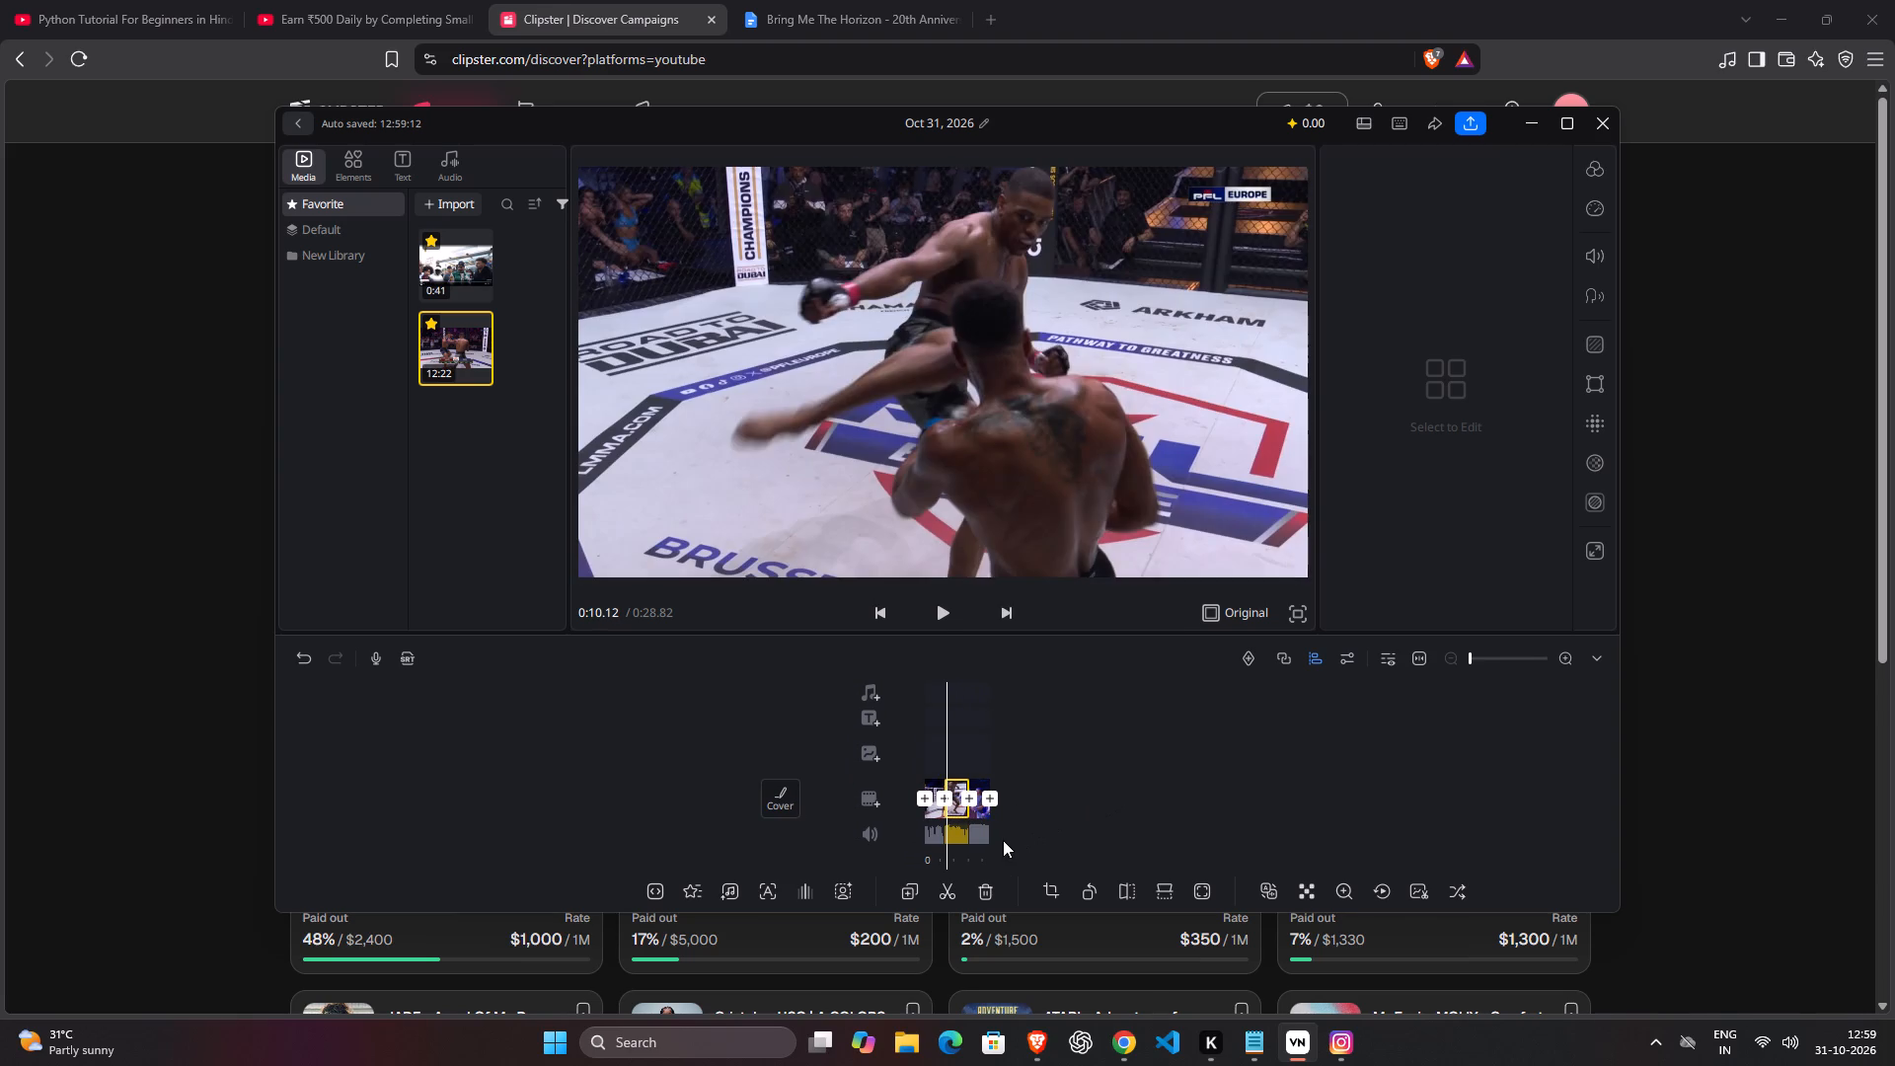
key("space")
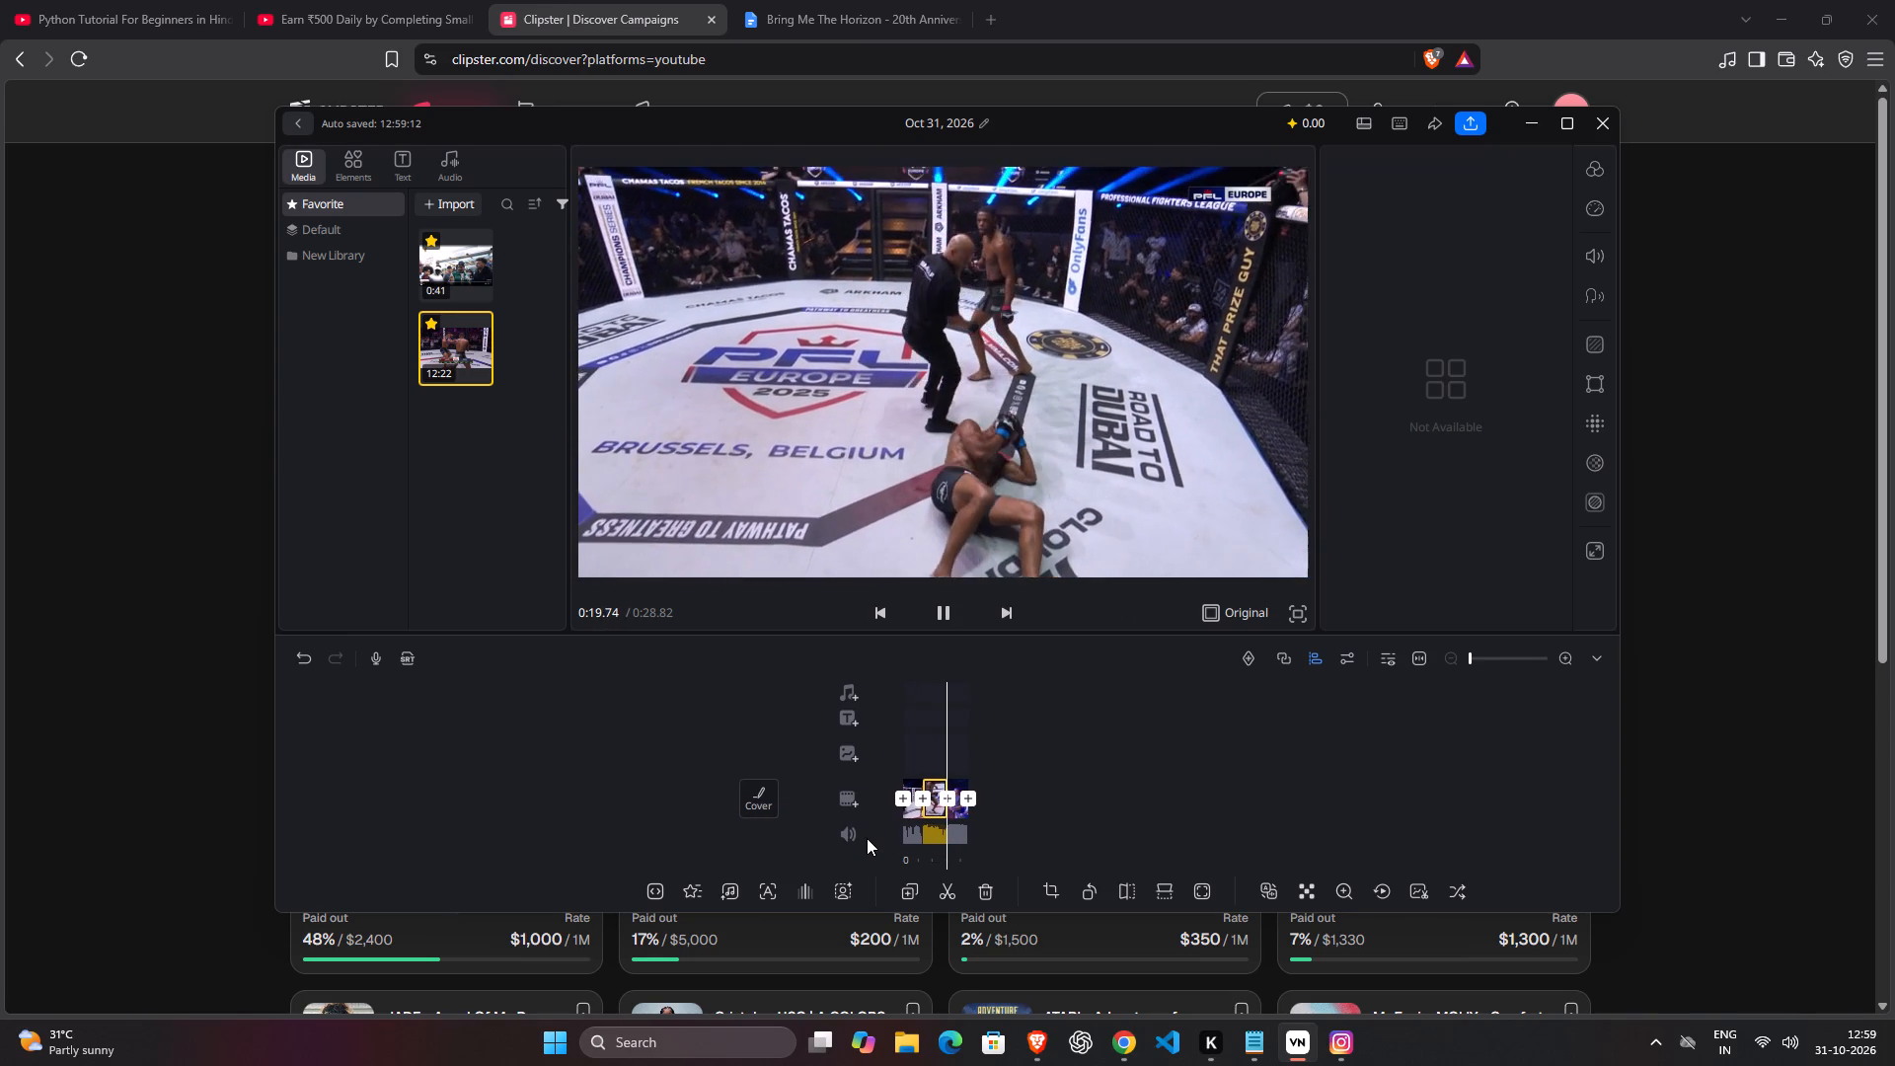
left_click_drag(987, 799, 1000, 801)
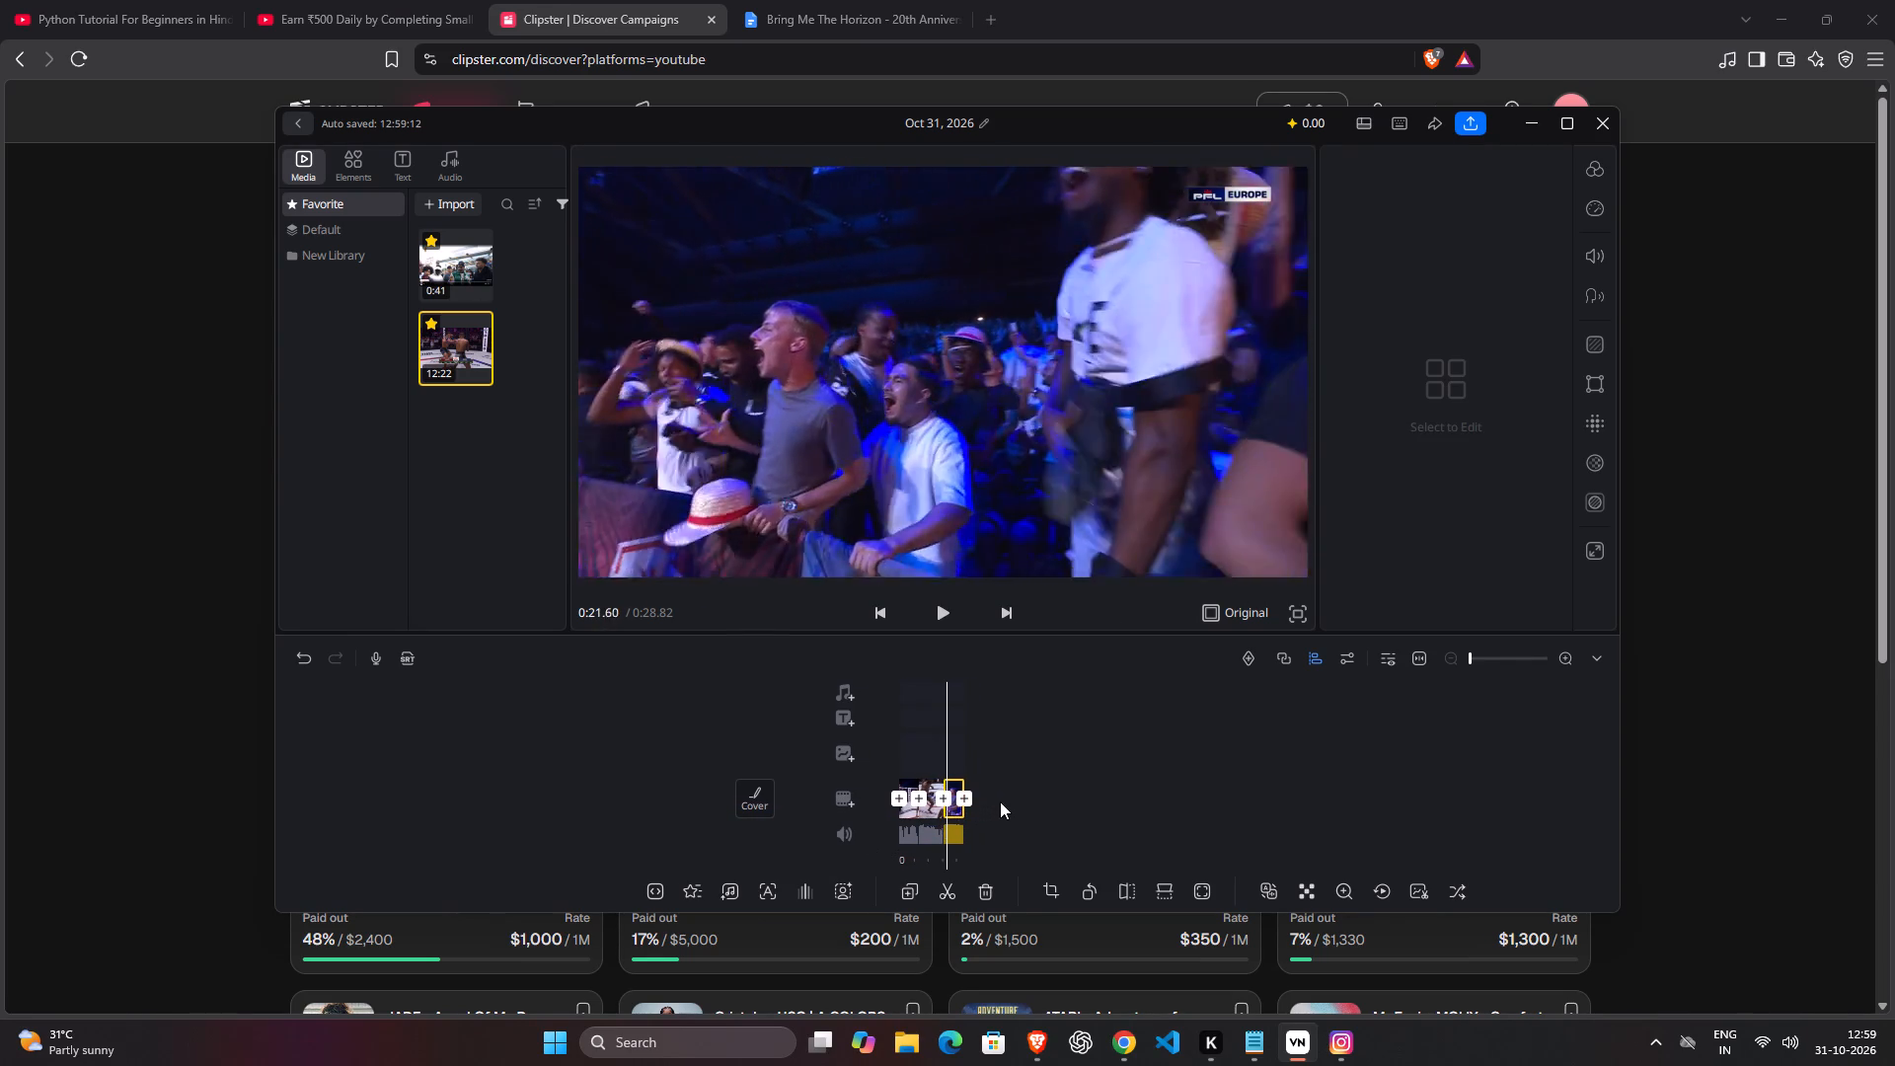
left_click_drag(1000, 801, 1000, 803)
key("space")
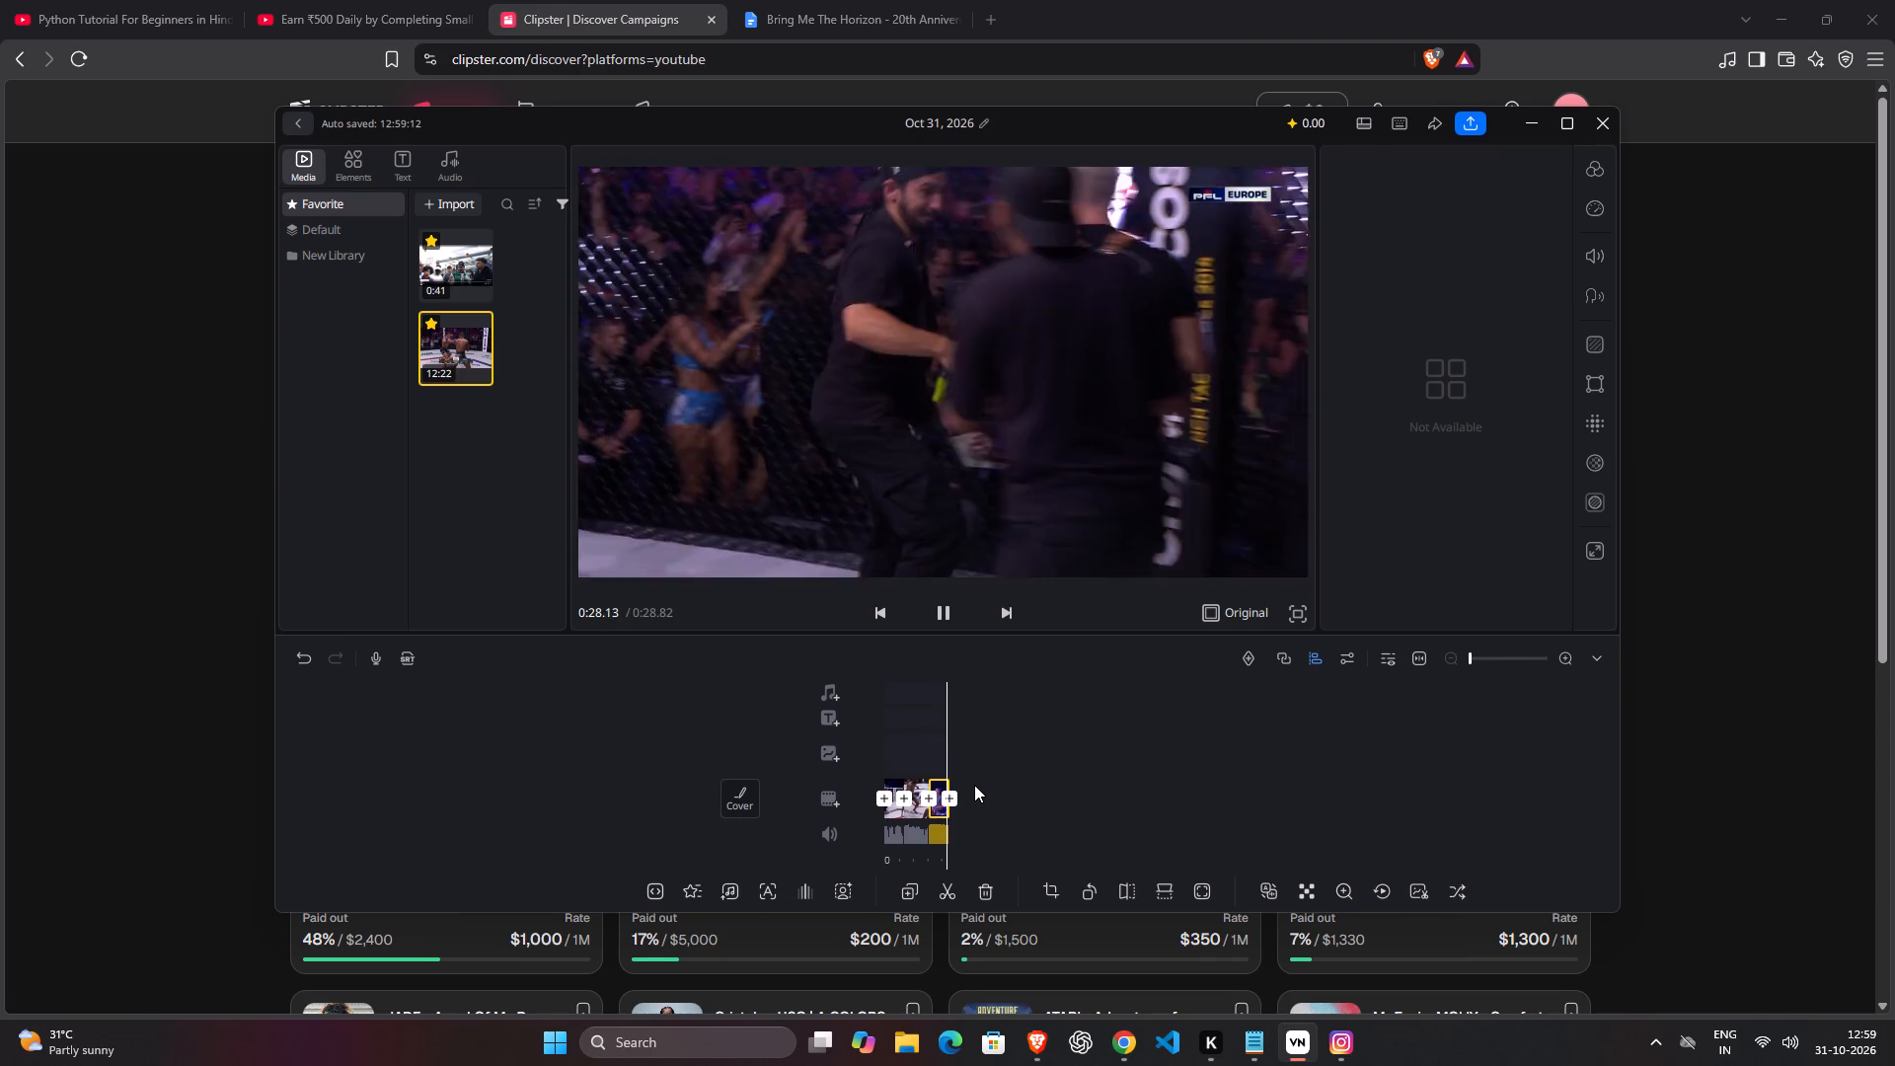
left_click_drag(978, 786, 1005, 797)
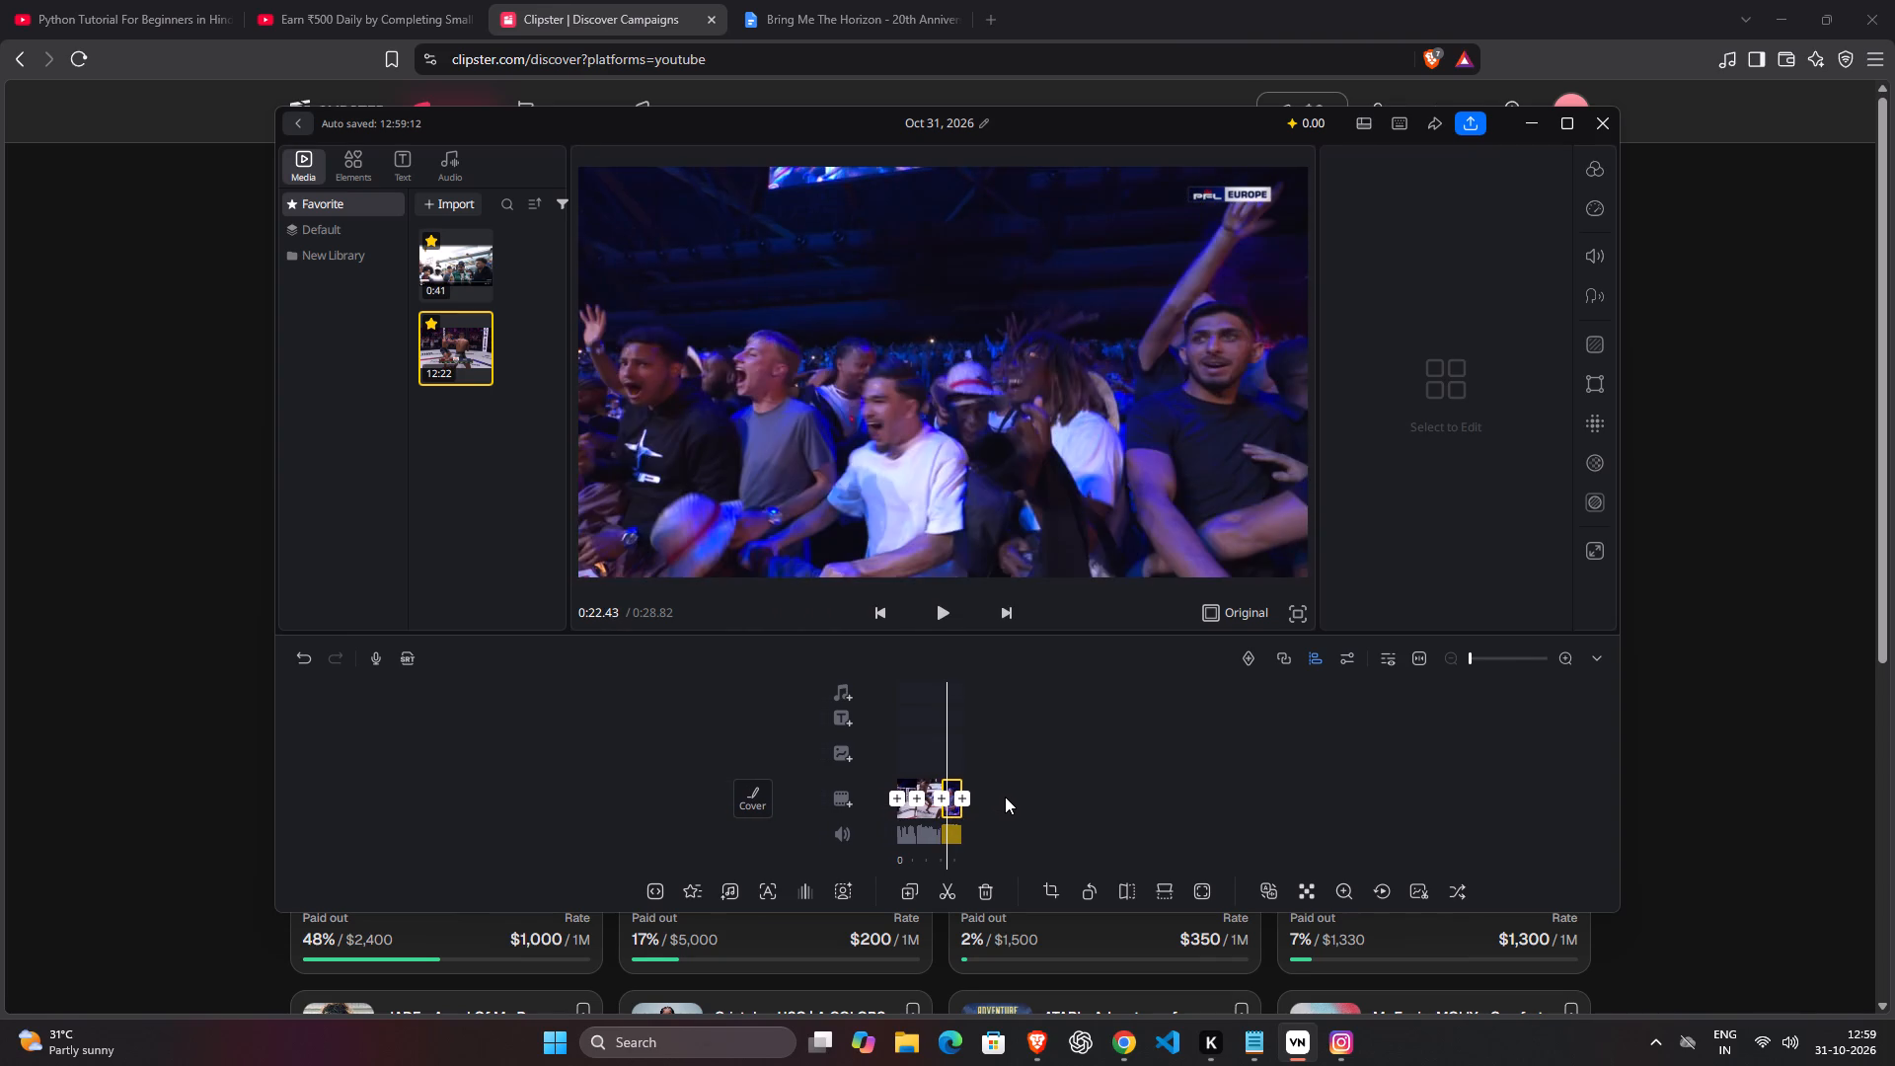
left_click_drag(1005, 797, 998, 797)
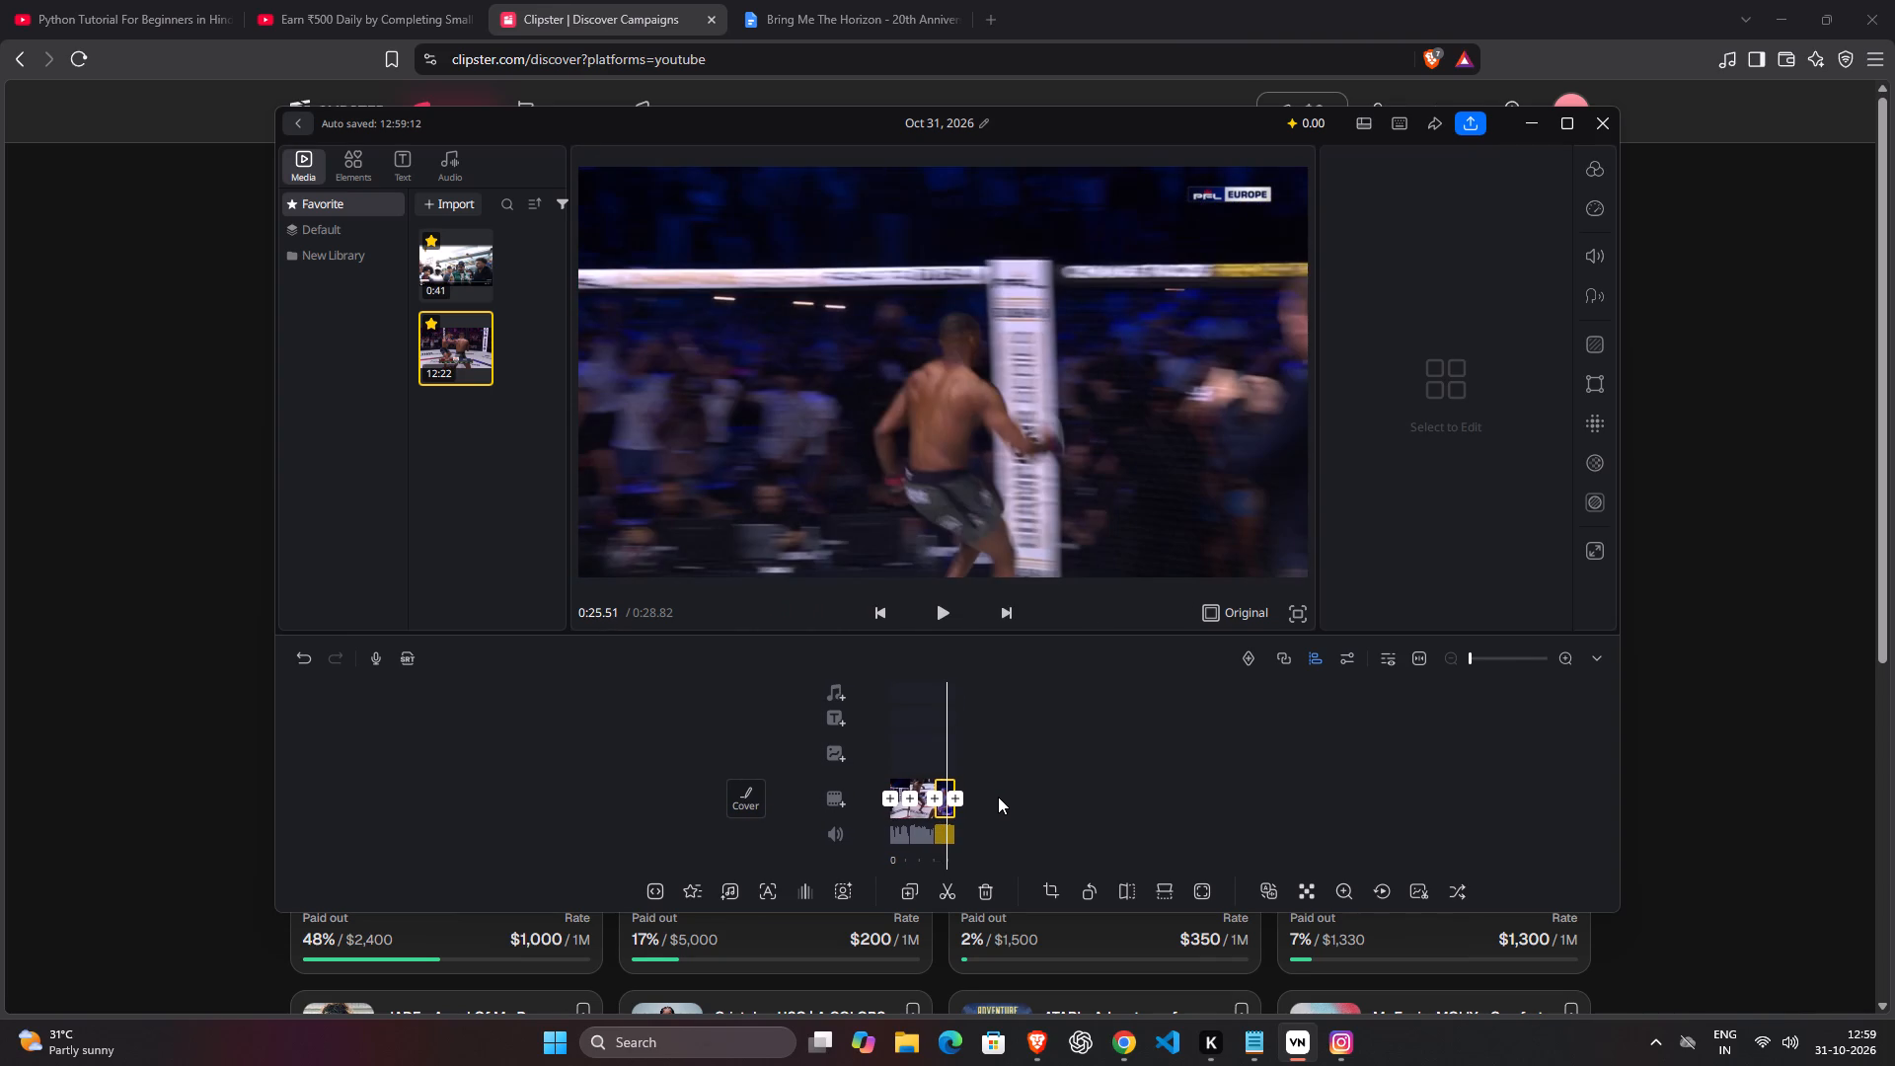
left_click_drag(998, 797, 1004, 799)
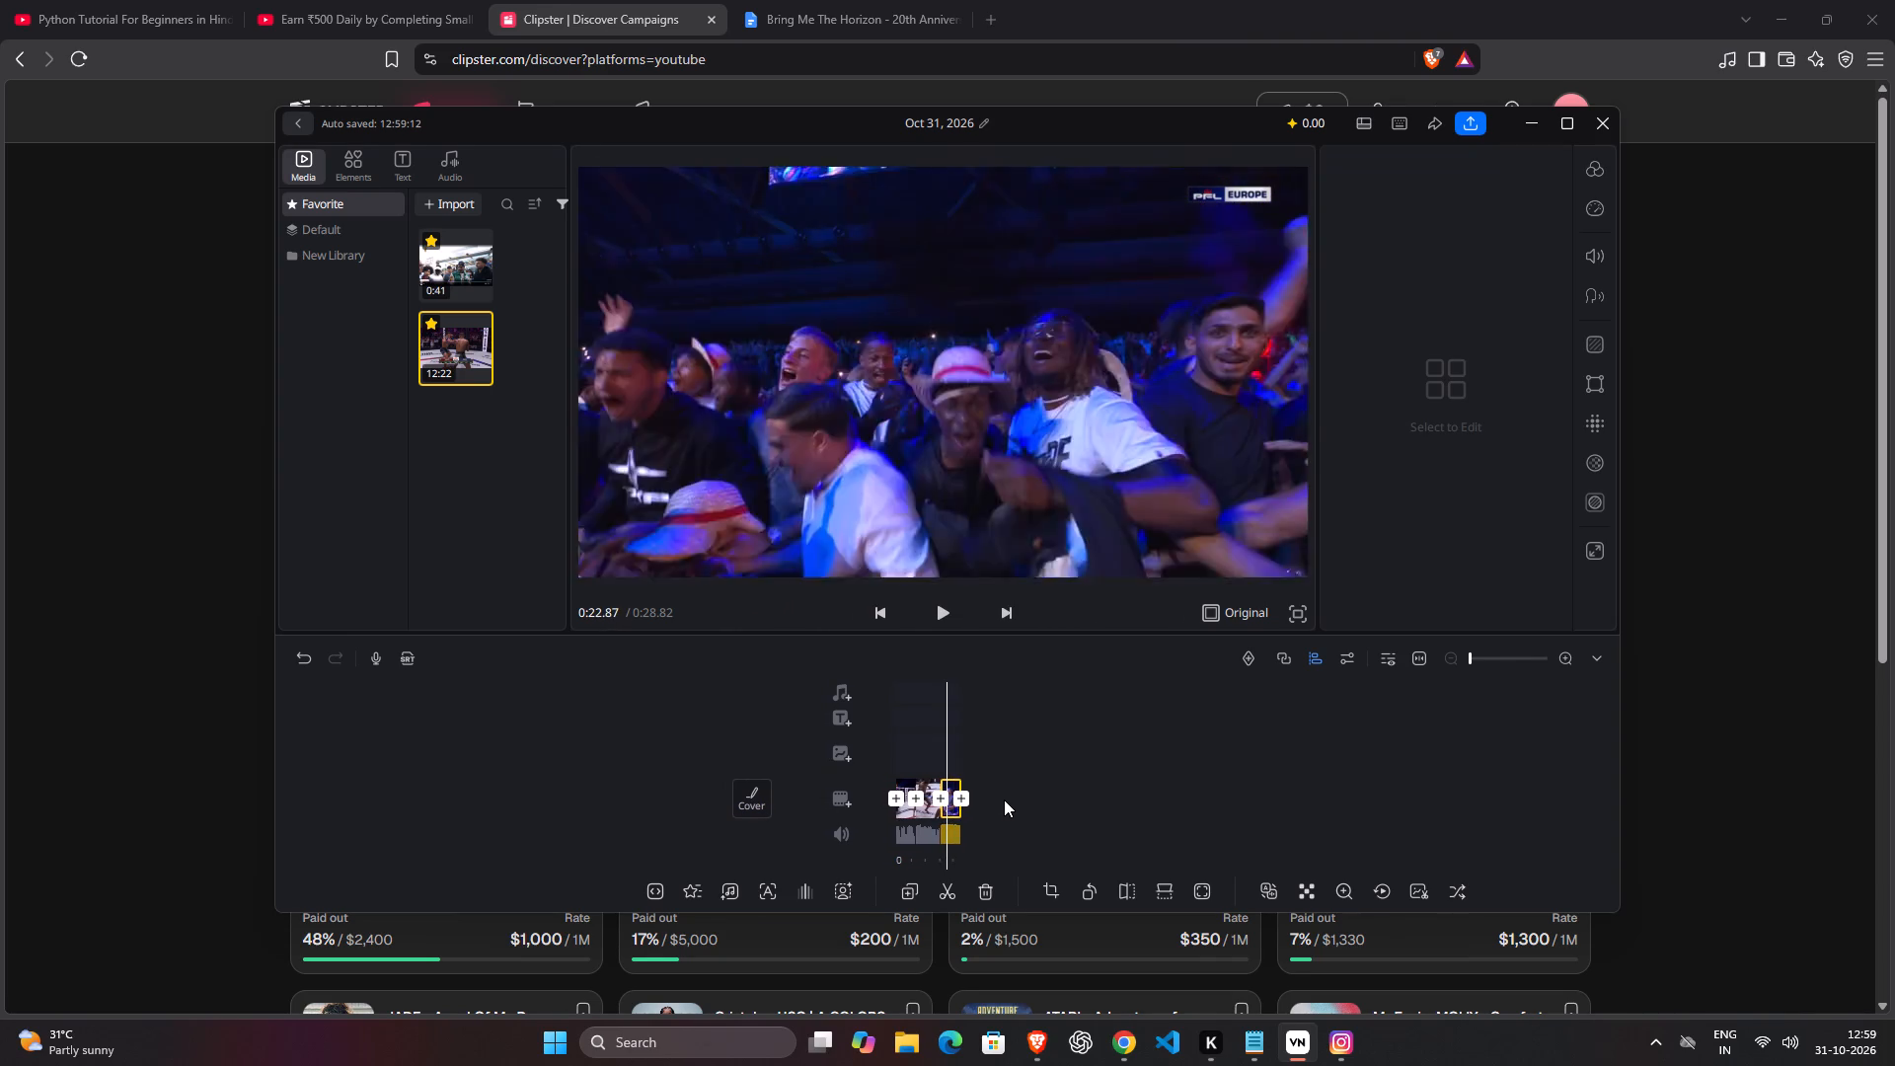
left_click_drag(1004, 799, 1002, 799)
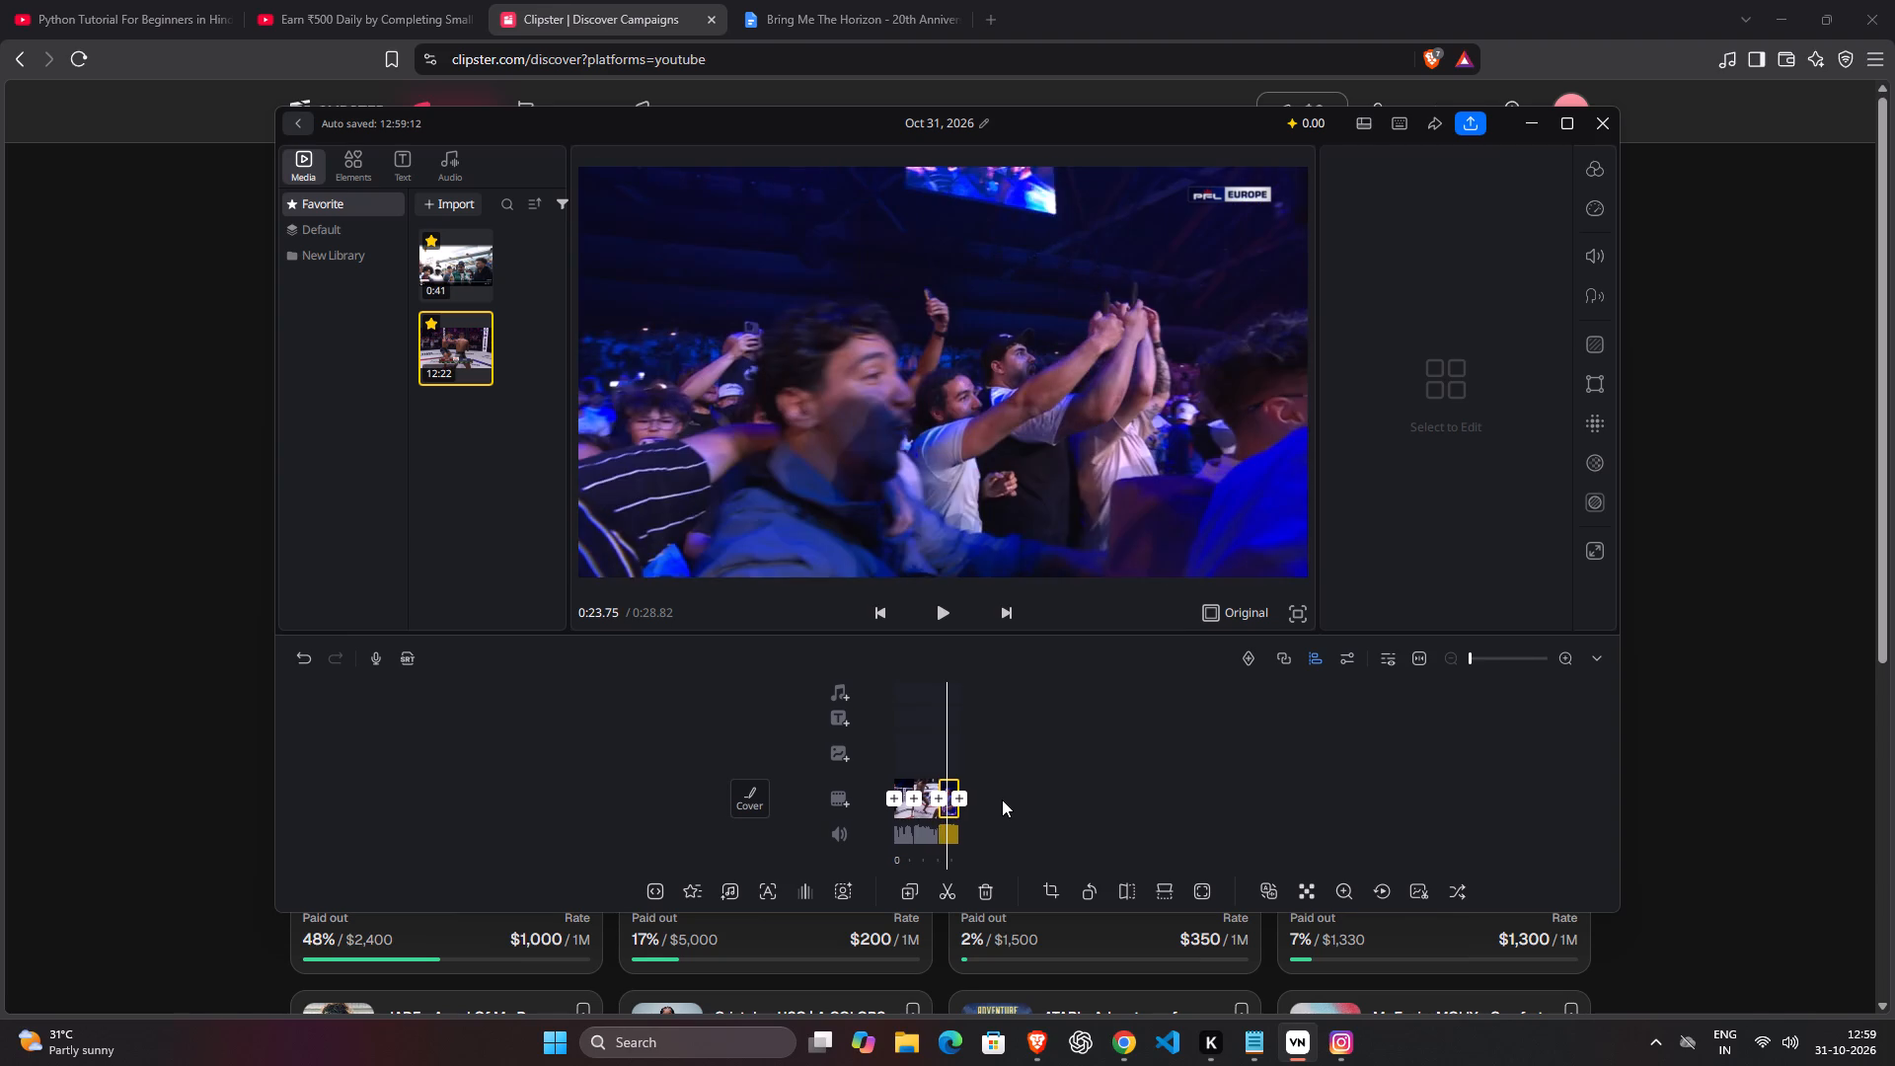
left_click_drag(1002, 799, 1000, 800)
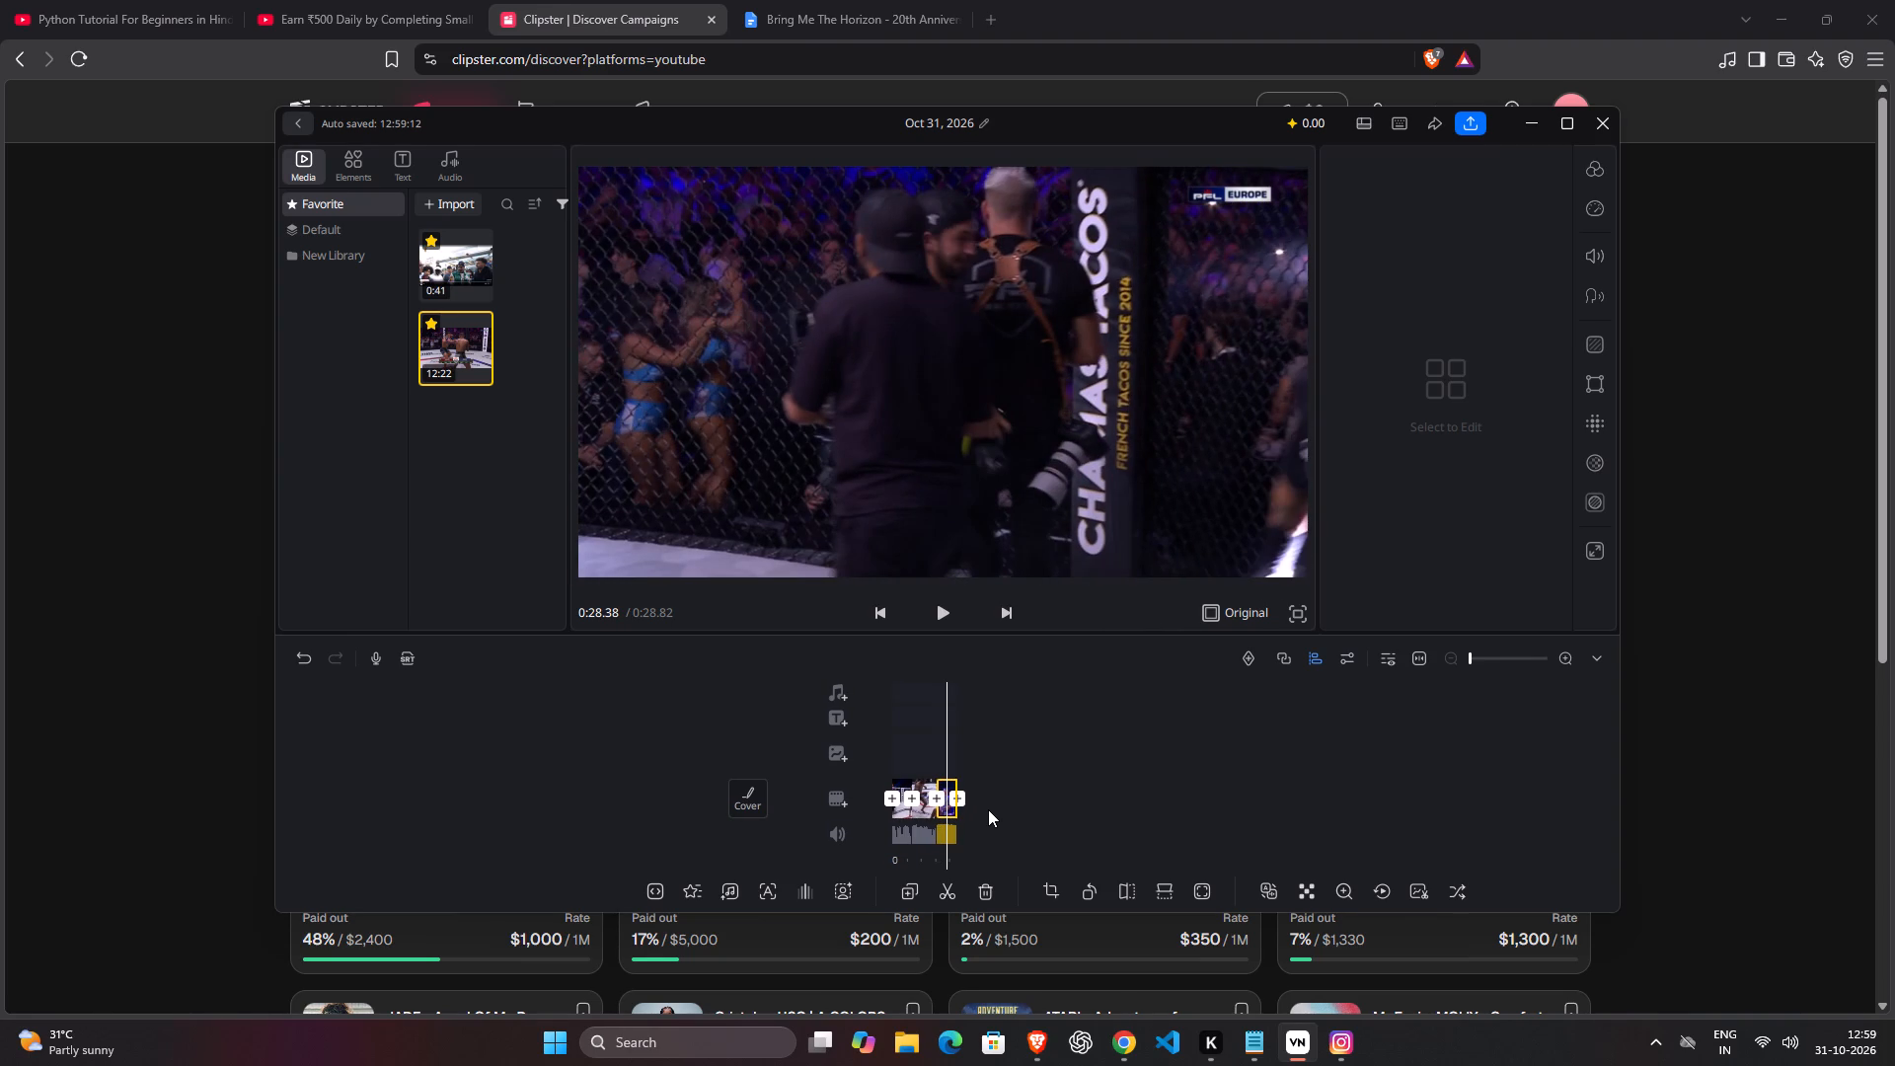
left_click_drag(988, 809, 995, 812)
left_click_drag(995, 812, 1001, 812)
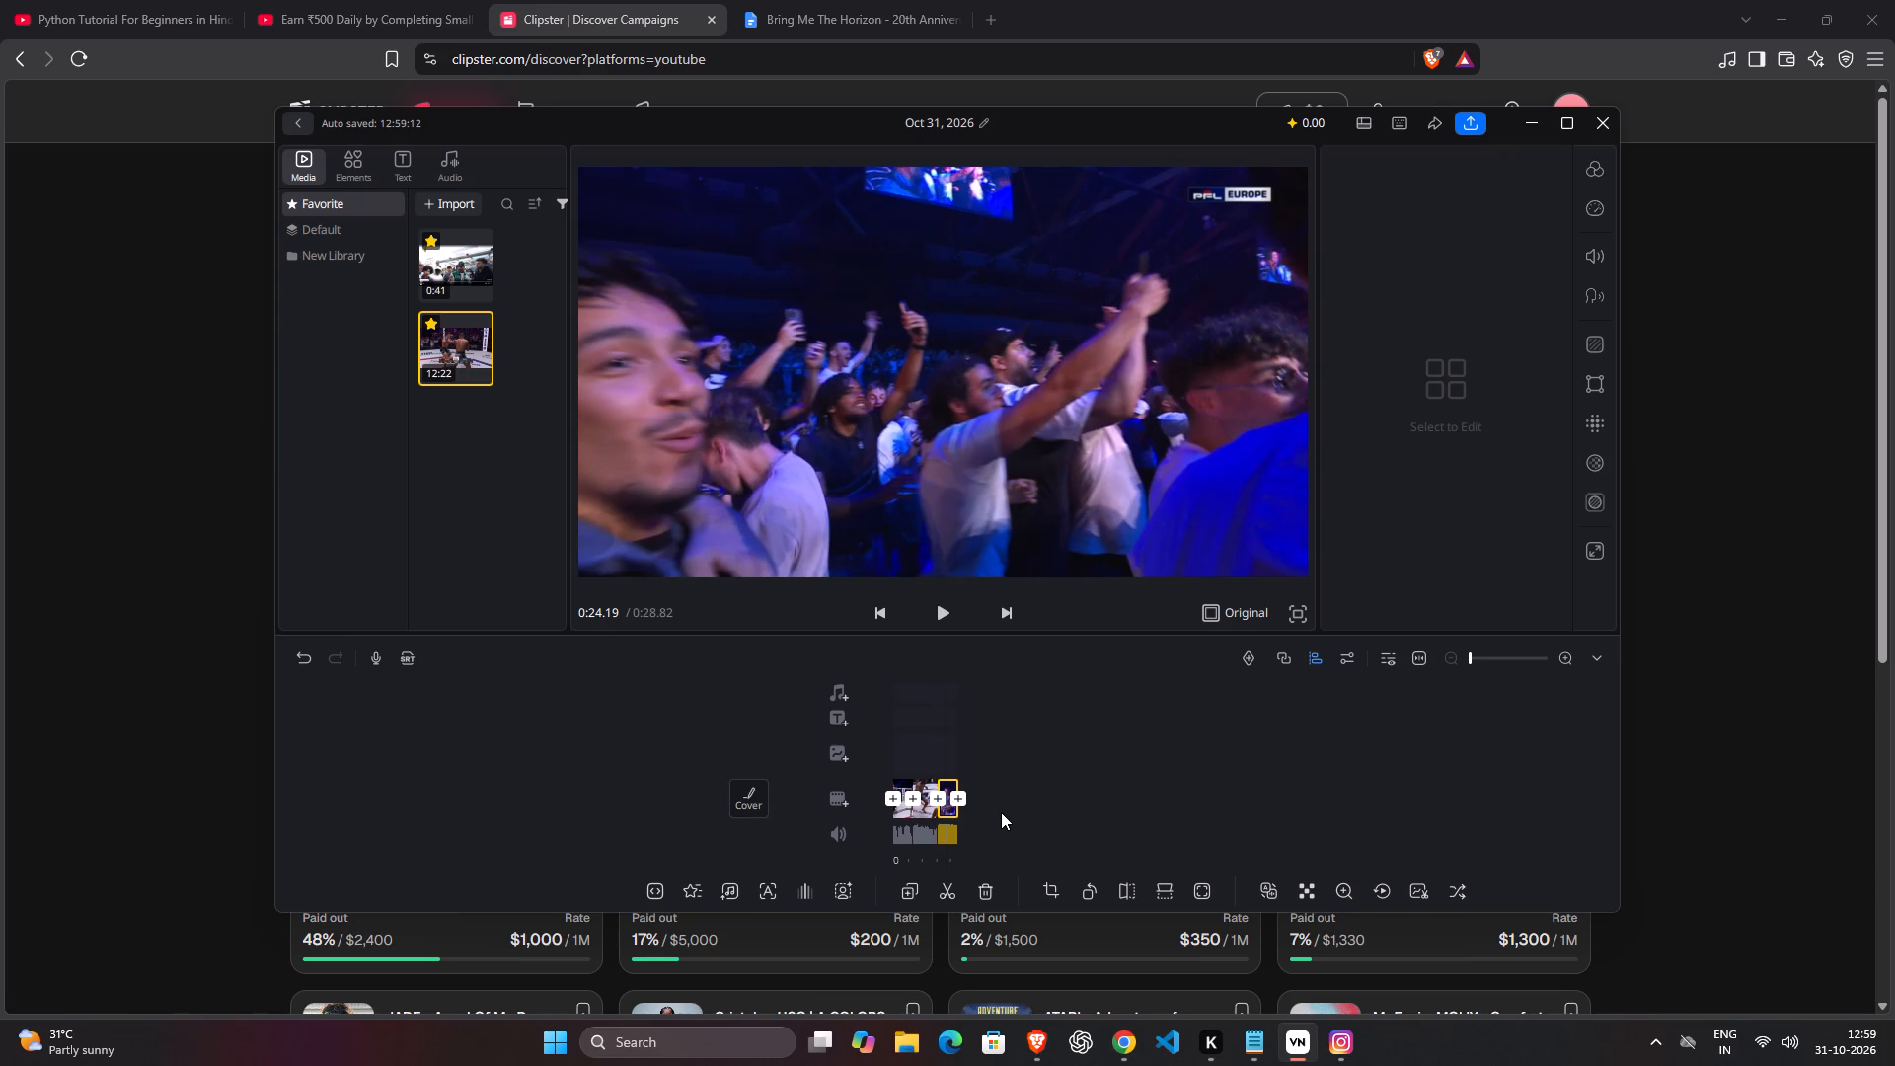
Step backward frame by frame through the crowd celebration clip, from about 0:24 to 0:23.
key("Left")
key("Left")
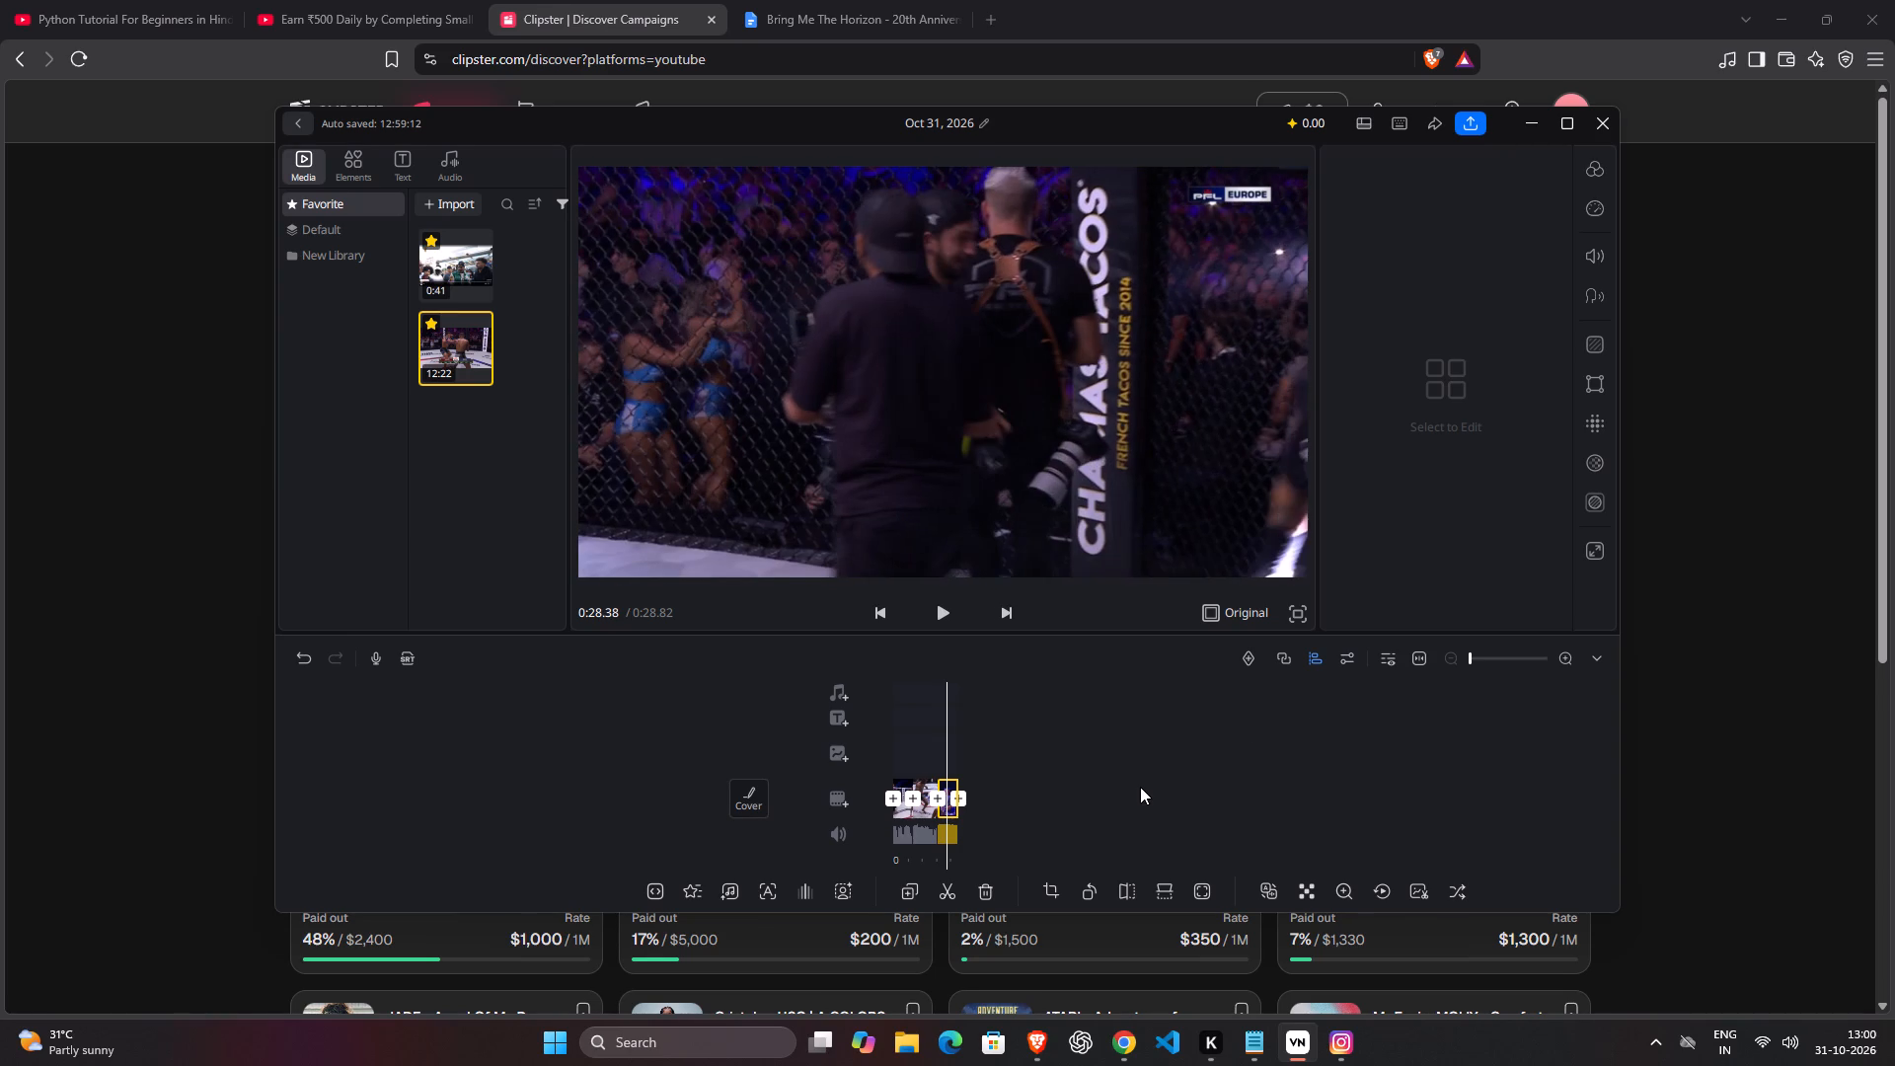
key("Left")
key("Left")
key("Left")
key("Left")
key("Left")
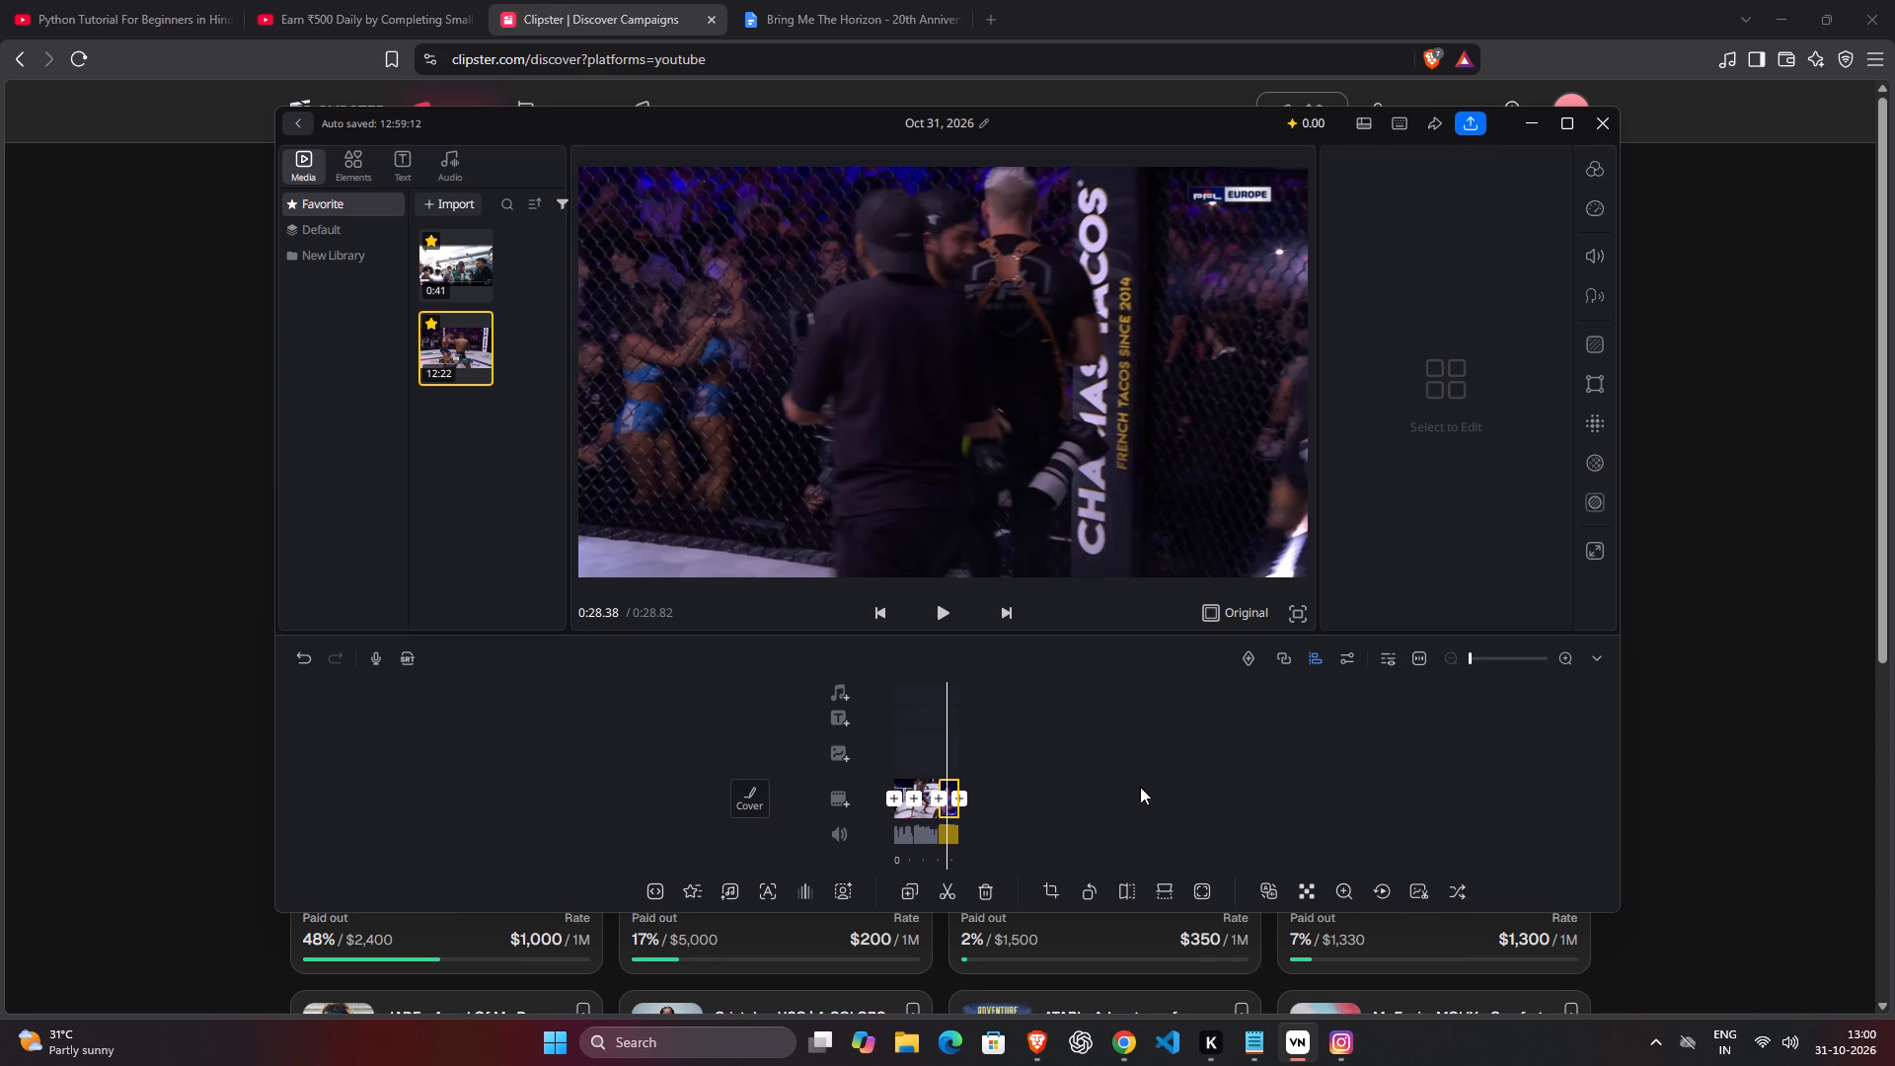
key("Left")
key("Left")
key("Left")
key("Left")
key("Left")
key("Left")
key("Left")
key("Left")
key("Left")
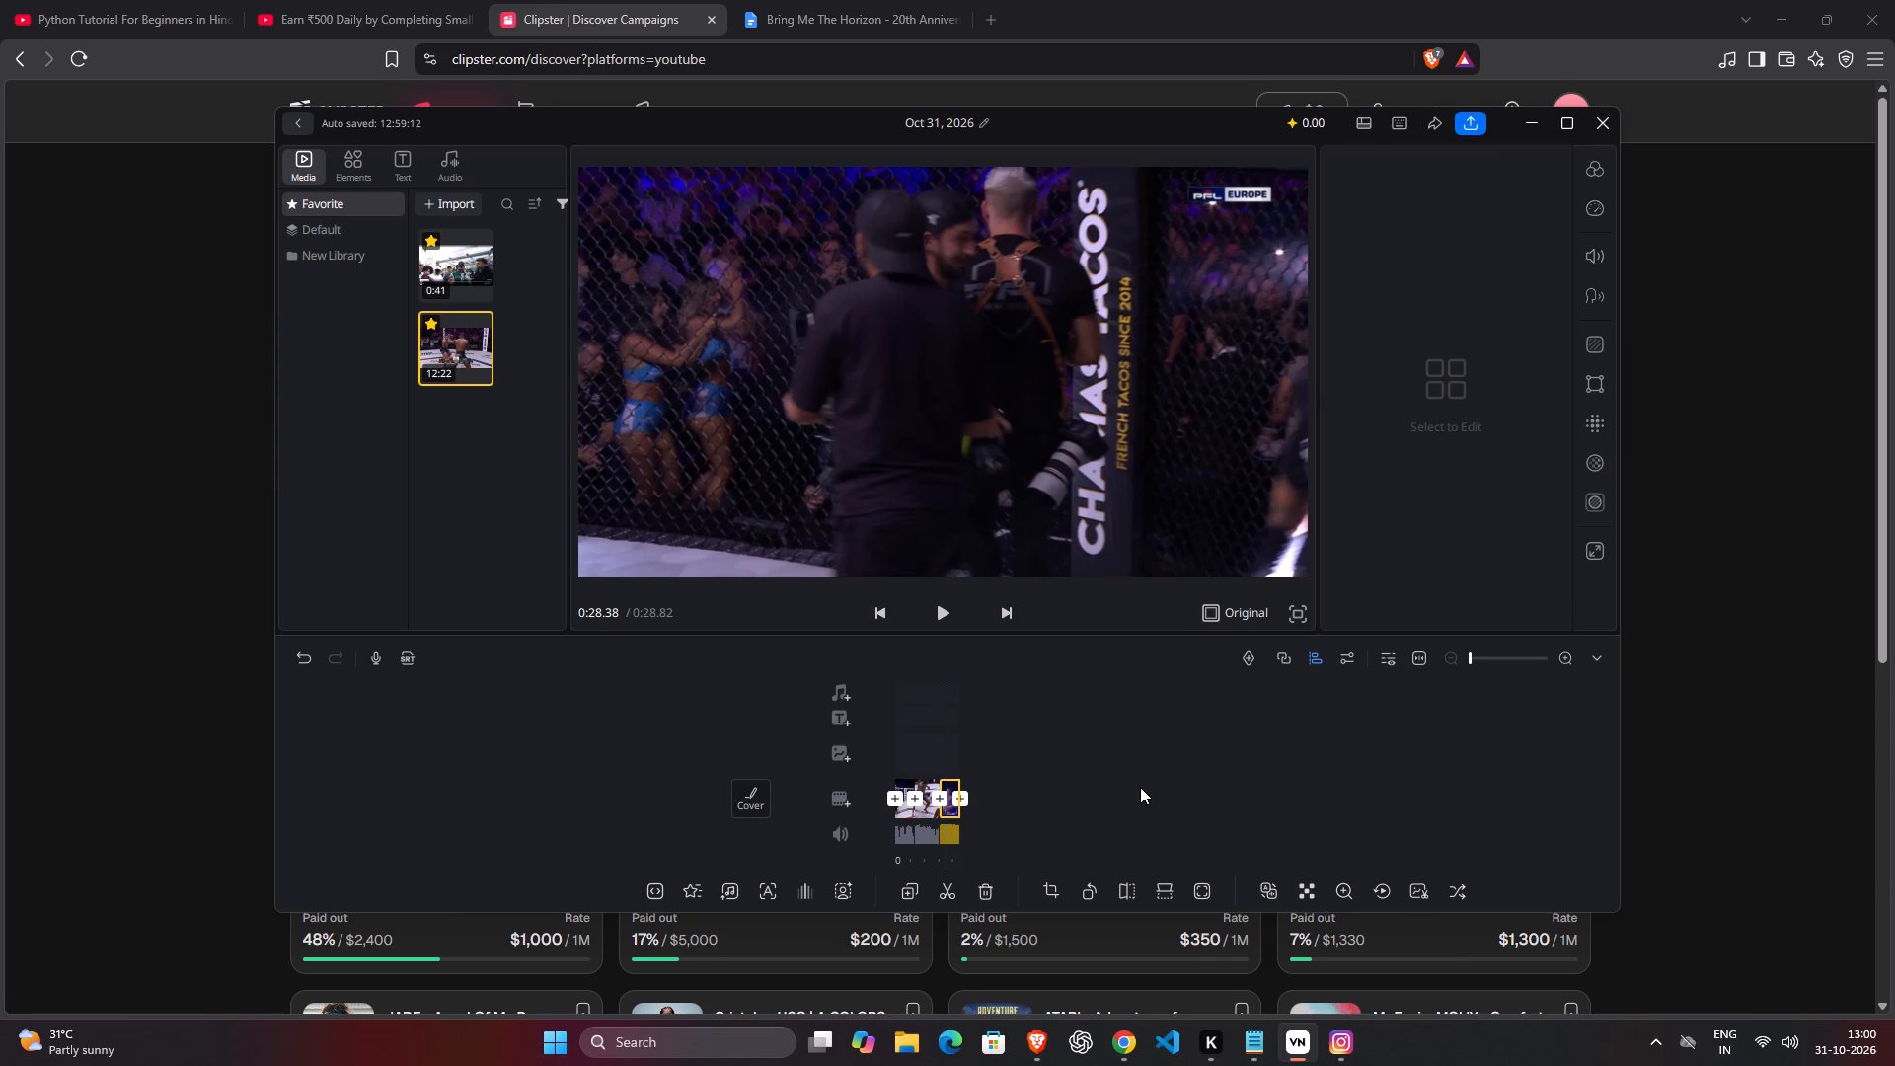
key("Left")
key("Left")
key("Left")
key("Left")
key("Right")
Move the crowd celebration clip ahead of the knockout clip, making it the second clip on the main track.
left_click(947, 813)
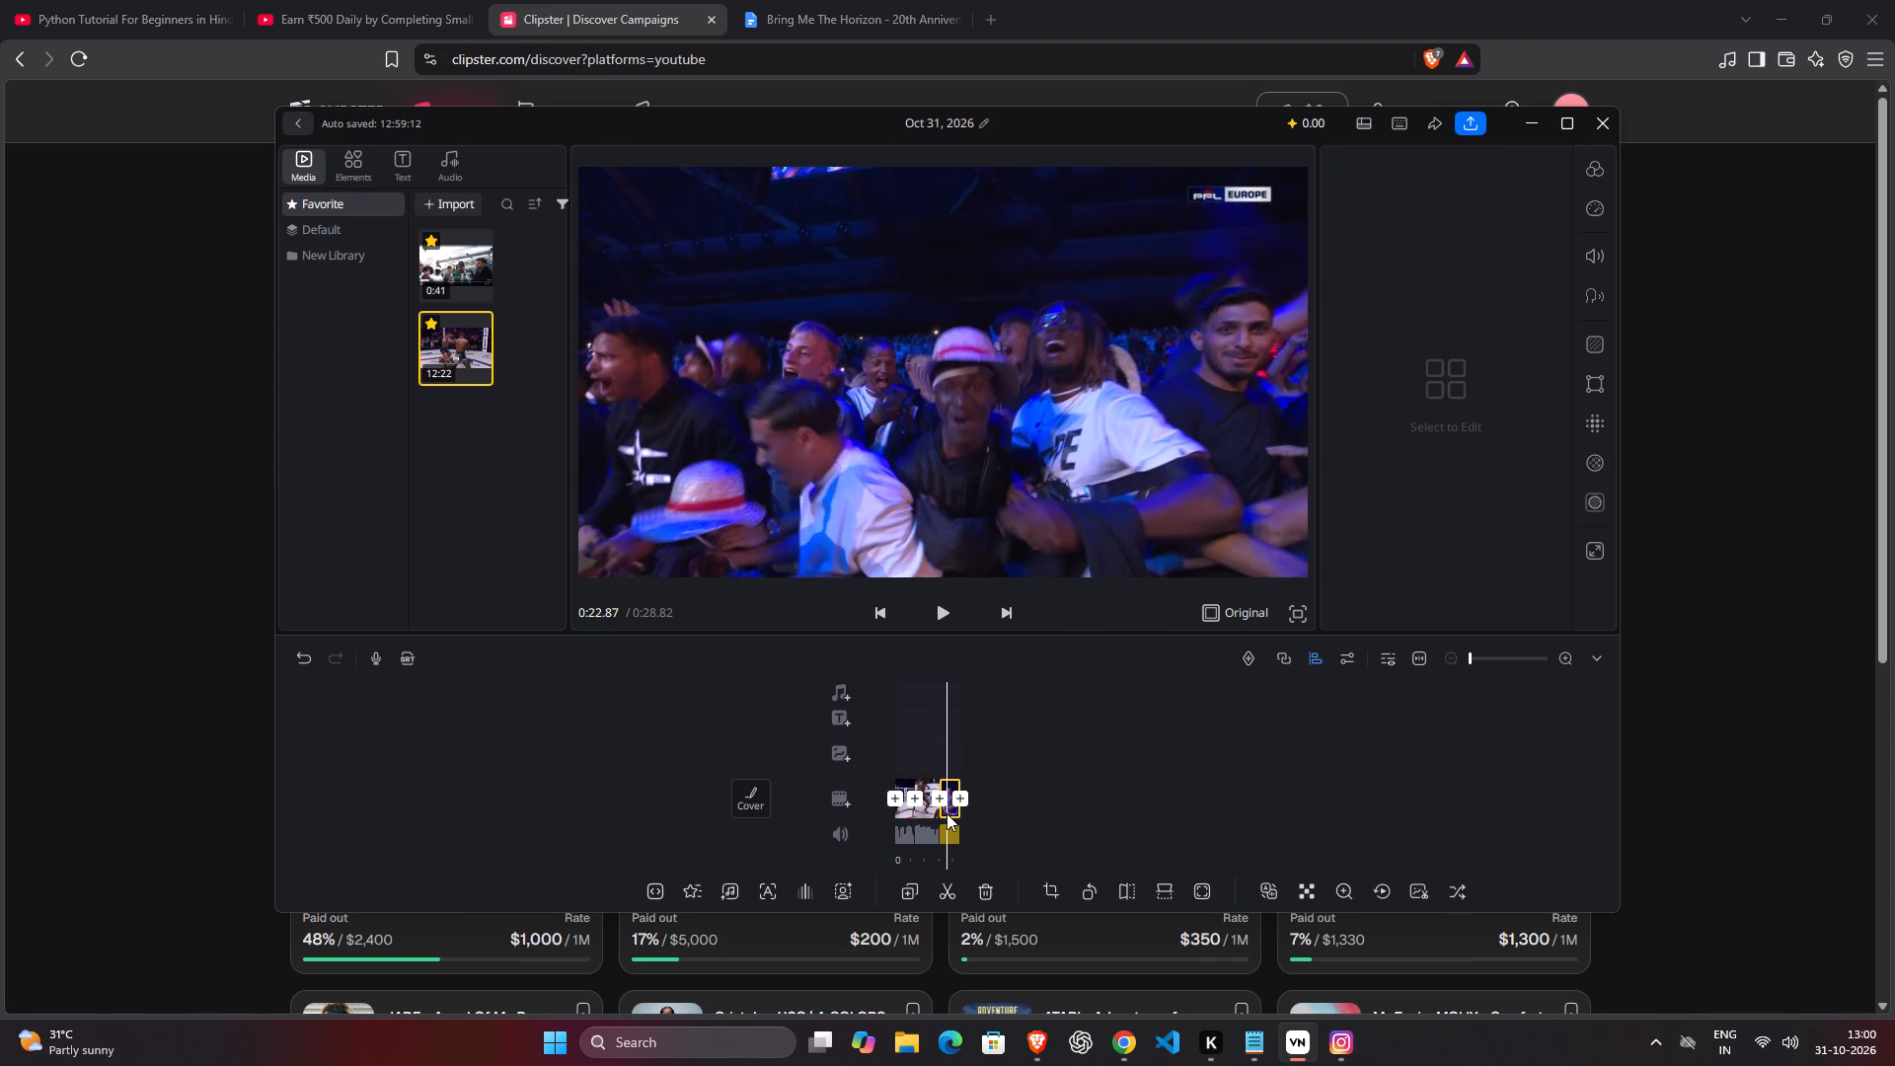
left_click(1067, 810)
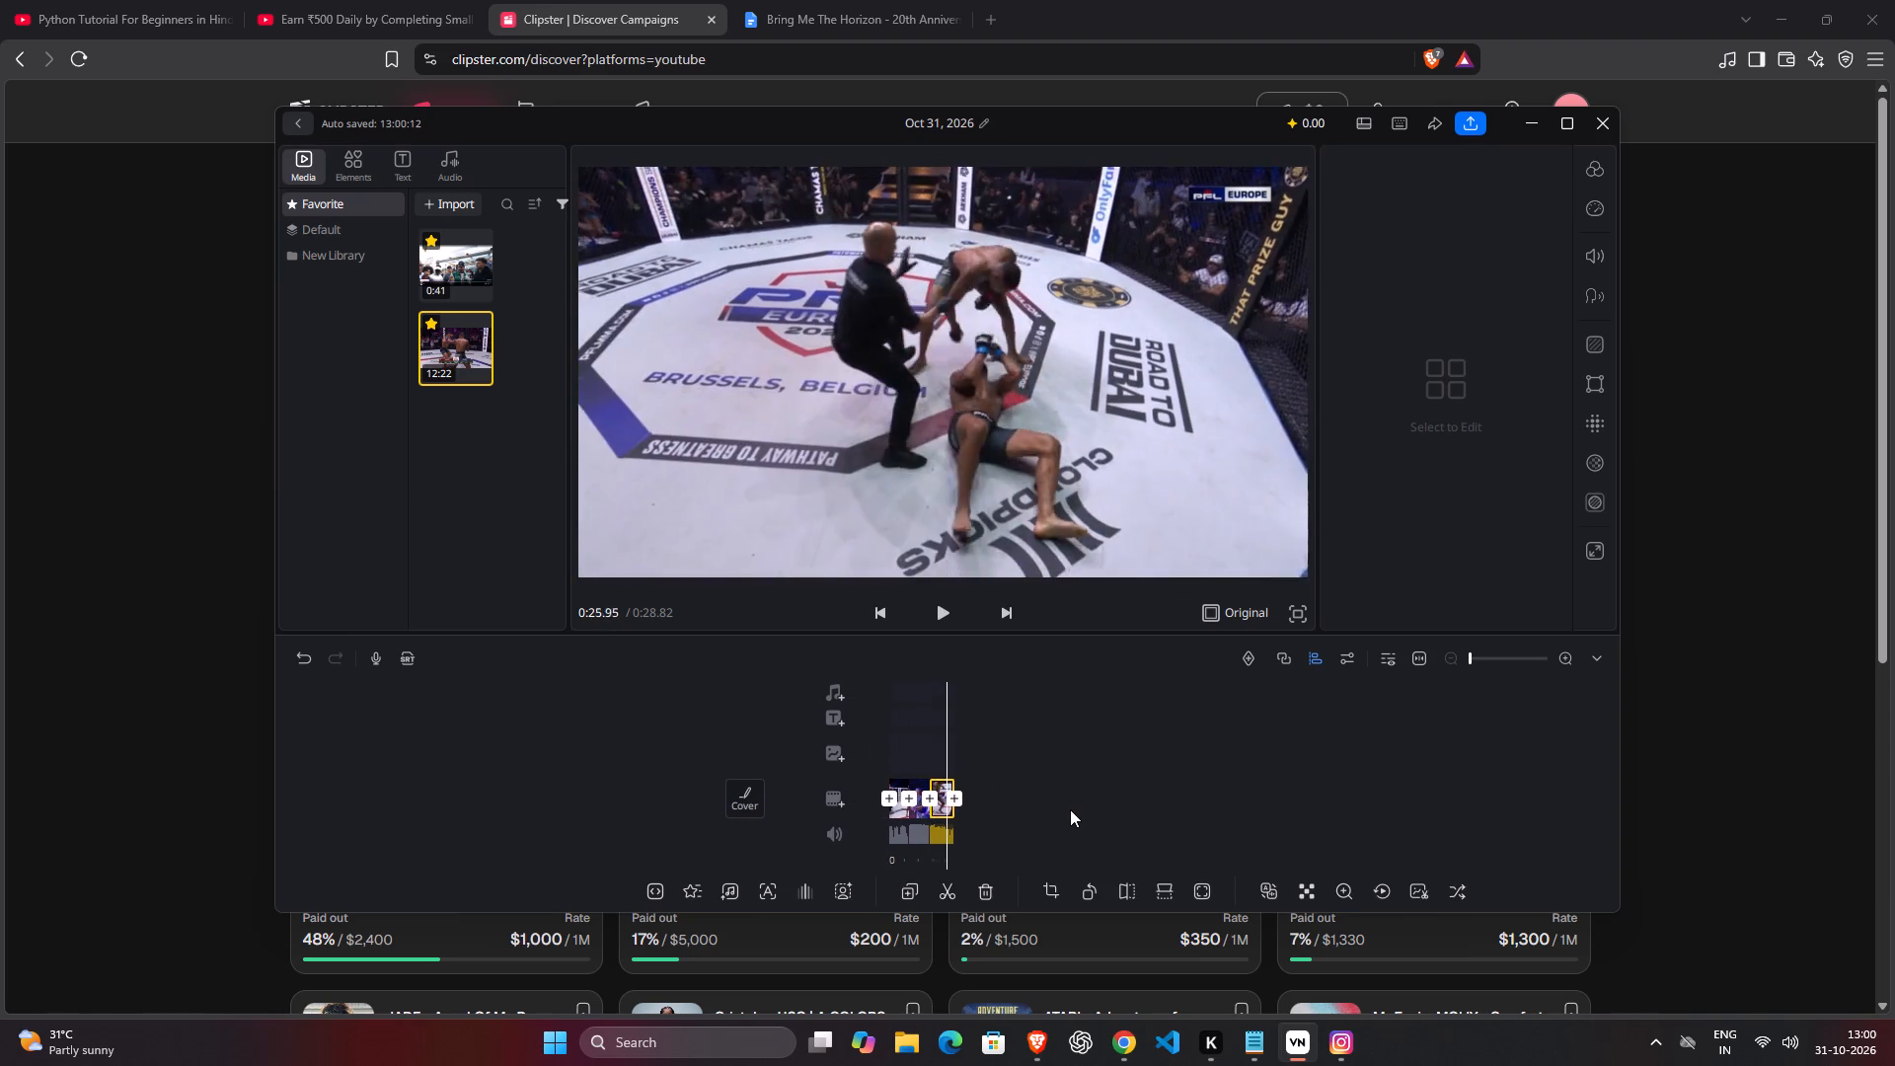
Scrub through the reordered timeline to examine the crowd celebration clip and the knockout clip.
left_click_drag(914, 805, 938, 814)
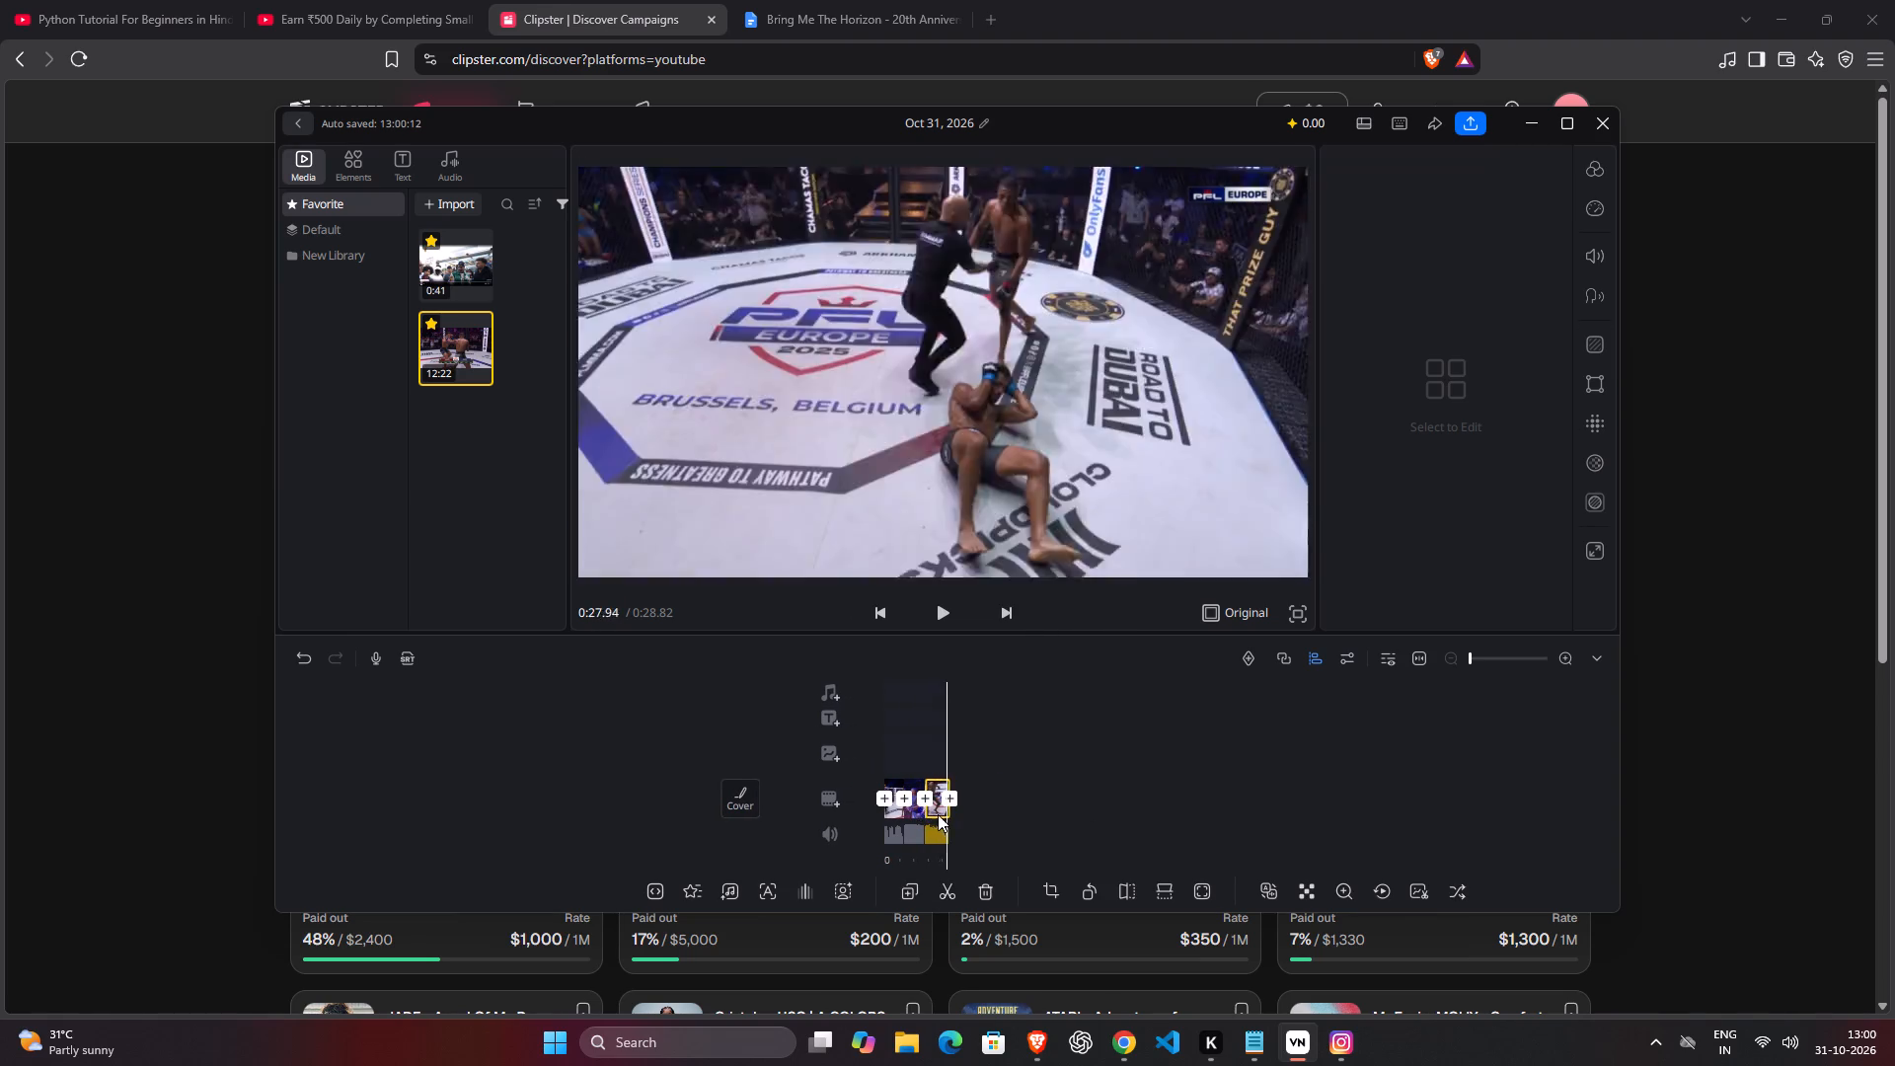
left_click_drag(938, 814, 946, 813)
left_click_drag(933, 808, 959, 811)
left_click_drag(941, 810, 979, 817)
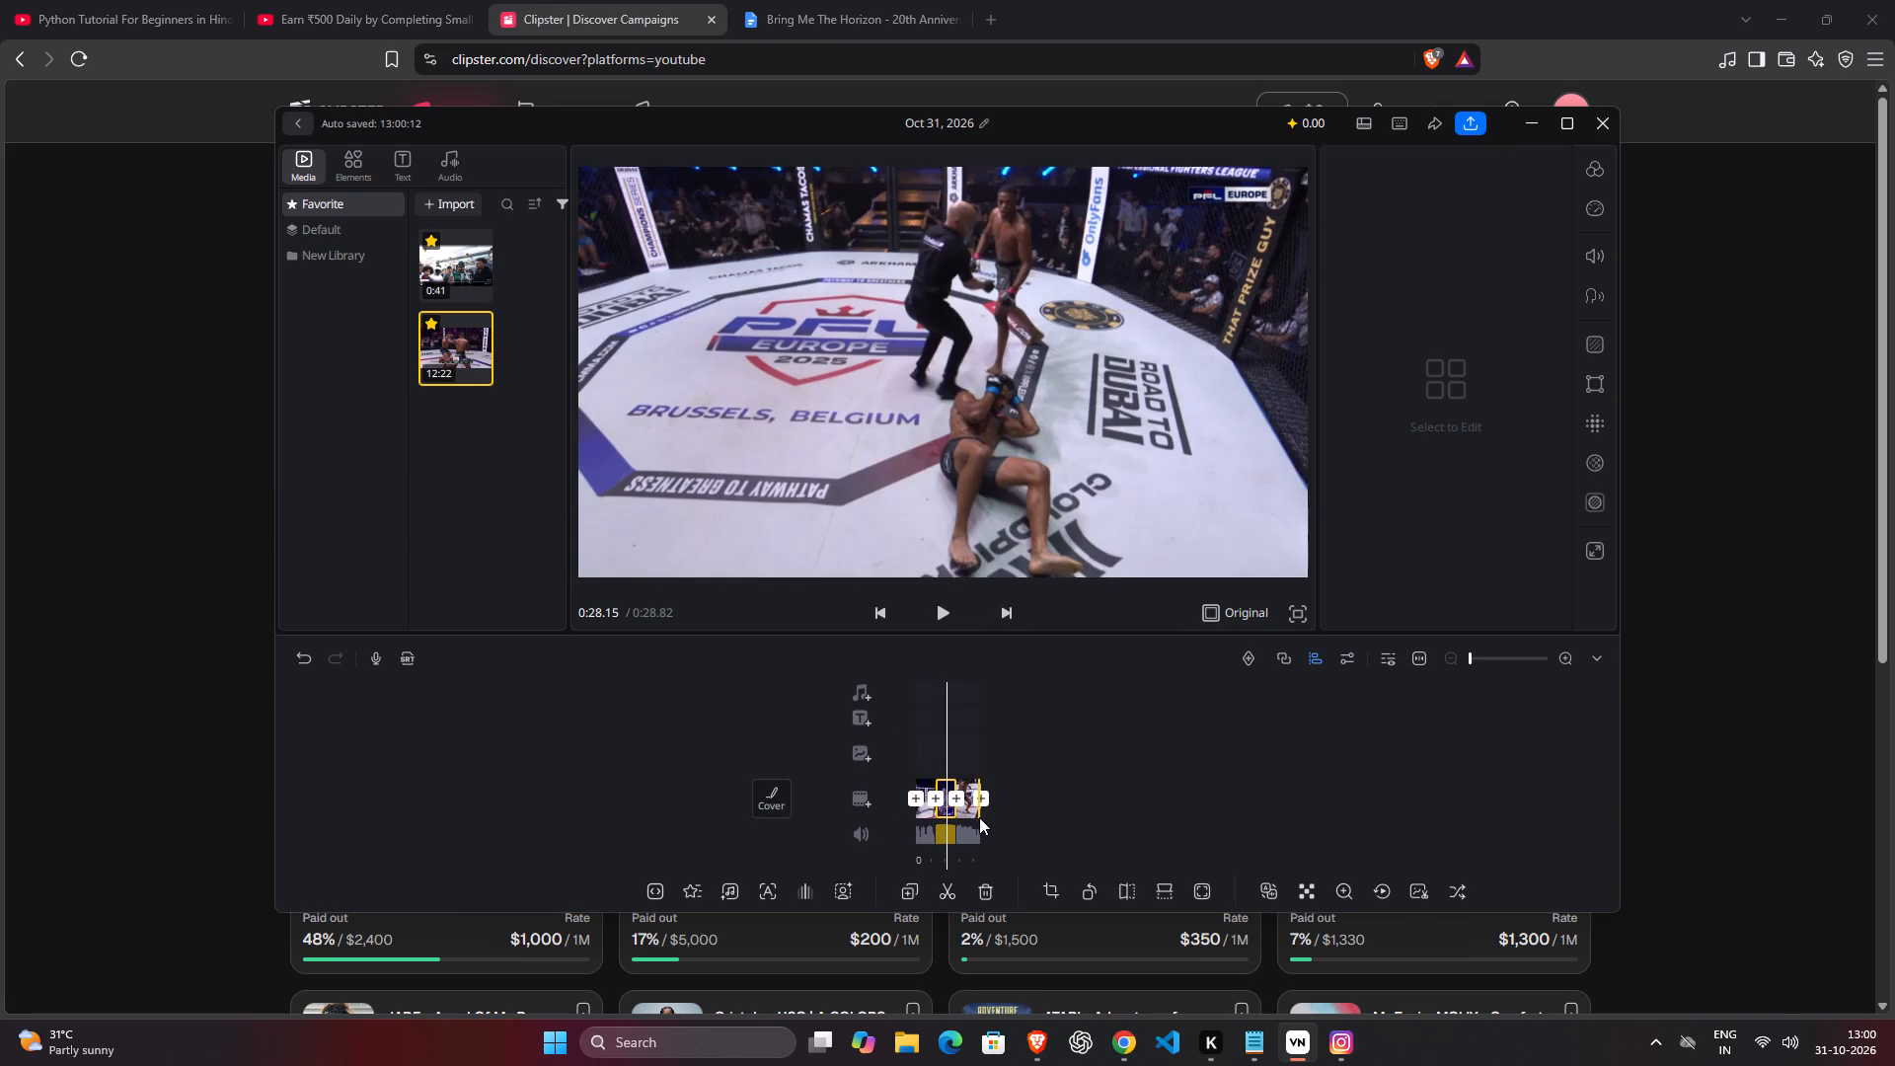
left_click_drag(1014, 809, 991, 812)
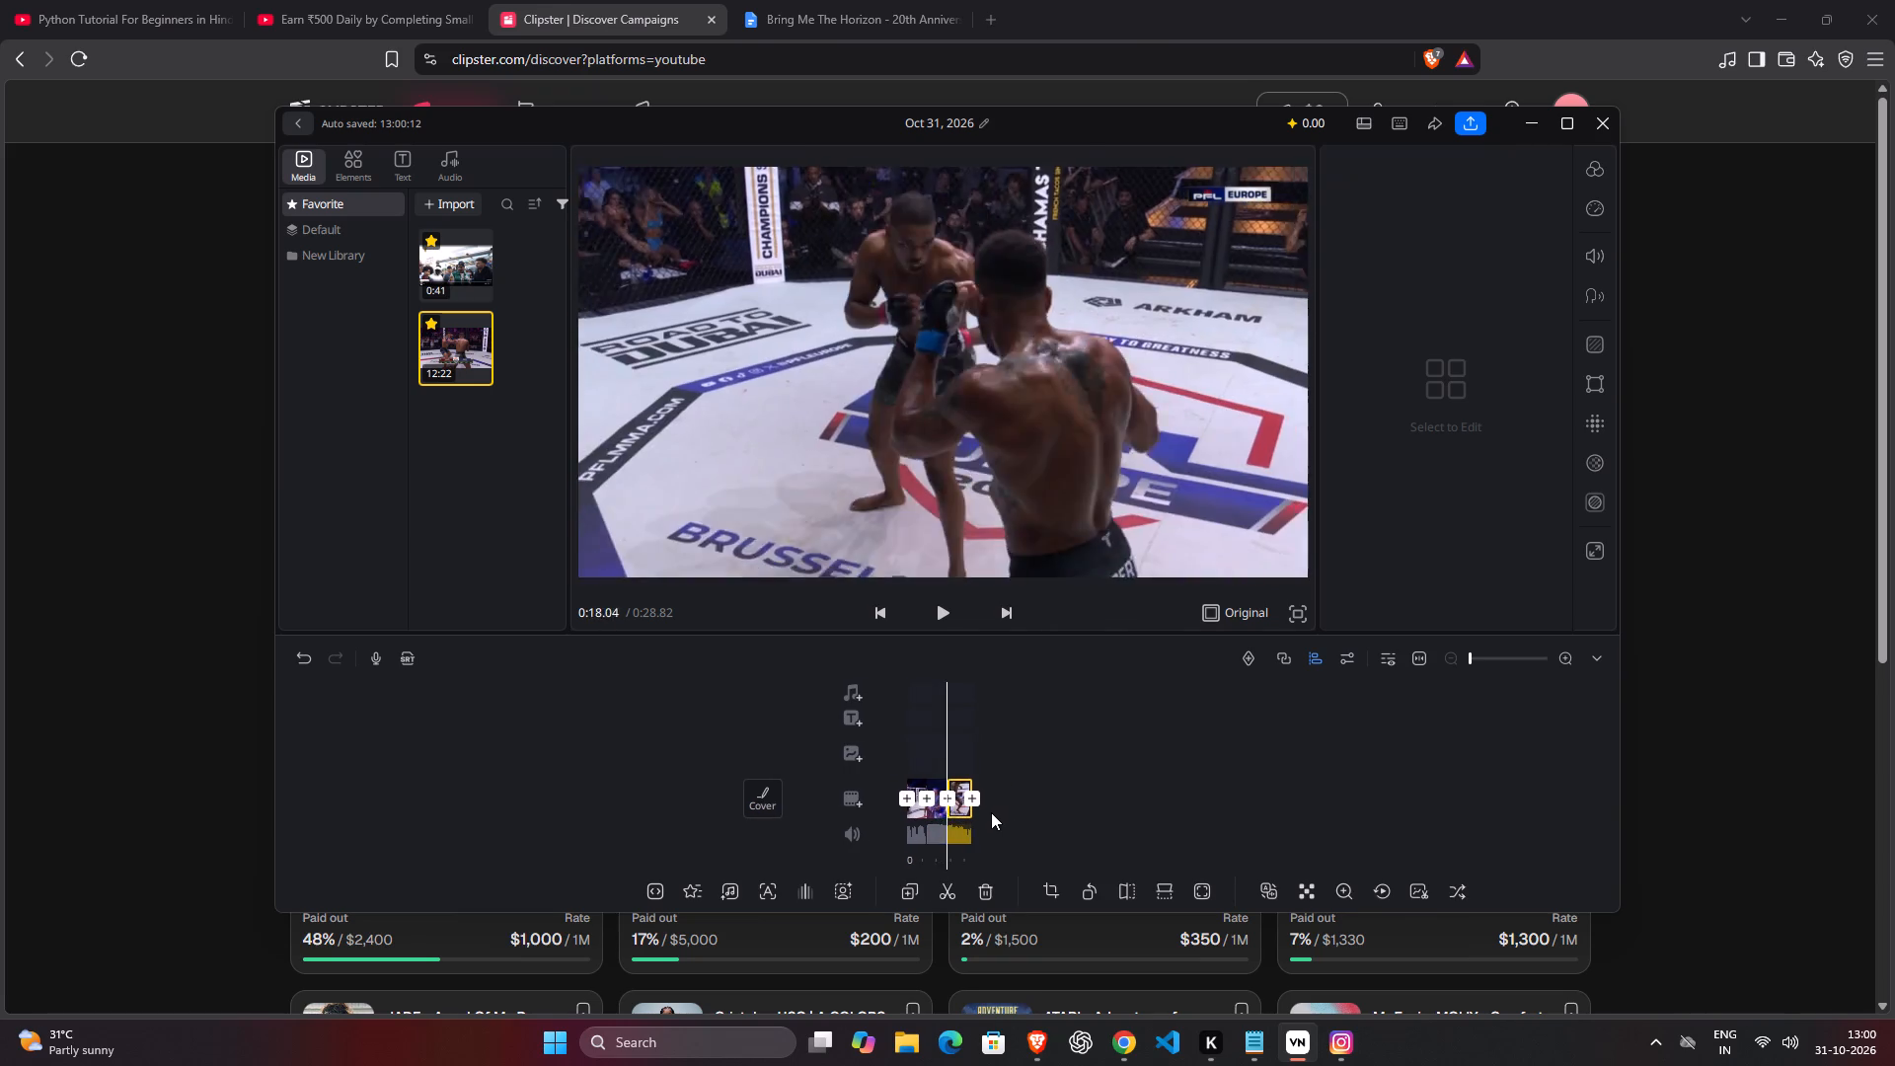
left_click_drag(991, 812, 958, 817)
left_click(987, 819)
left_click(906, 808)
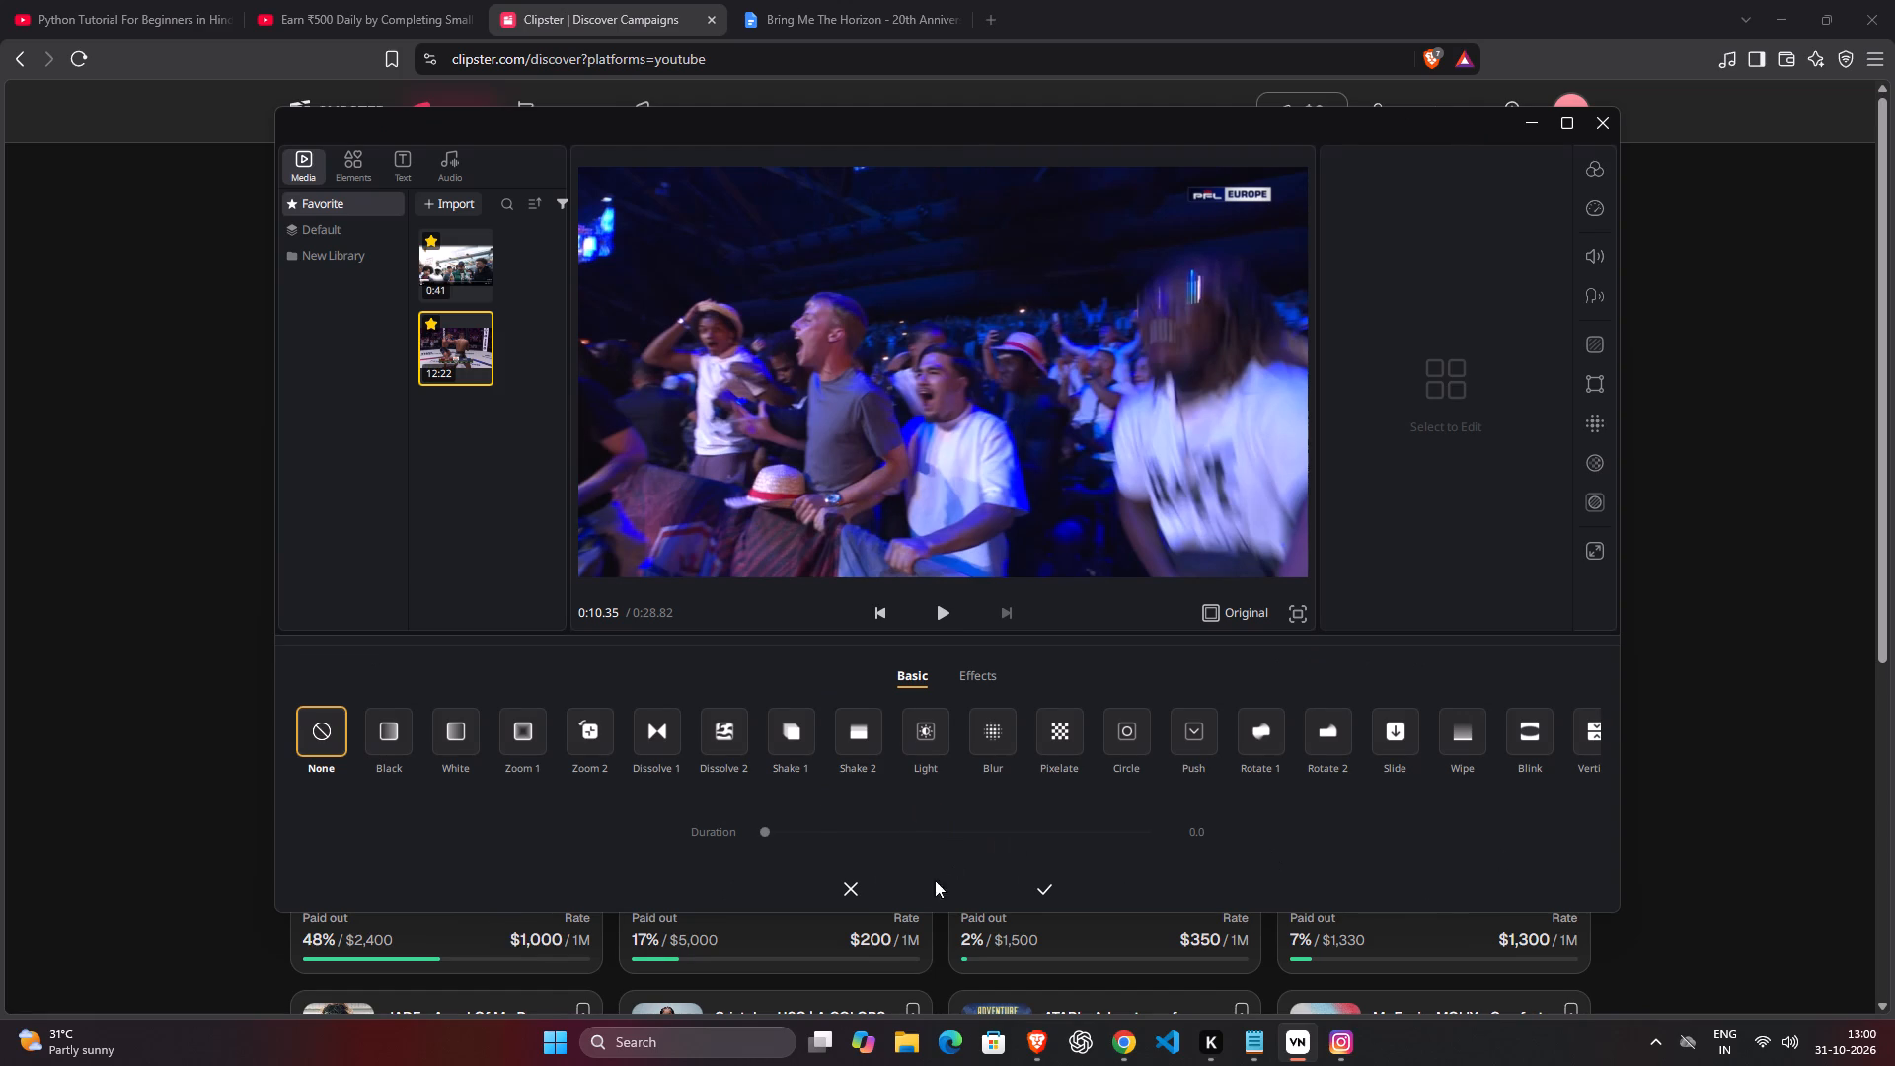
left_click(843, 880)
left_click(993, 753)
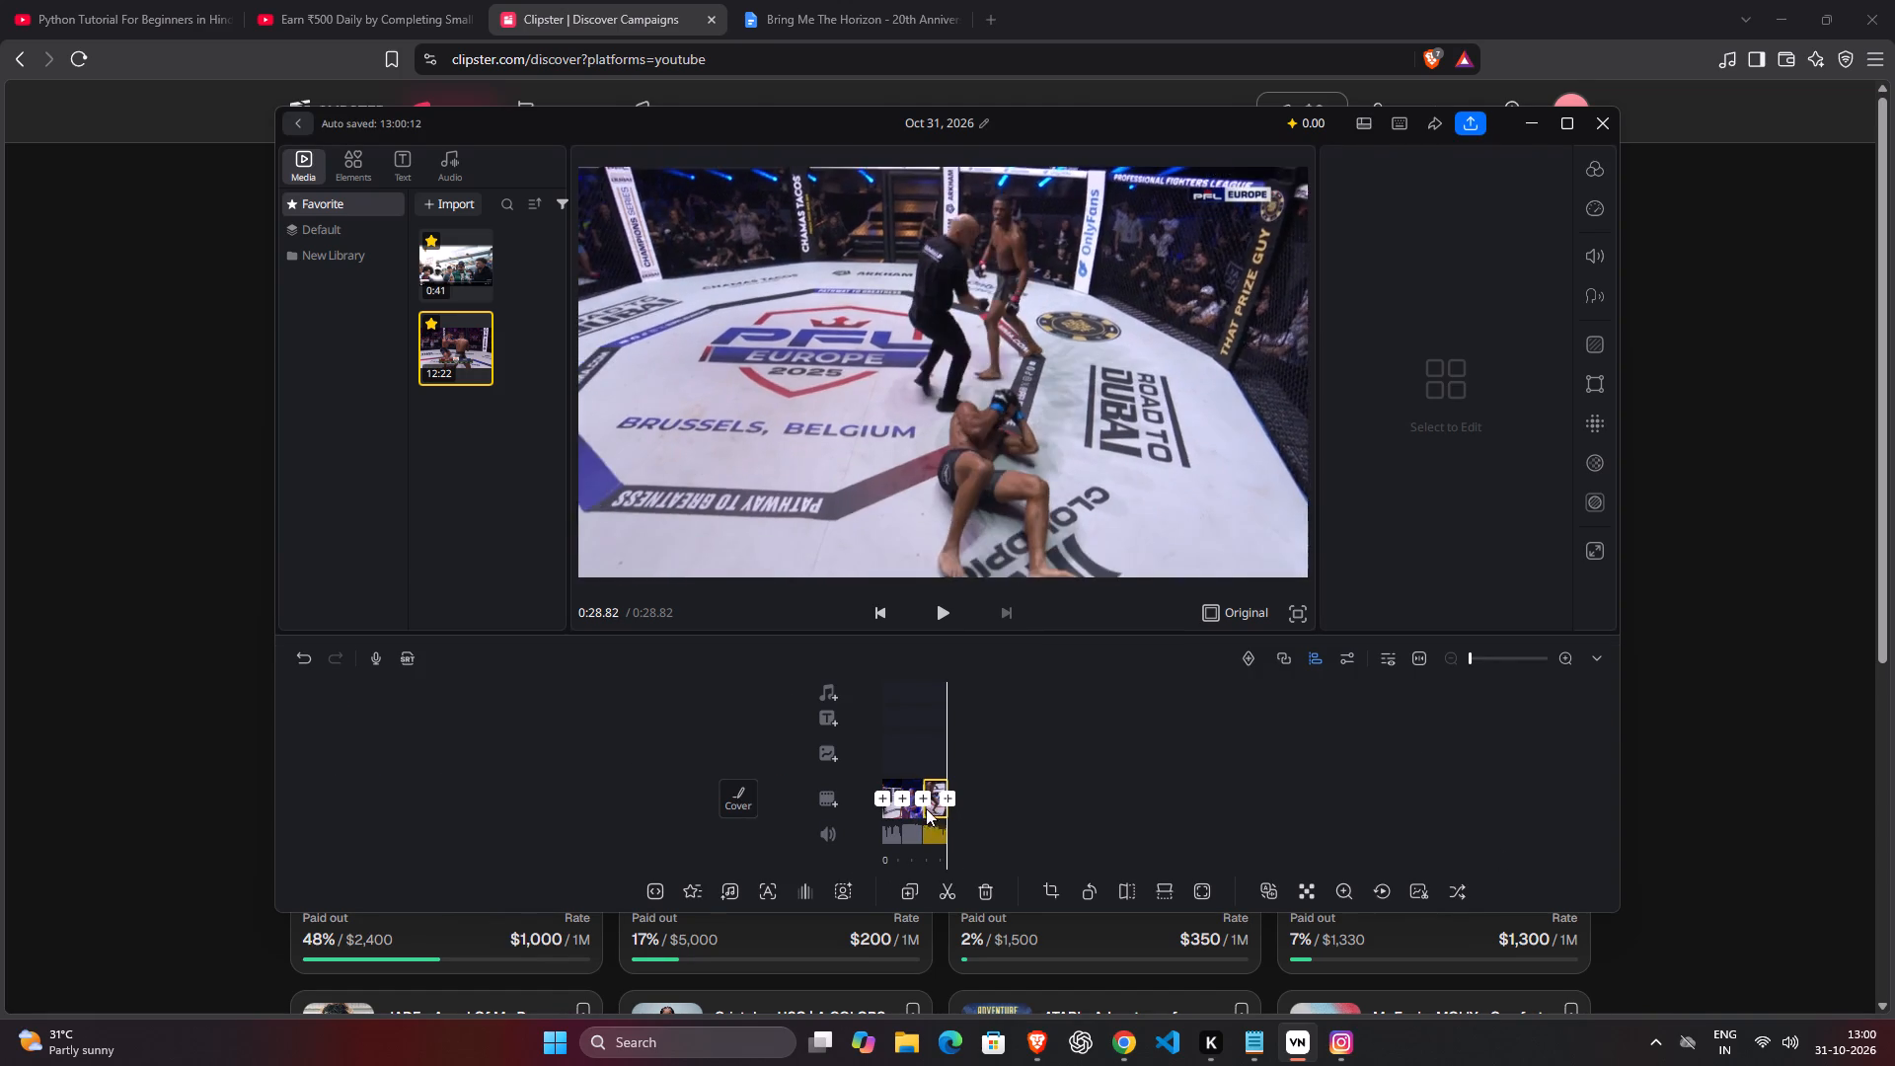
Move the crowd celebration clip from the middle of the main track to the very start of the timeline.
left_click_drag(915, 807, 975, 814)
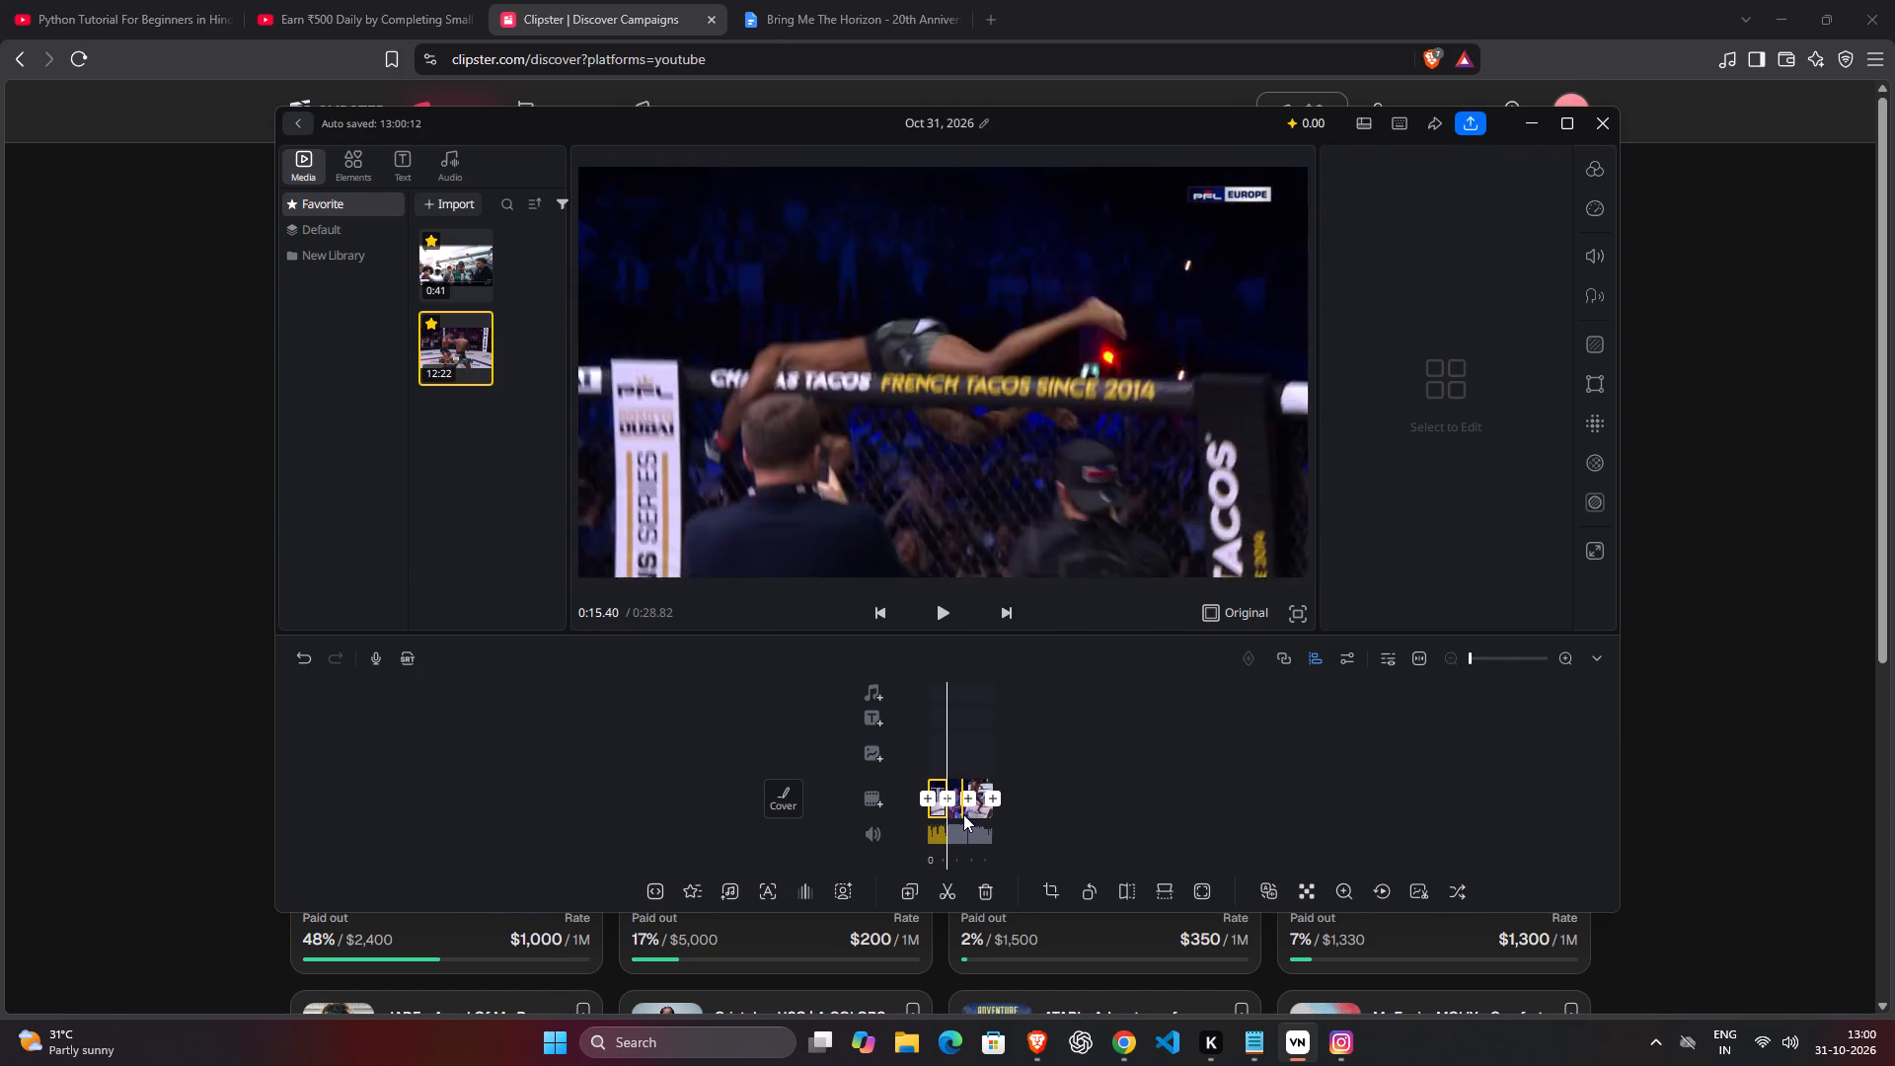
left_click_drag(1037, 810, 1016, 815)
left_click_drag(947, 811, 946, 811)
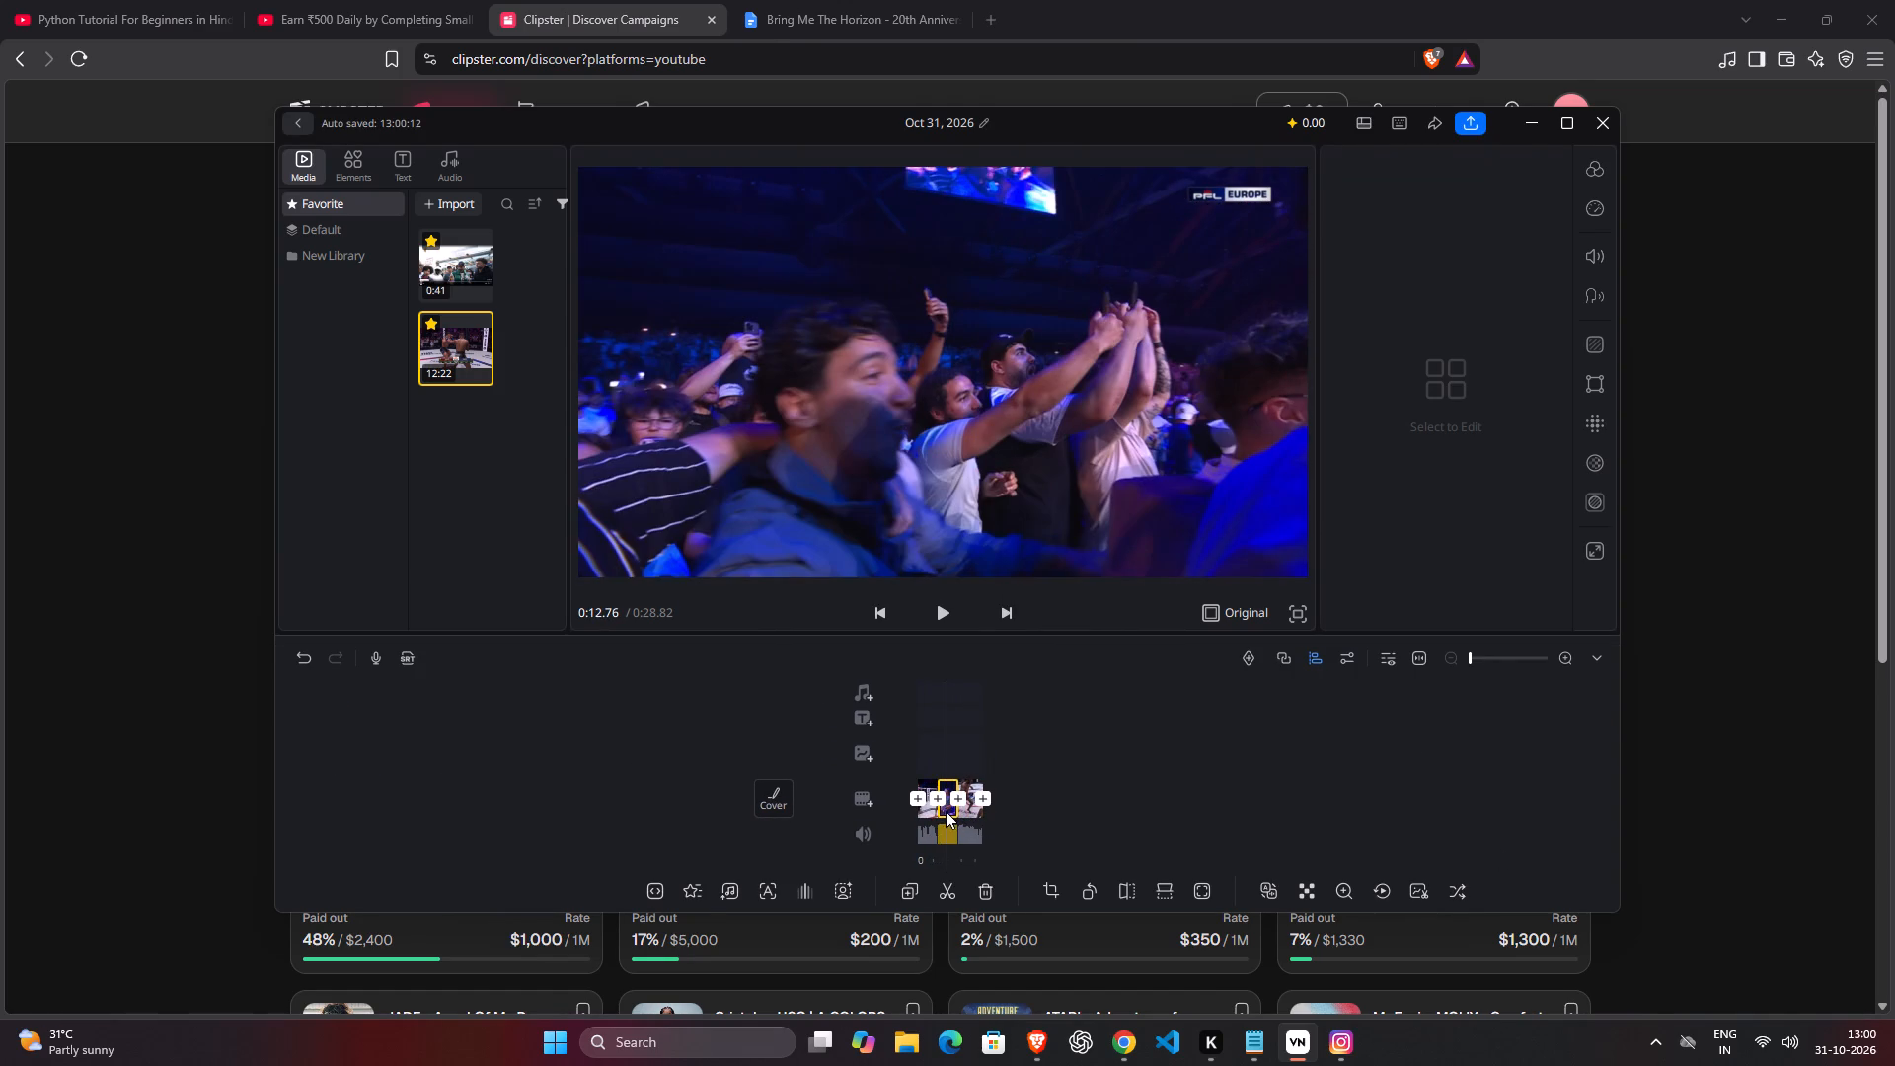
left_click_drag(946, 811, 879, 812)
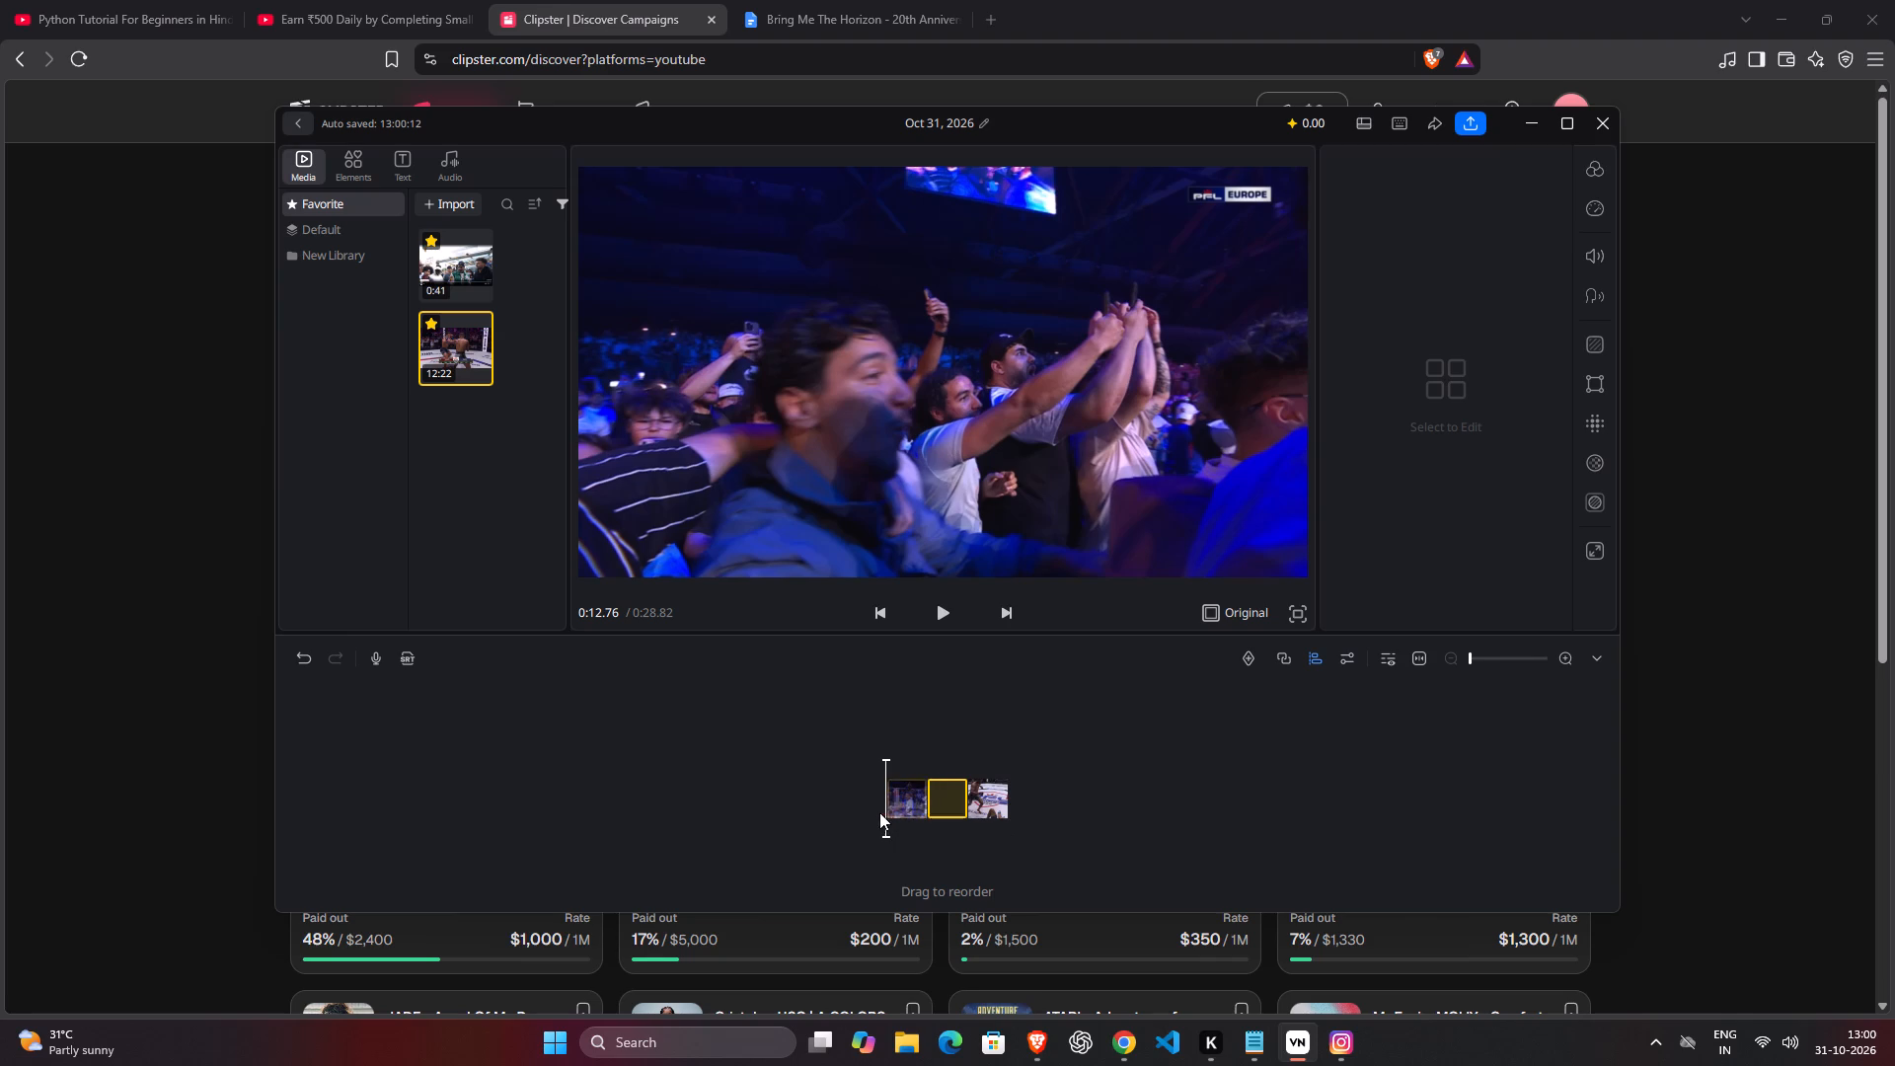
Move the knockout clip ahead of the crowd celebration clip, making the crowd celebration the last clip on the main track.
left_click_drag(879, 812, 1114, 815)
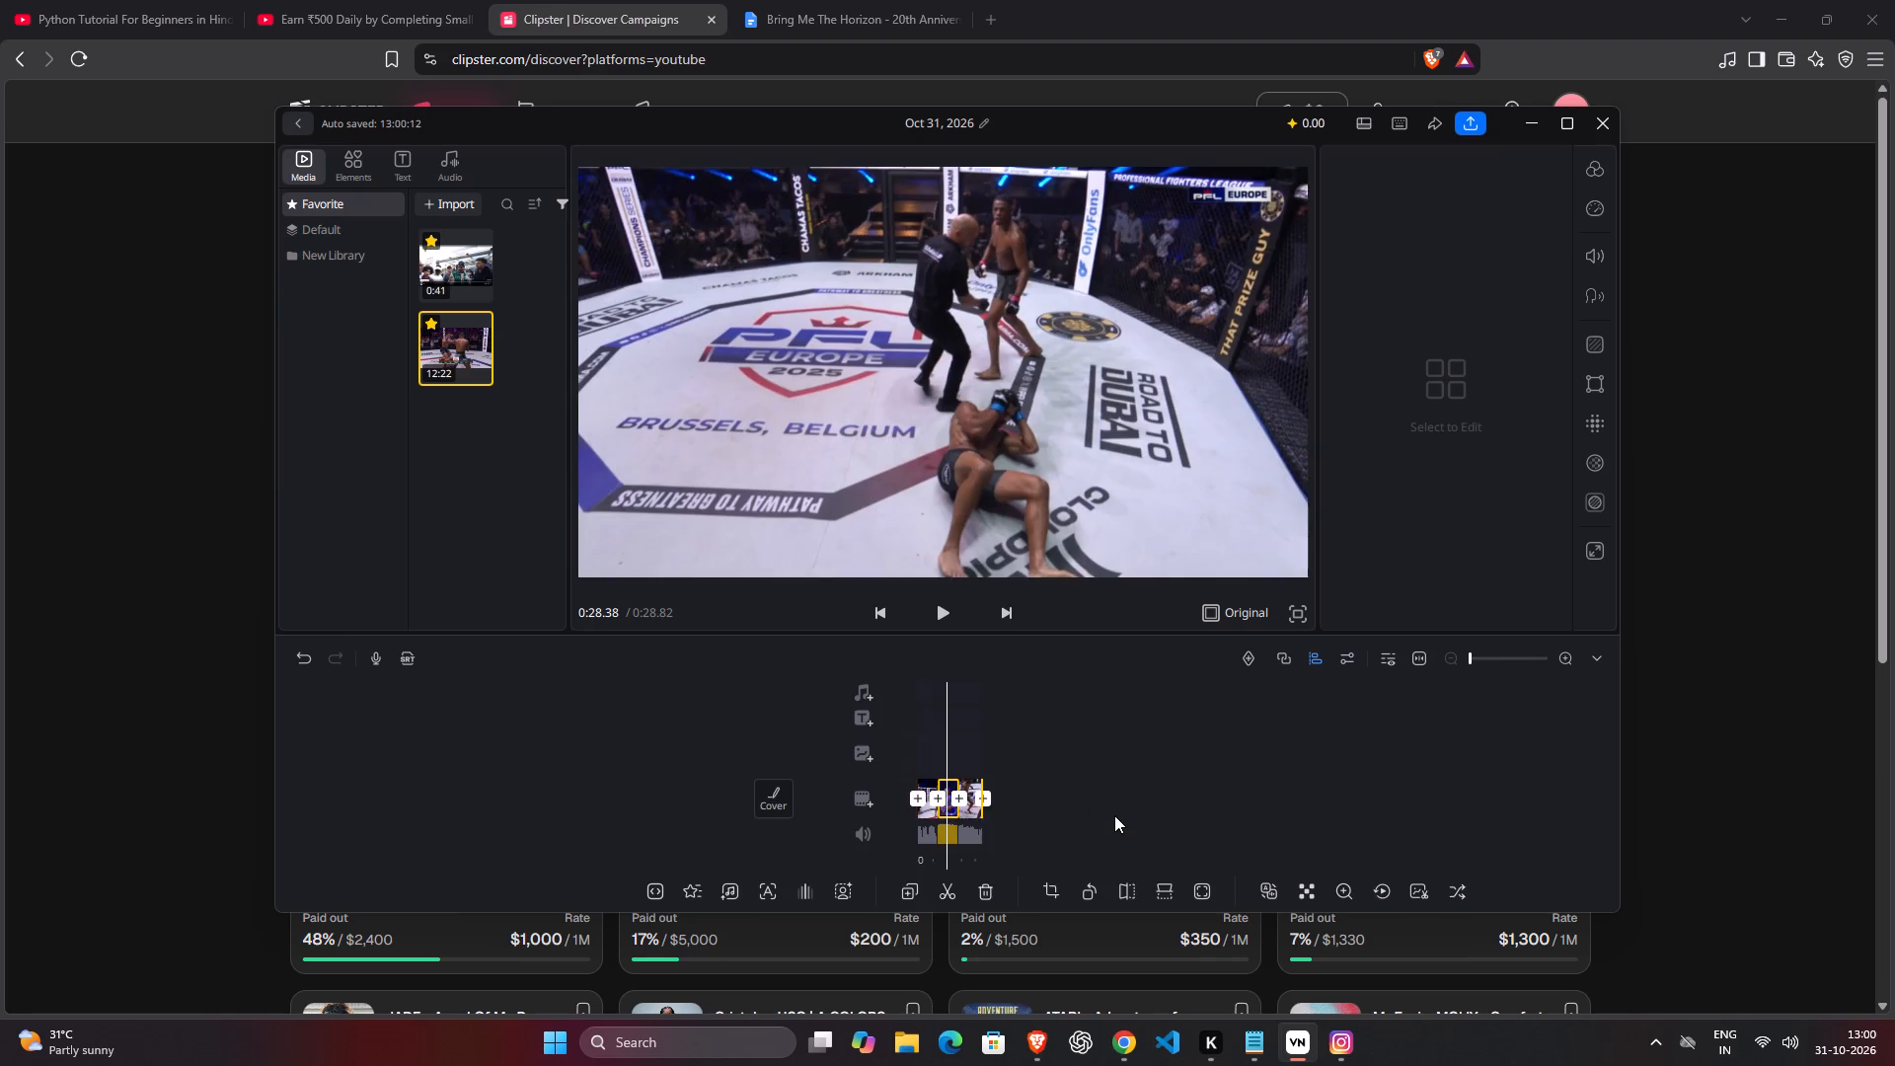
left_click(1008, 795)
left_click_drag(1006, 796, 992, 796)
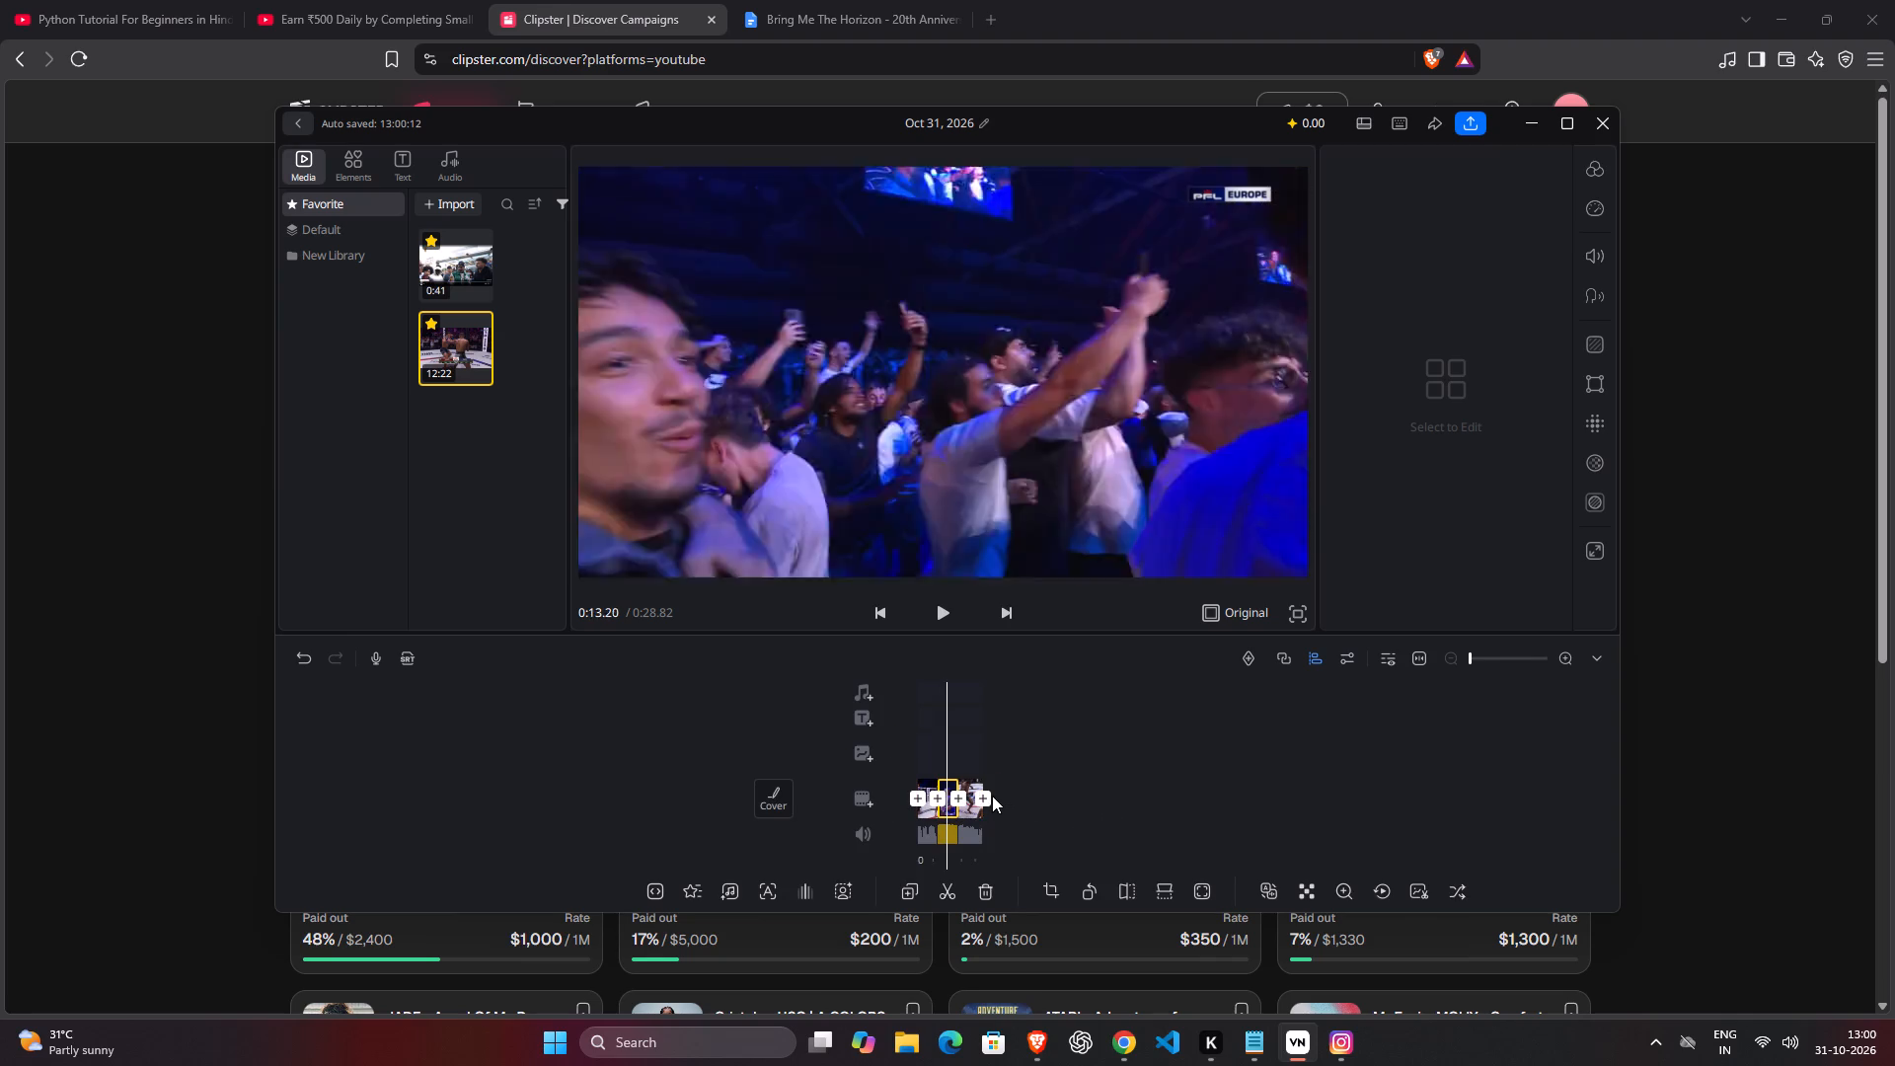
left_click_drag(992, 796, 964, 801)
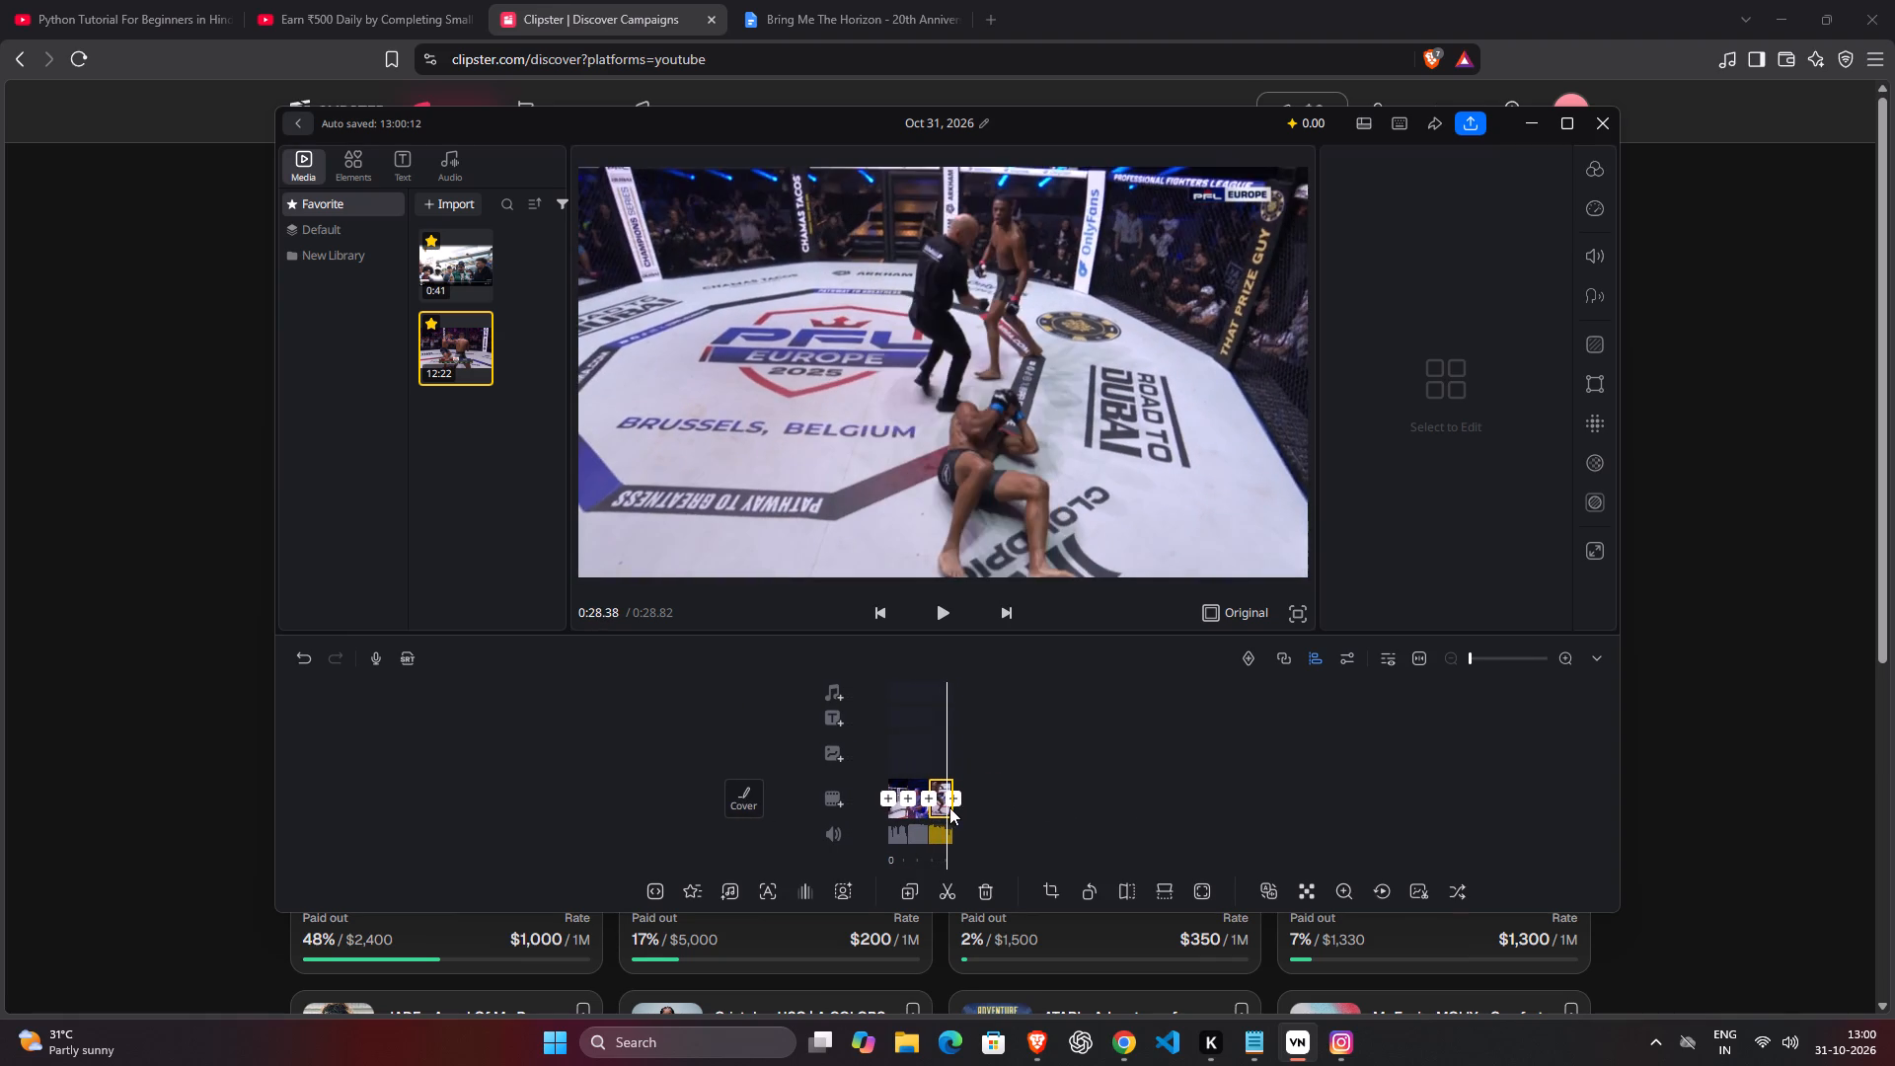
left_click_drag(943, 807, 918, 807)
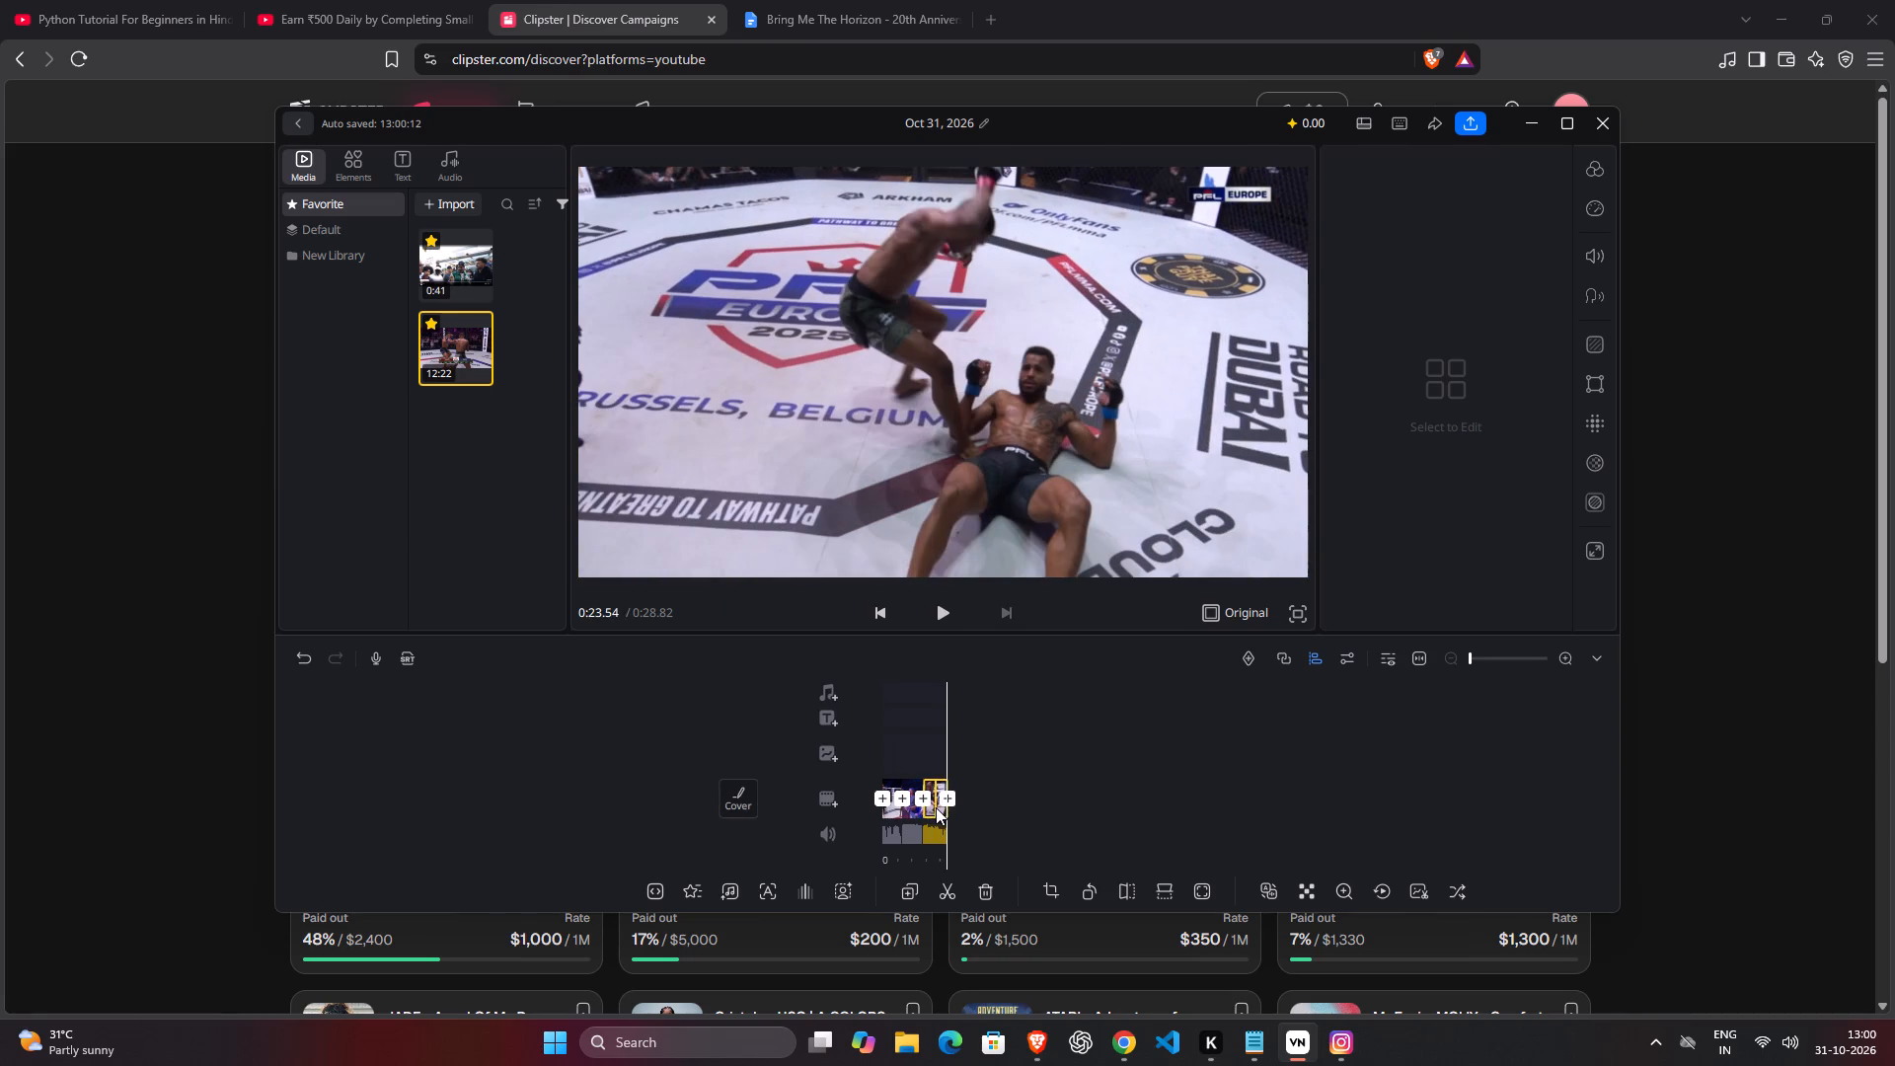
left_click_drag(936, 807, 922, 811)
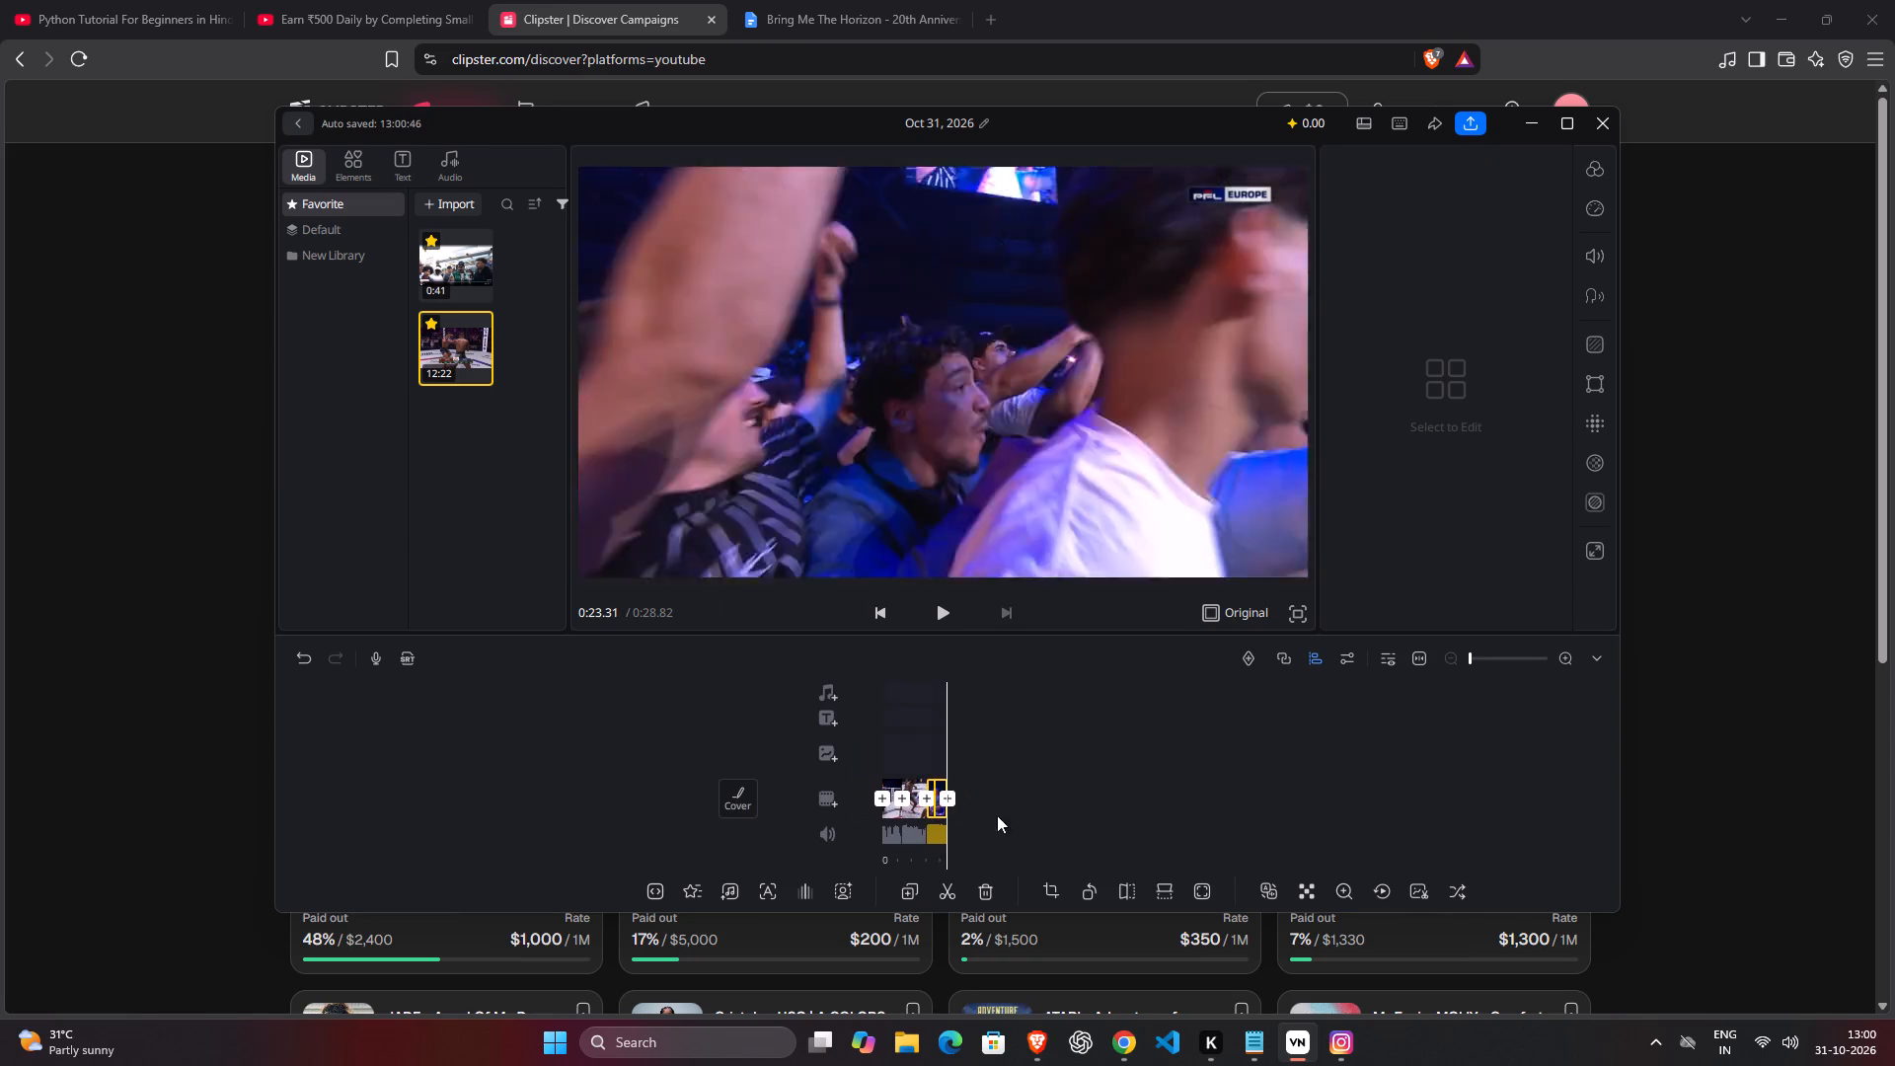
Split the crowd celebration clip at about 0:24.6 and delete the part after the cut.
left_click_drag(1021, 808, 1080, 803)
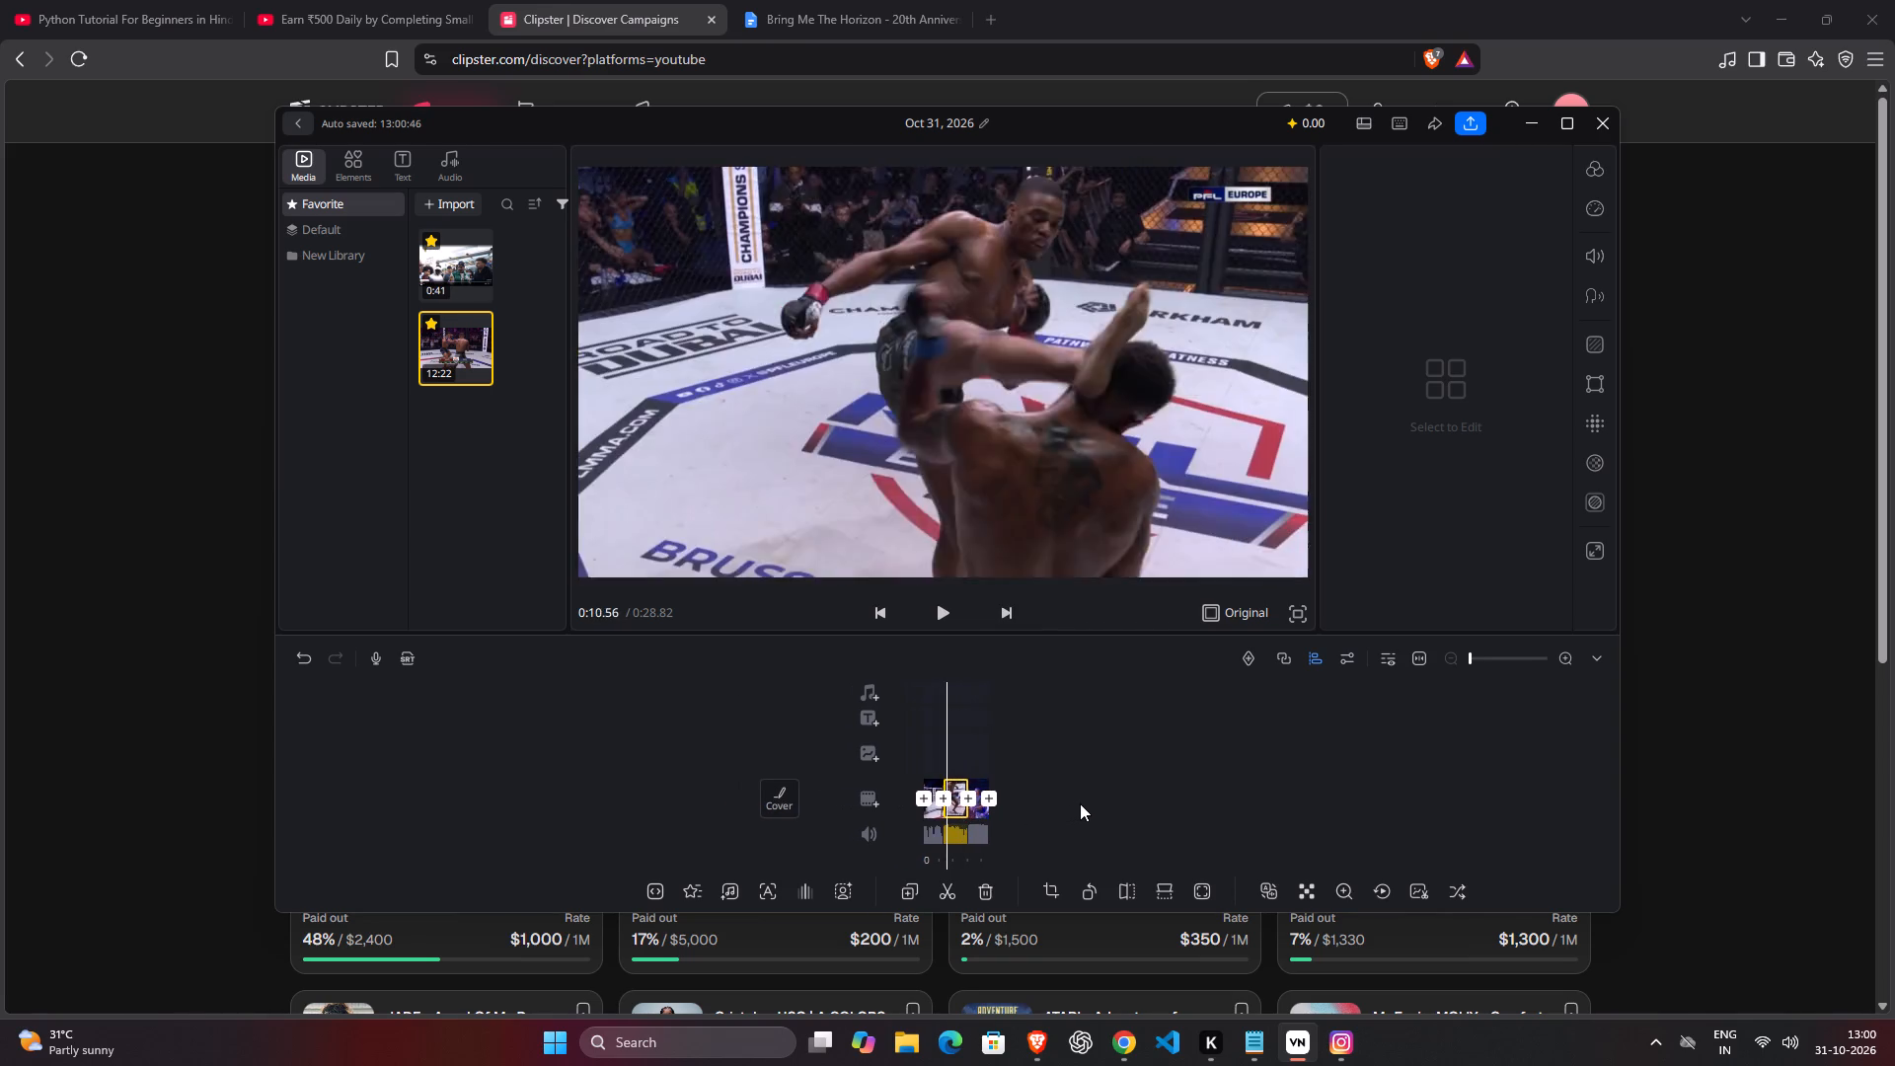
left_click_drag(1080, 803, 1076, 794)
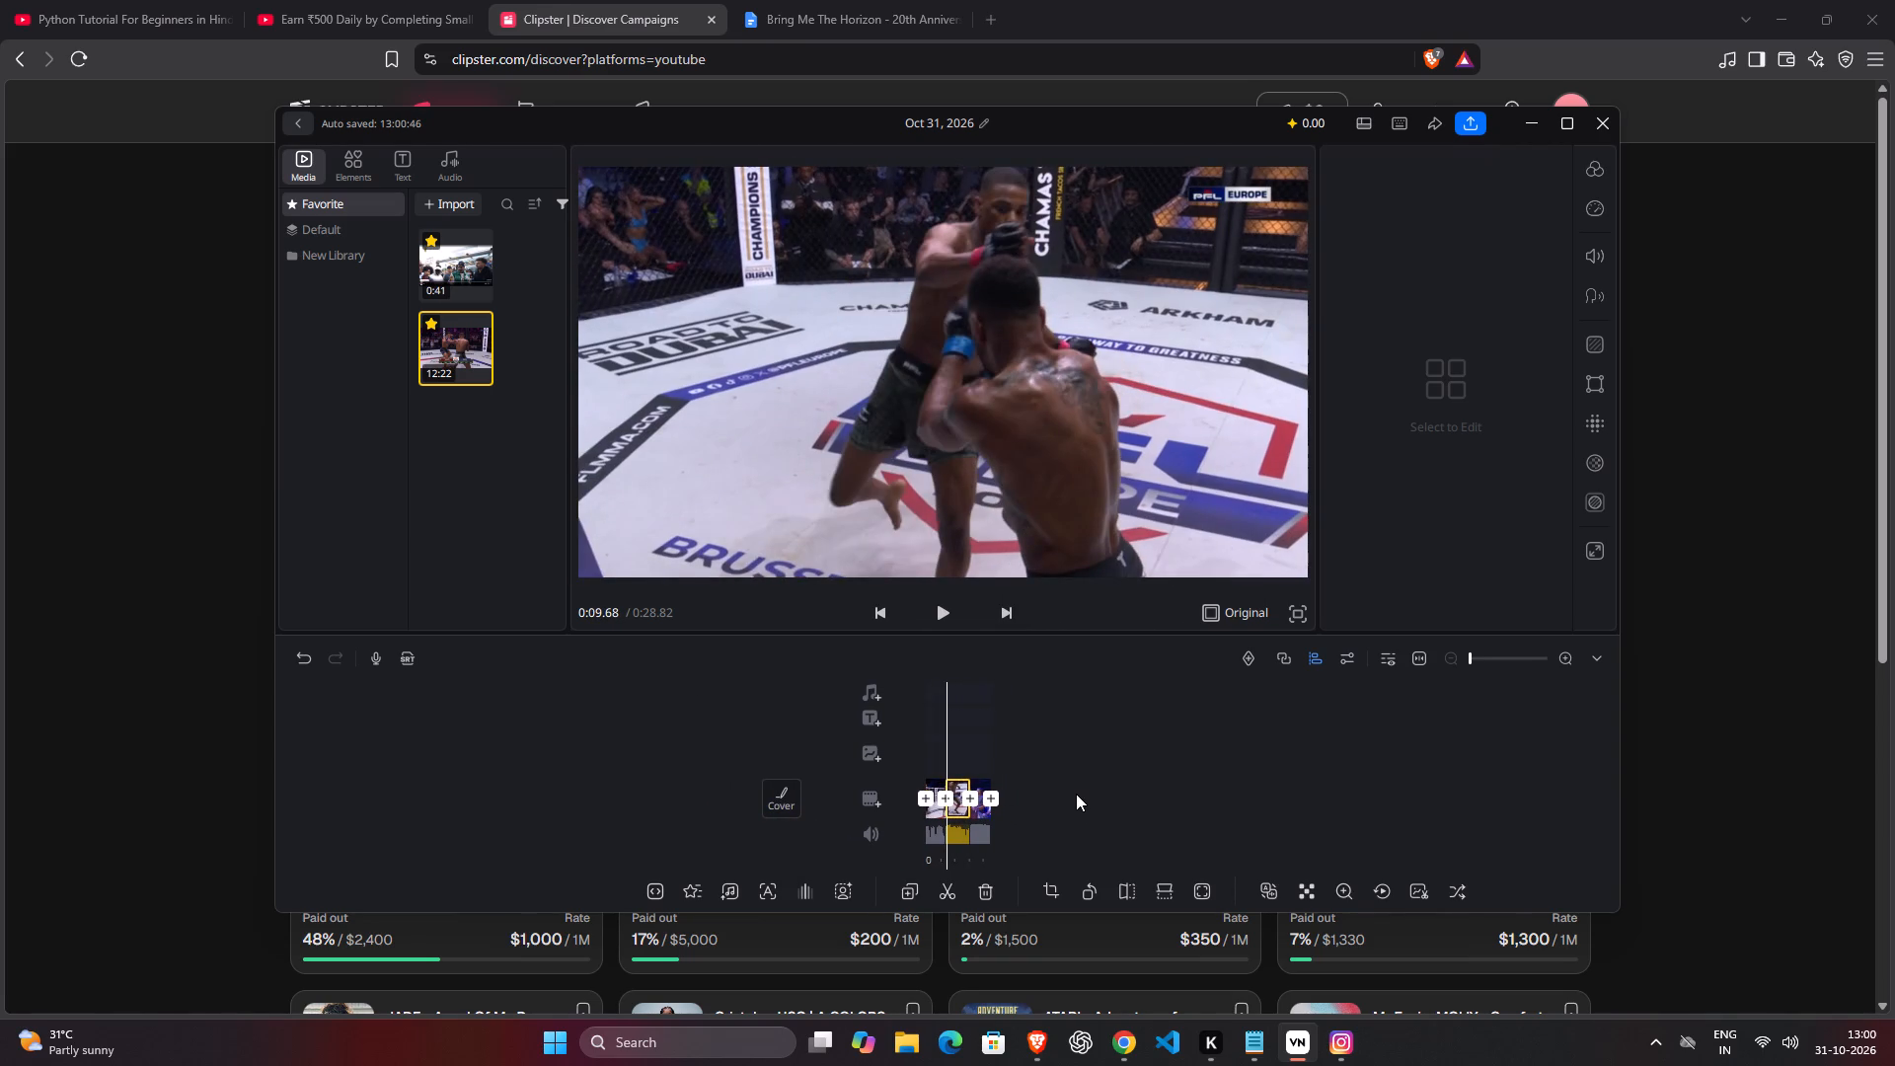
left_click_drag(1076, 794, 1076, 798)
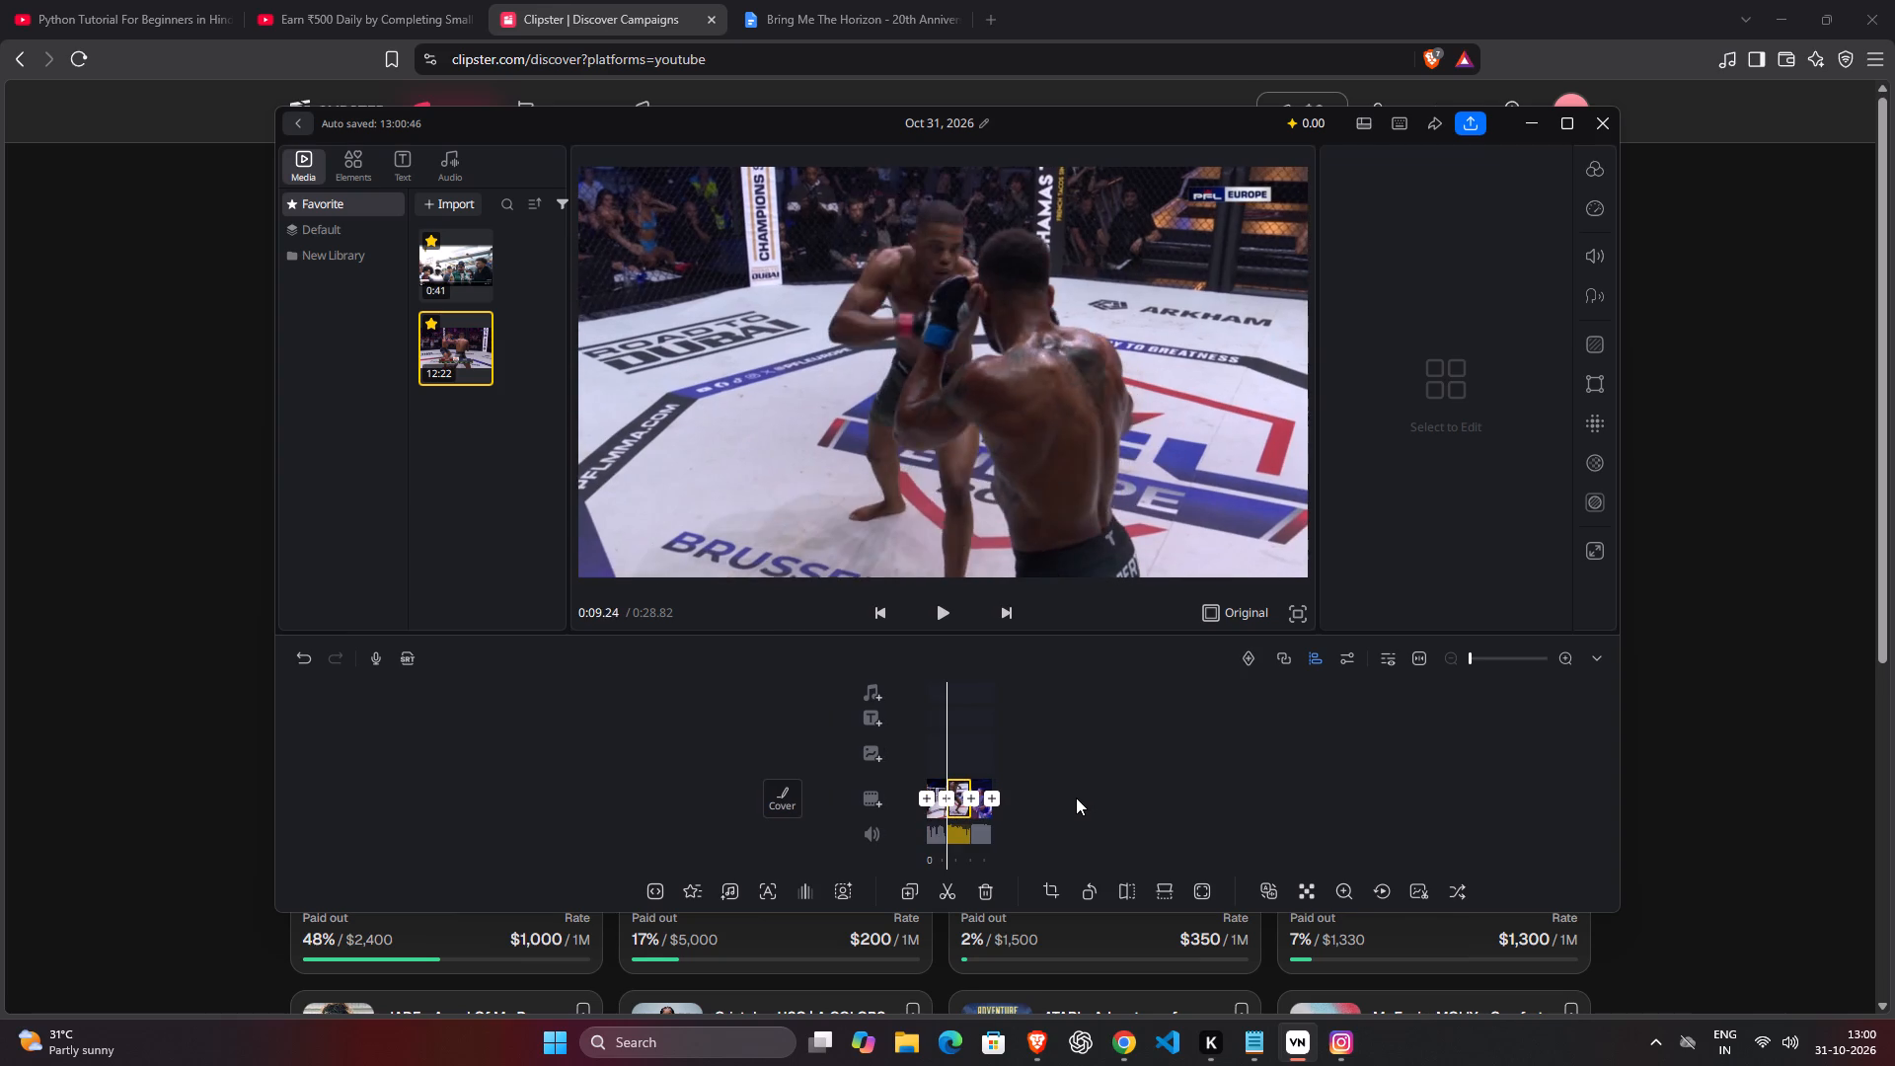
left_click_drag(1076, 798, 1064, 804)
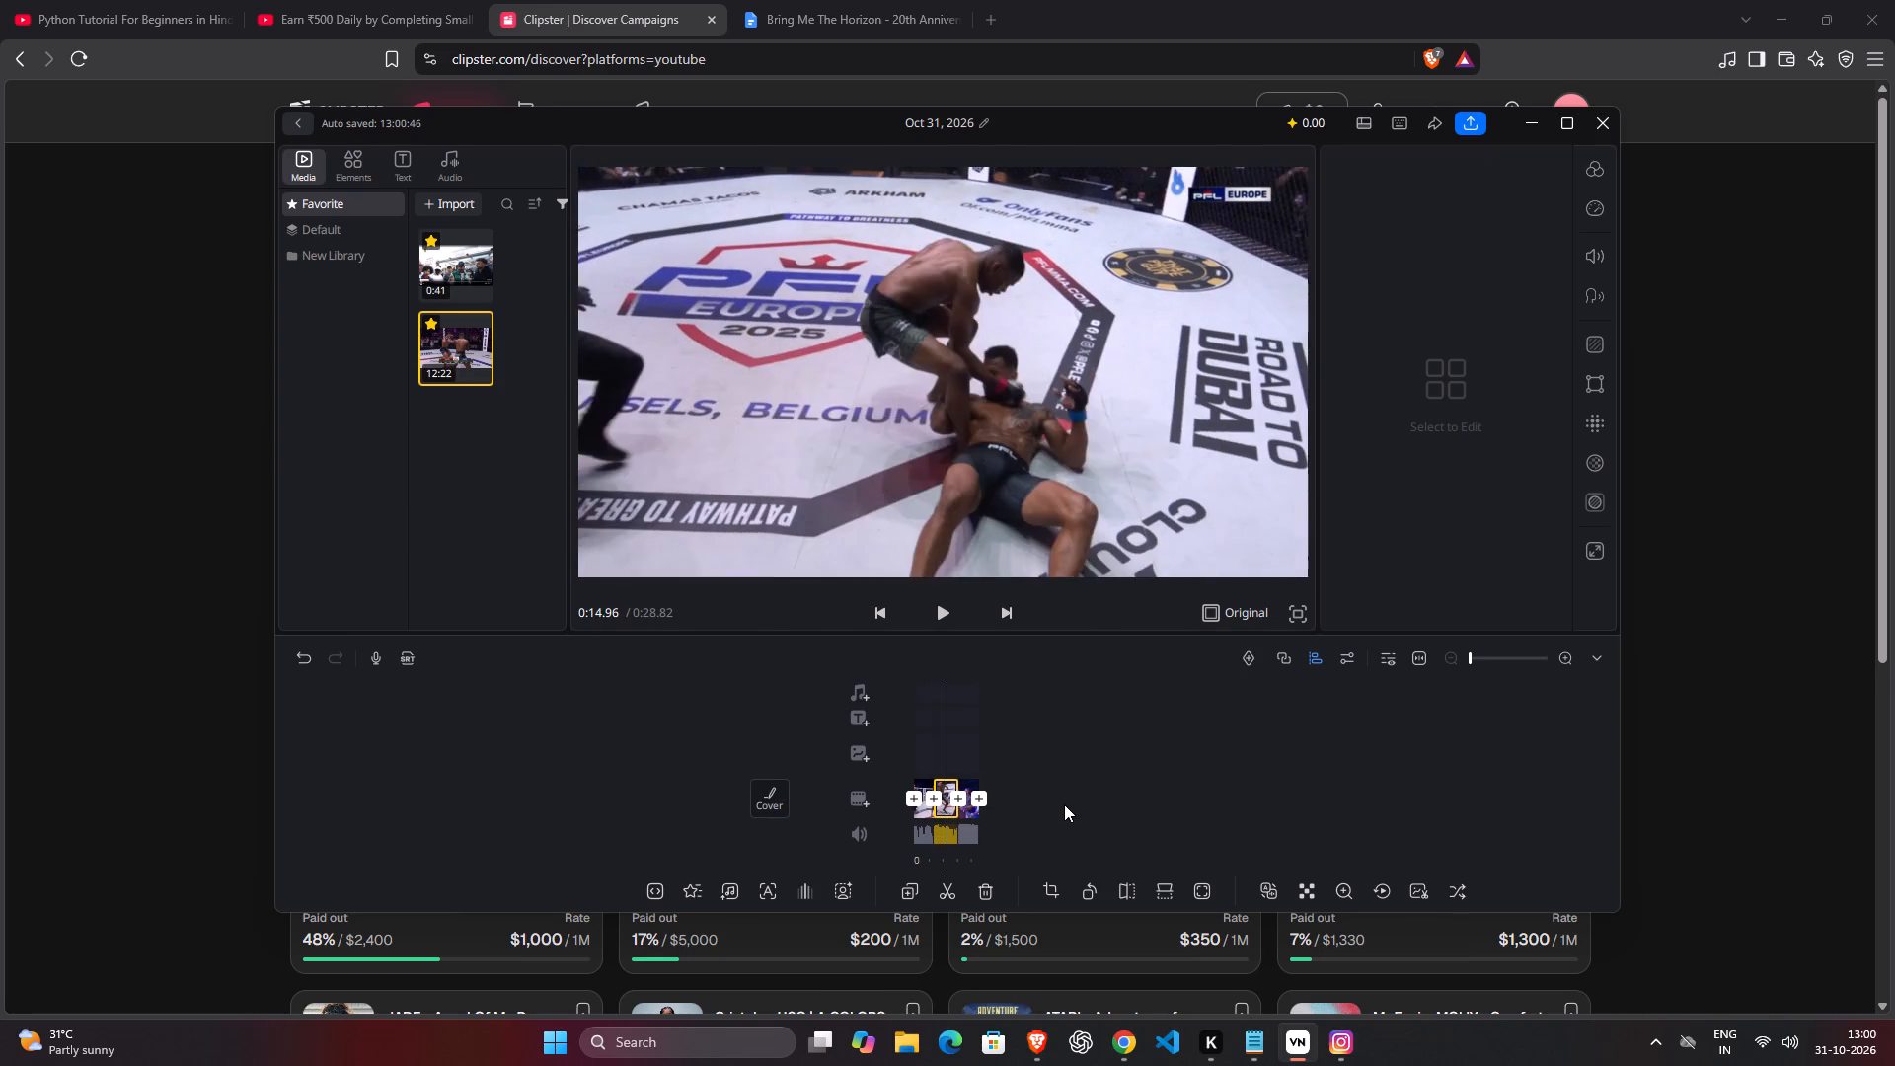
left_click_drag(1064, 804, 1055, 810)
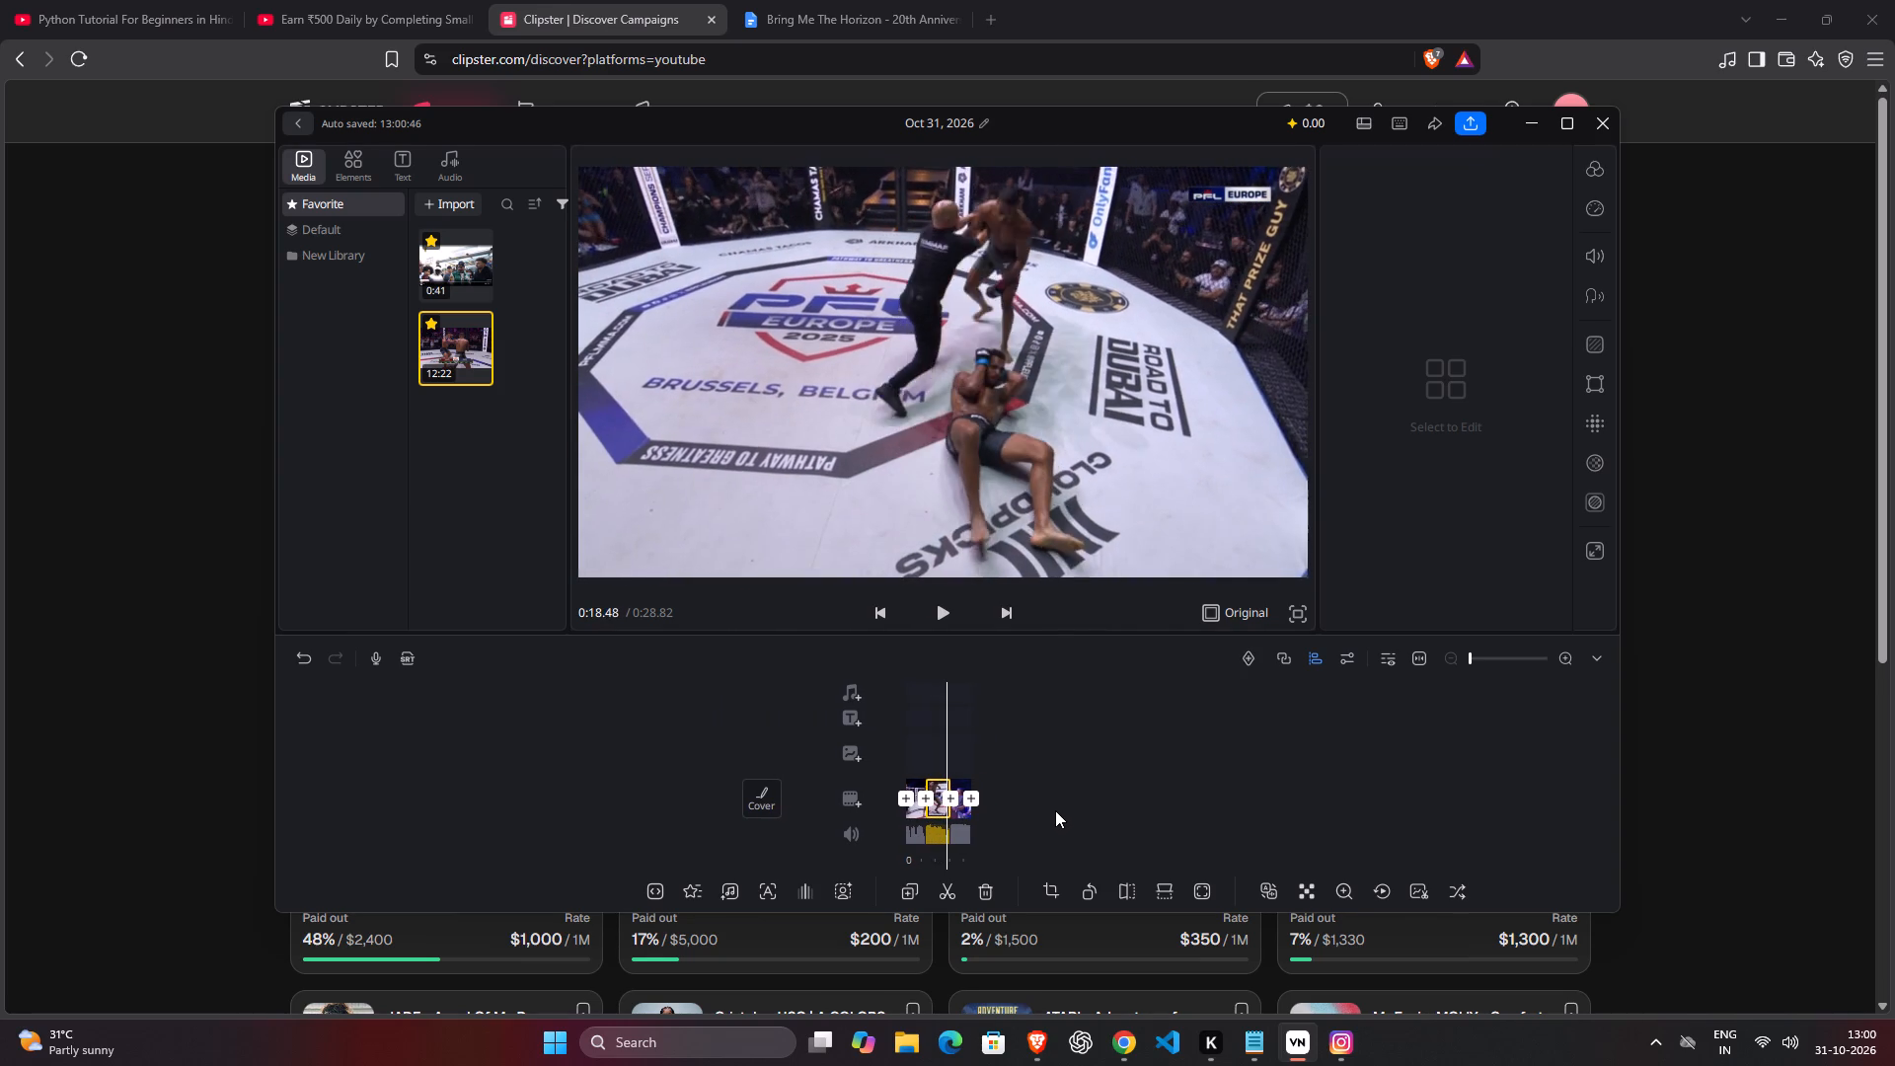
left_click_drag(1055, 810, 1045, 812)
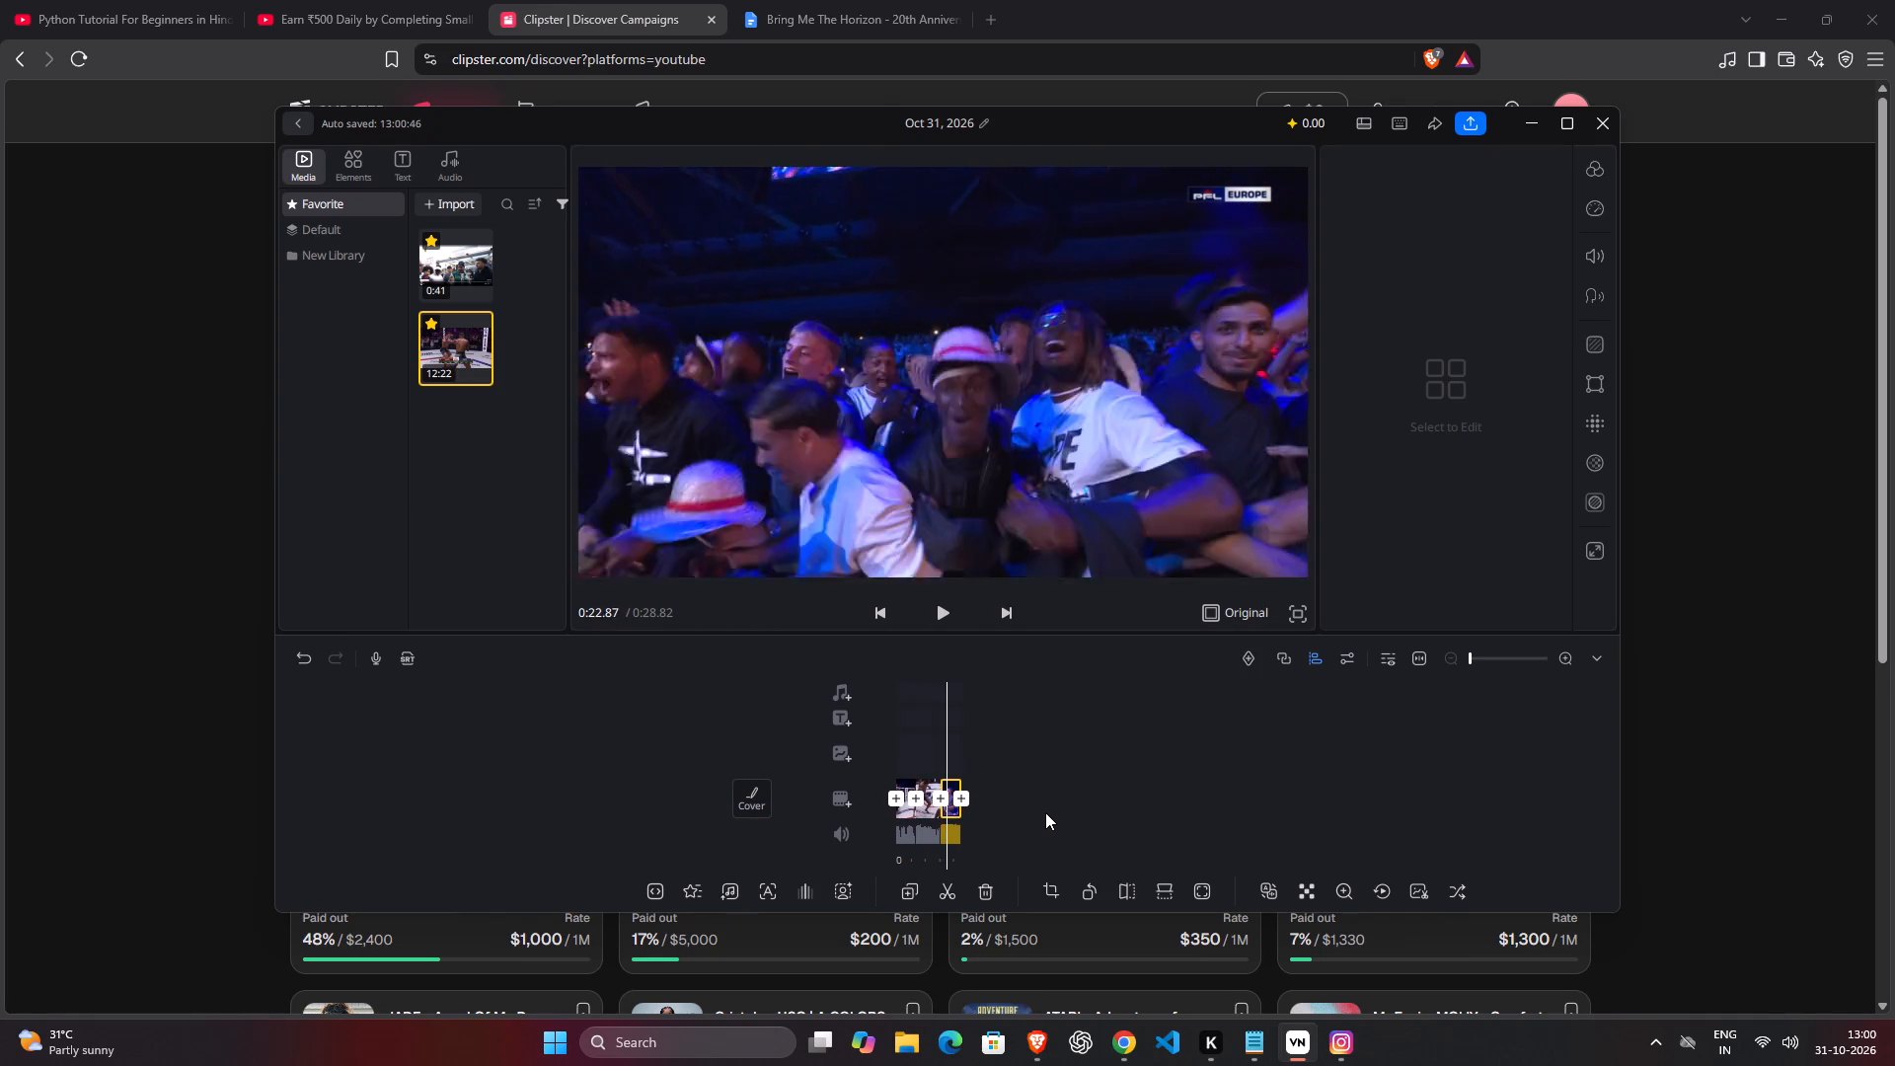
left_click_drag(1045, 812, 1042, 816)
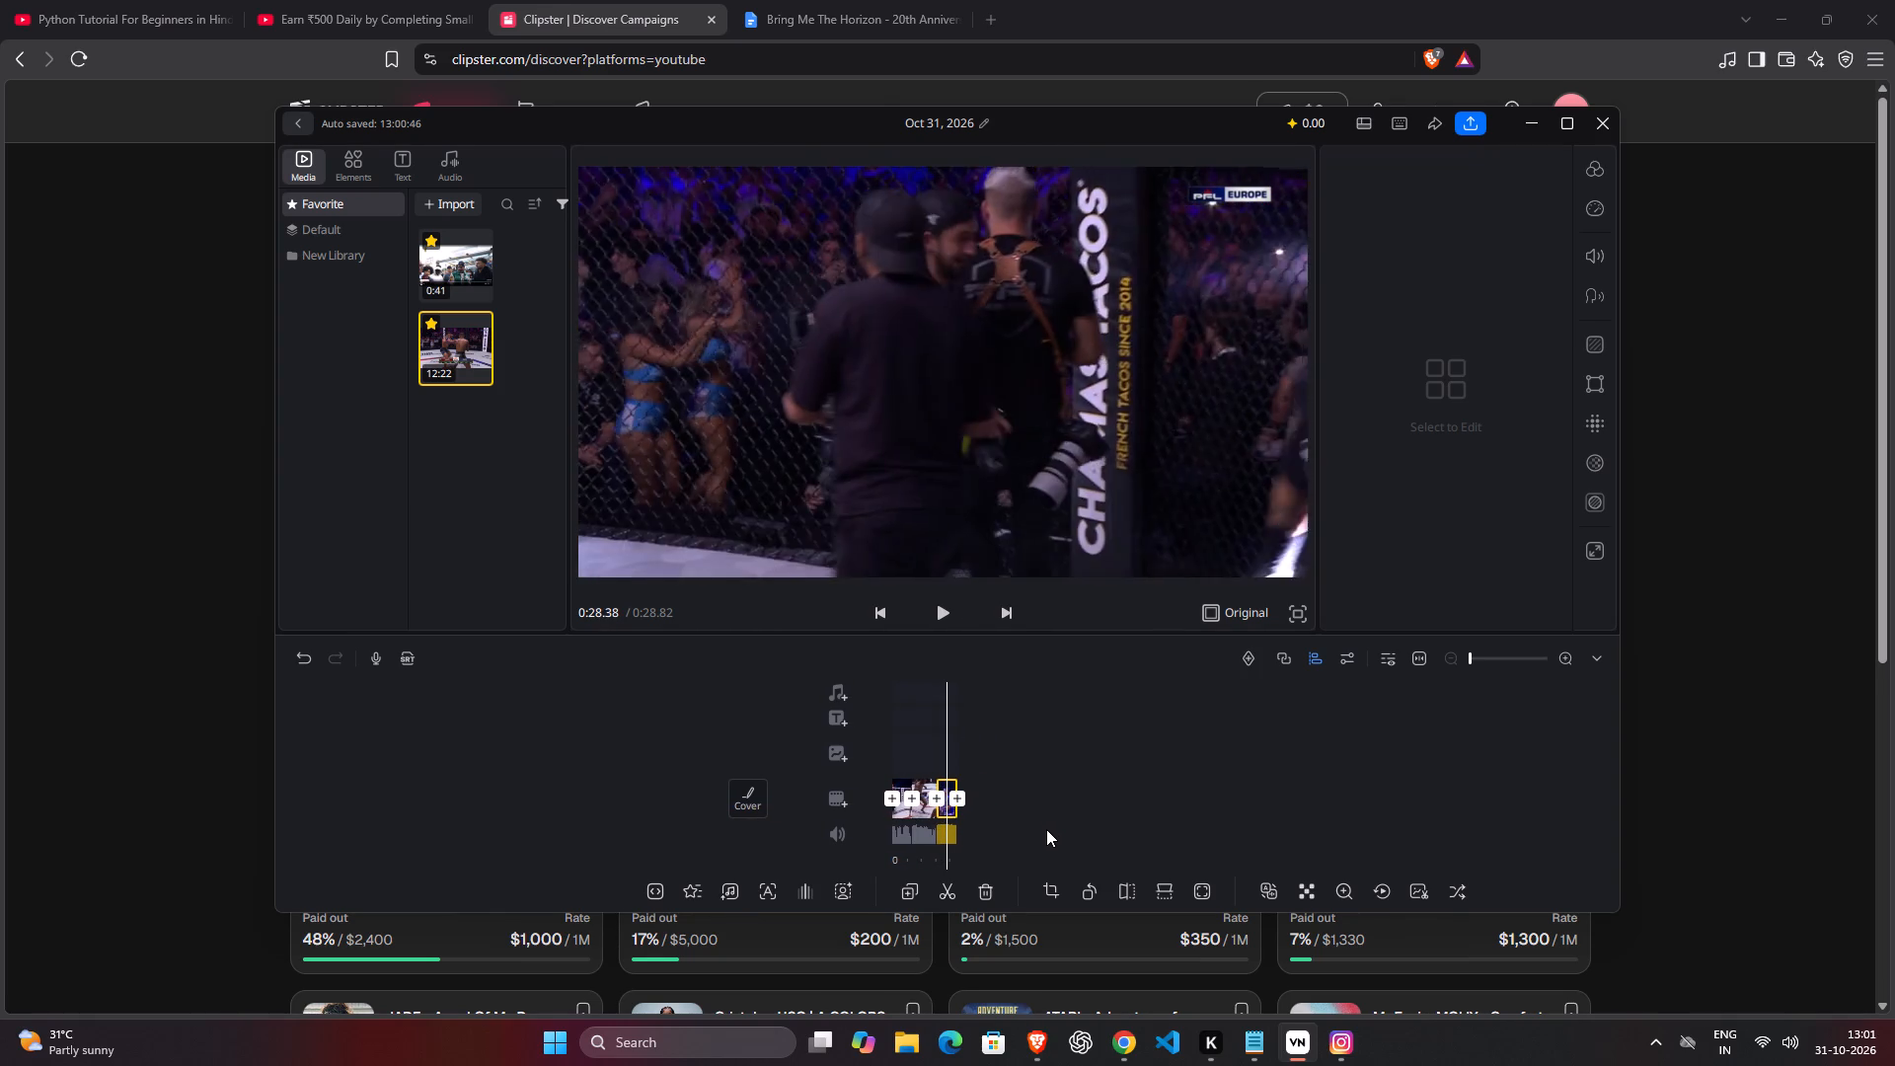
left_click(954, 898)
left_click_drag(1004, 849, 986, 849)
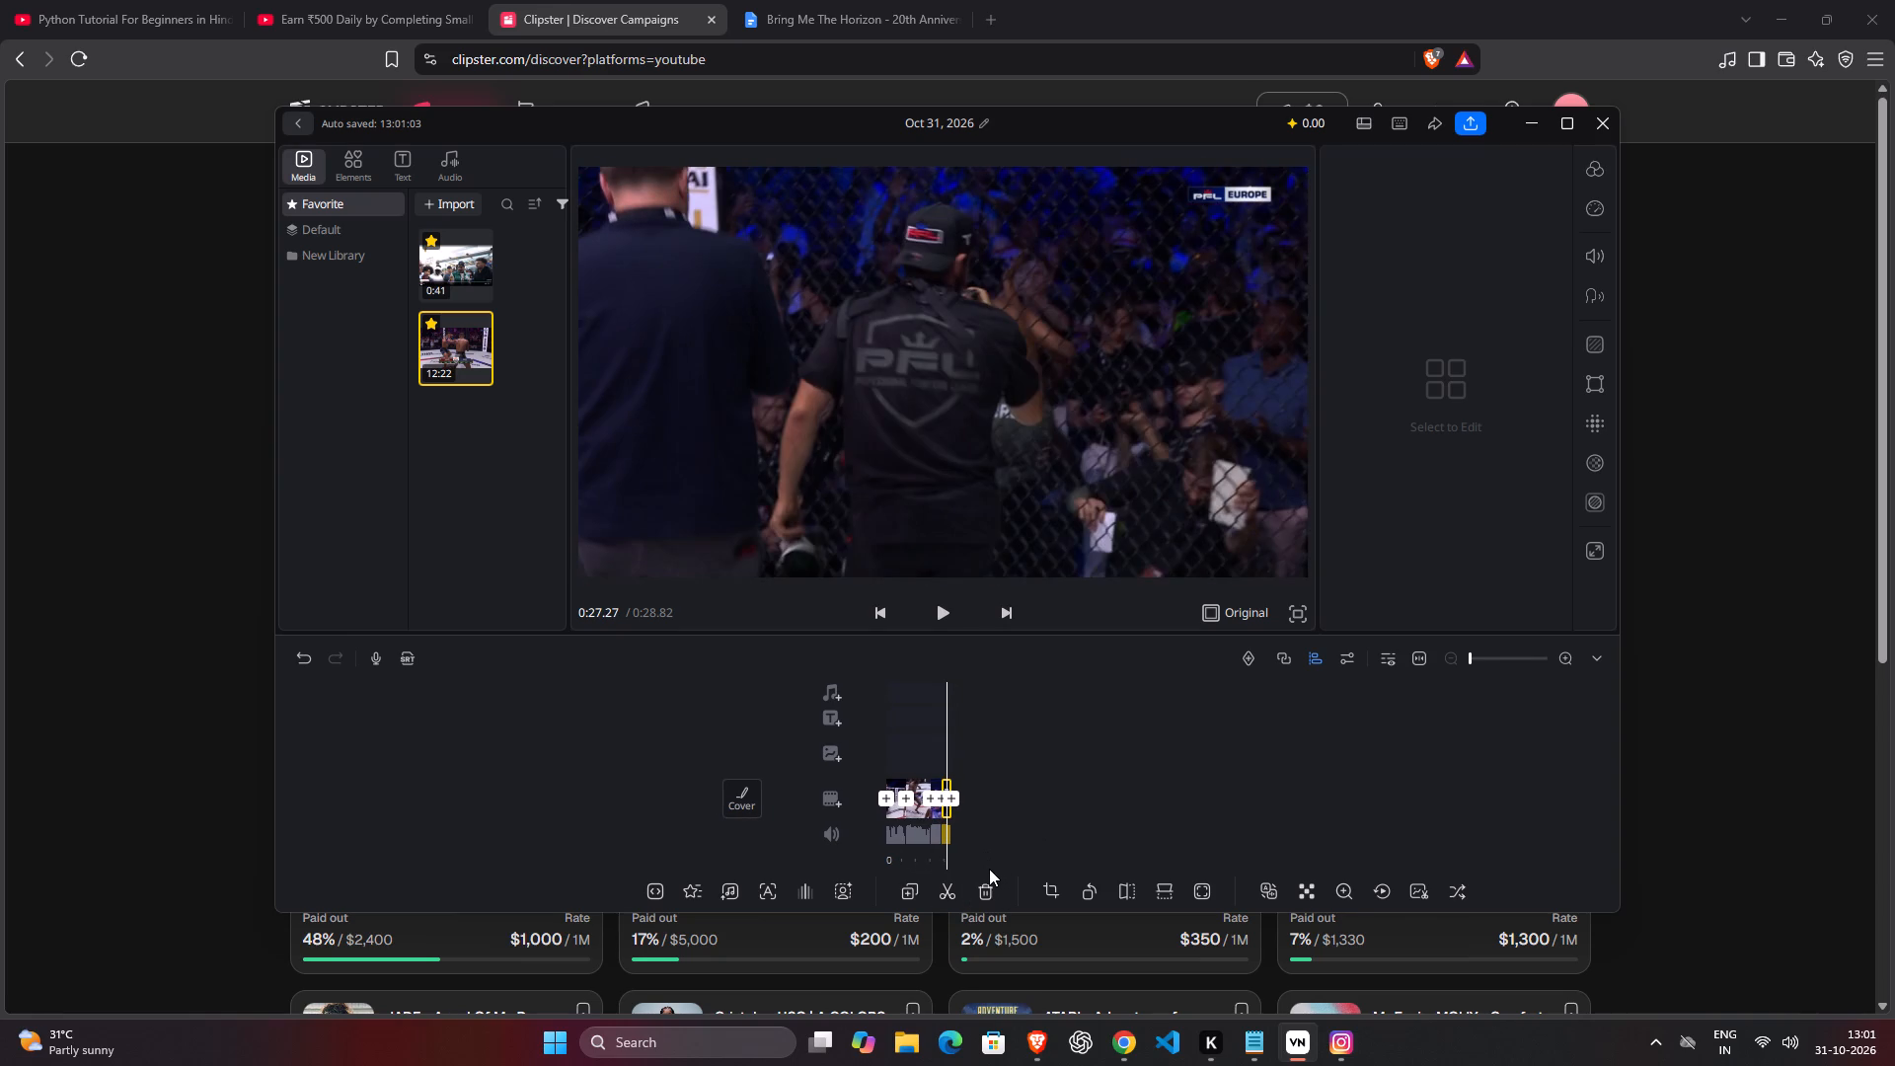
left_click(991, 887)
Mute the original sound of the main video track.
left_click_drag(997, 816, 1027, 824)
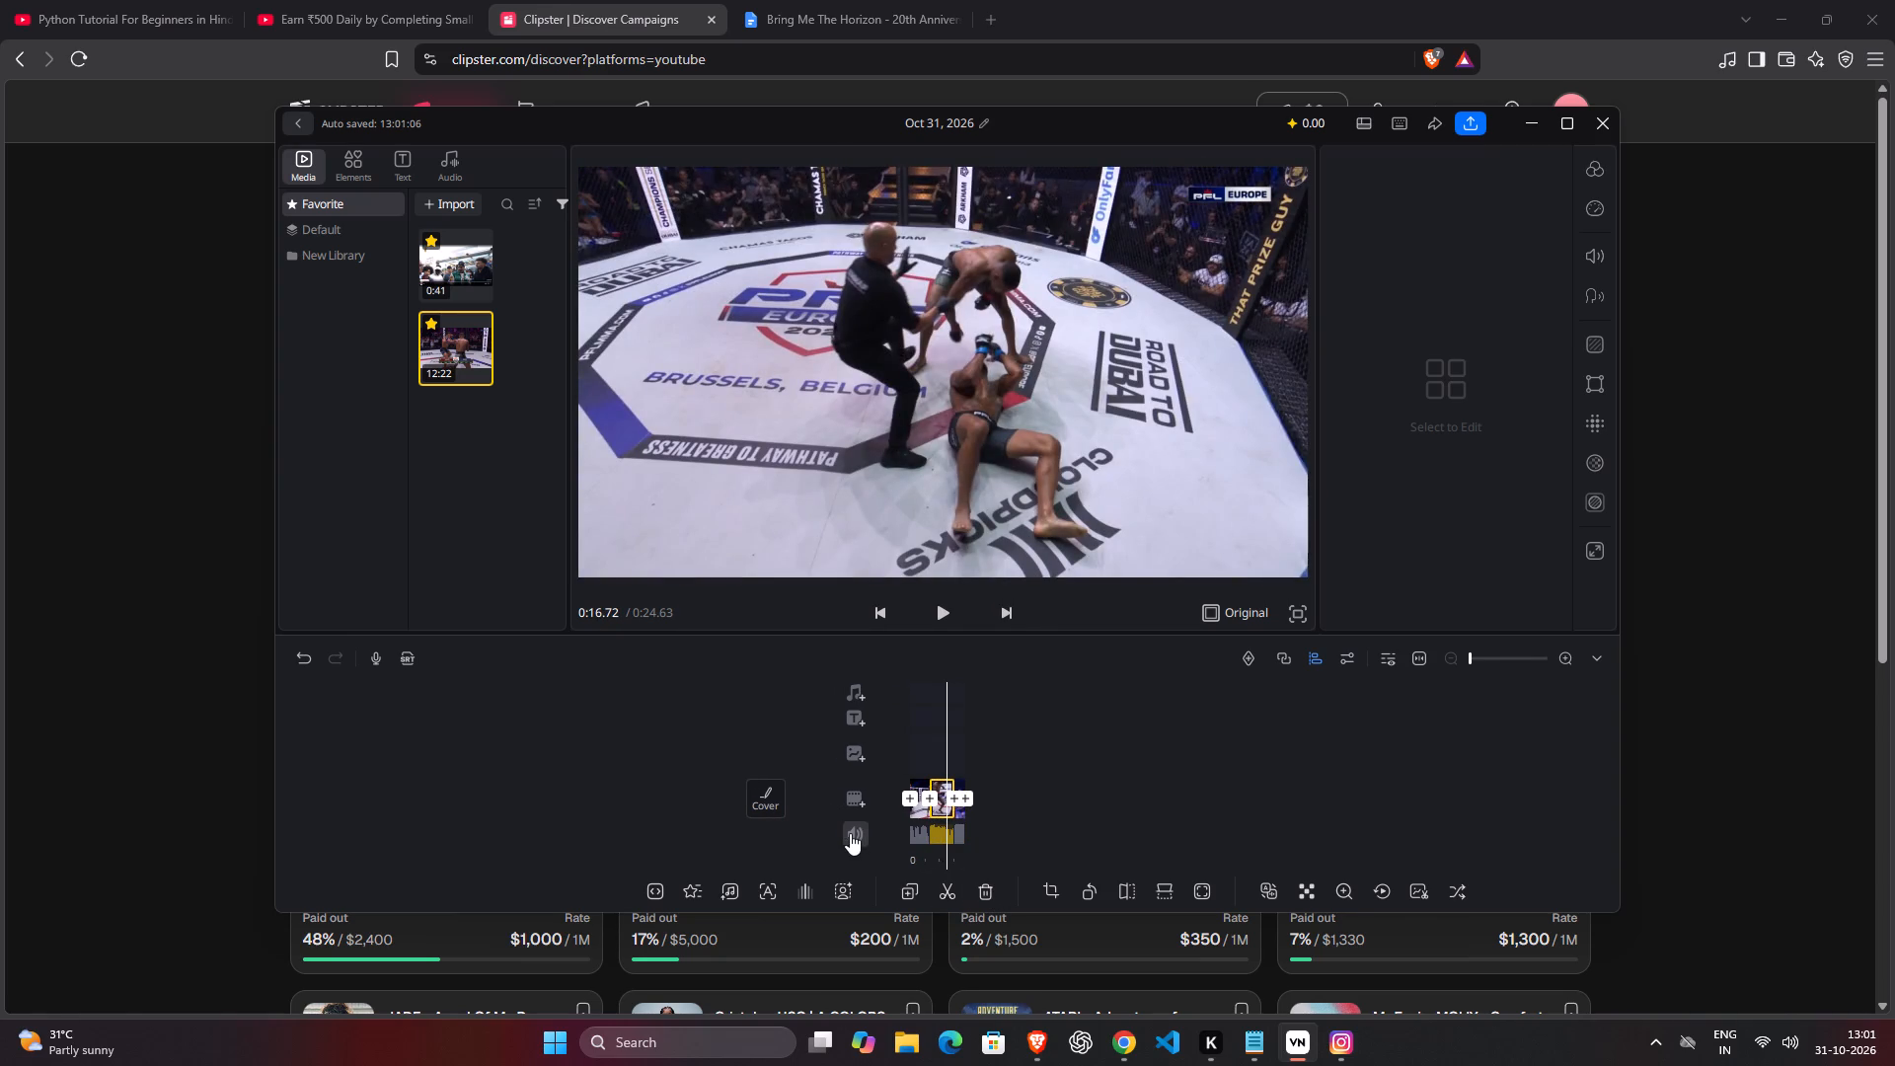
left_click(851, 834)
left_click(1065, 806)
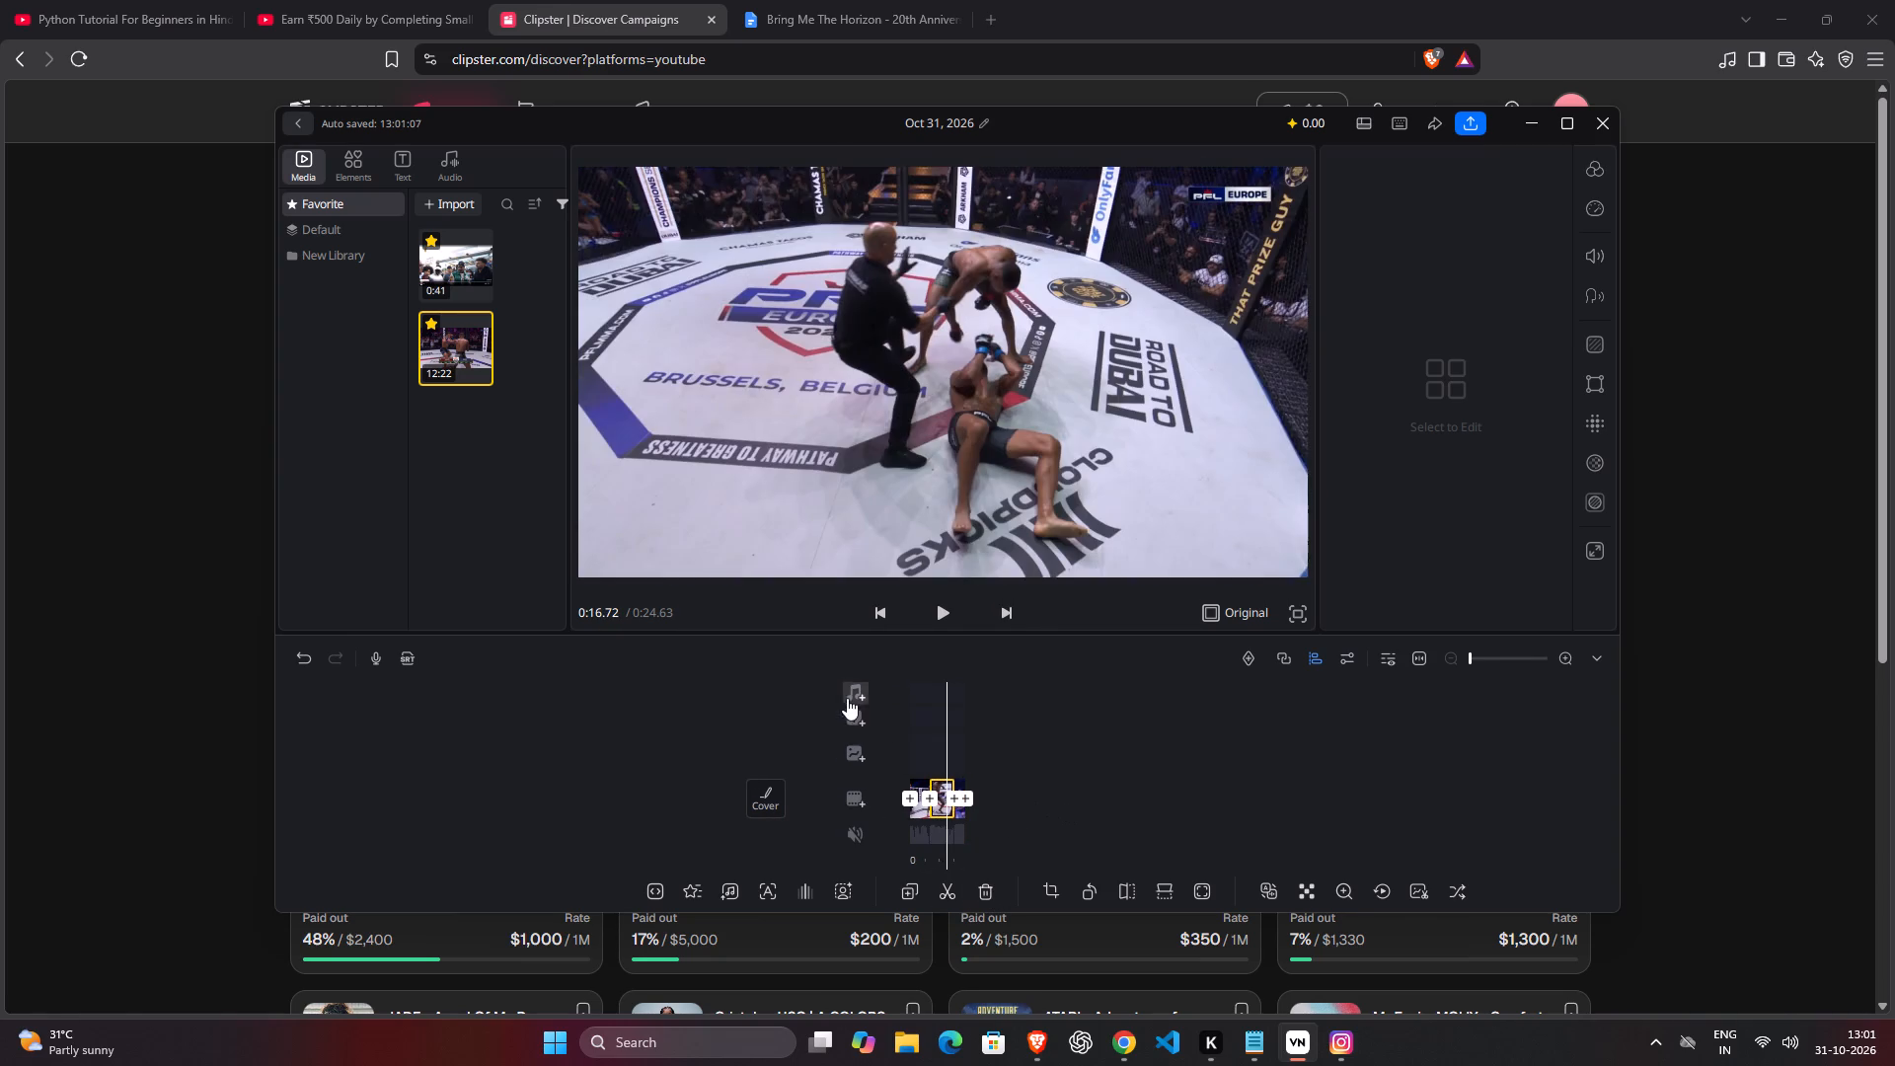
left_click(853, 757)
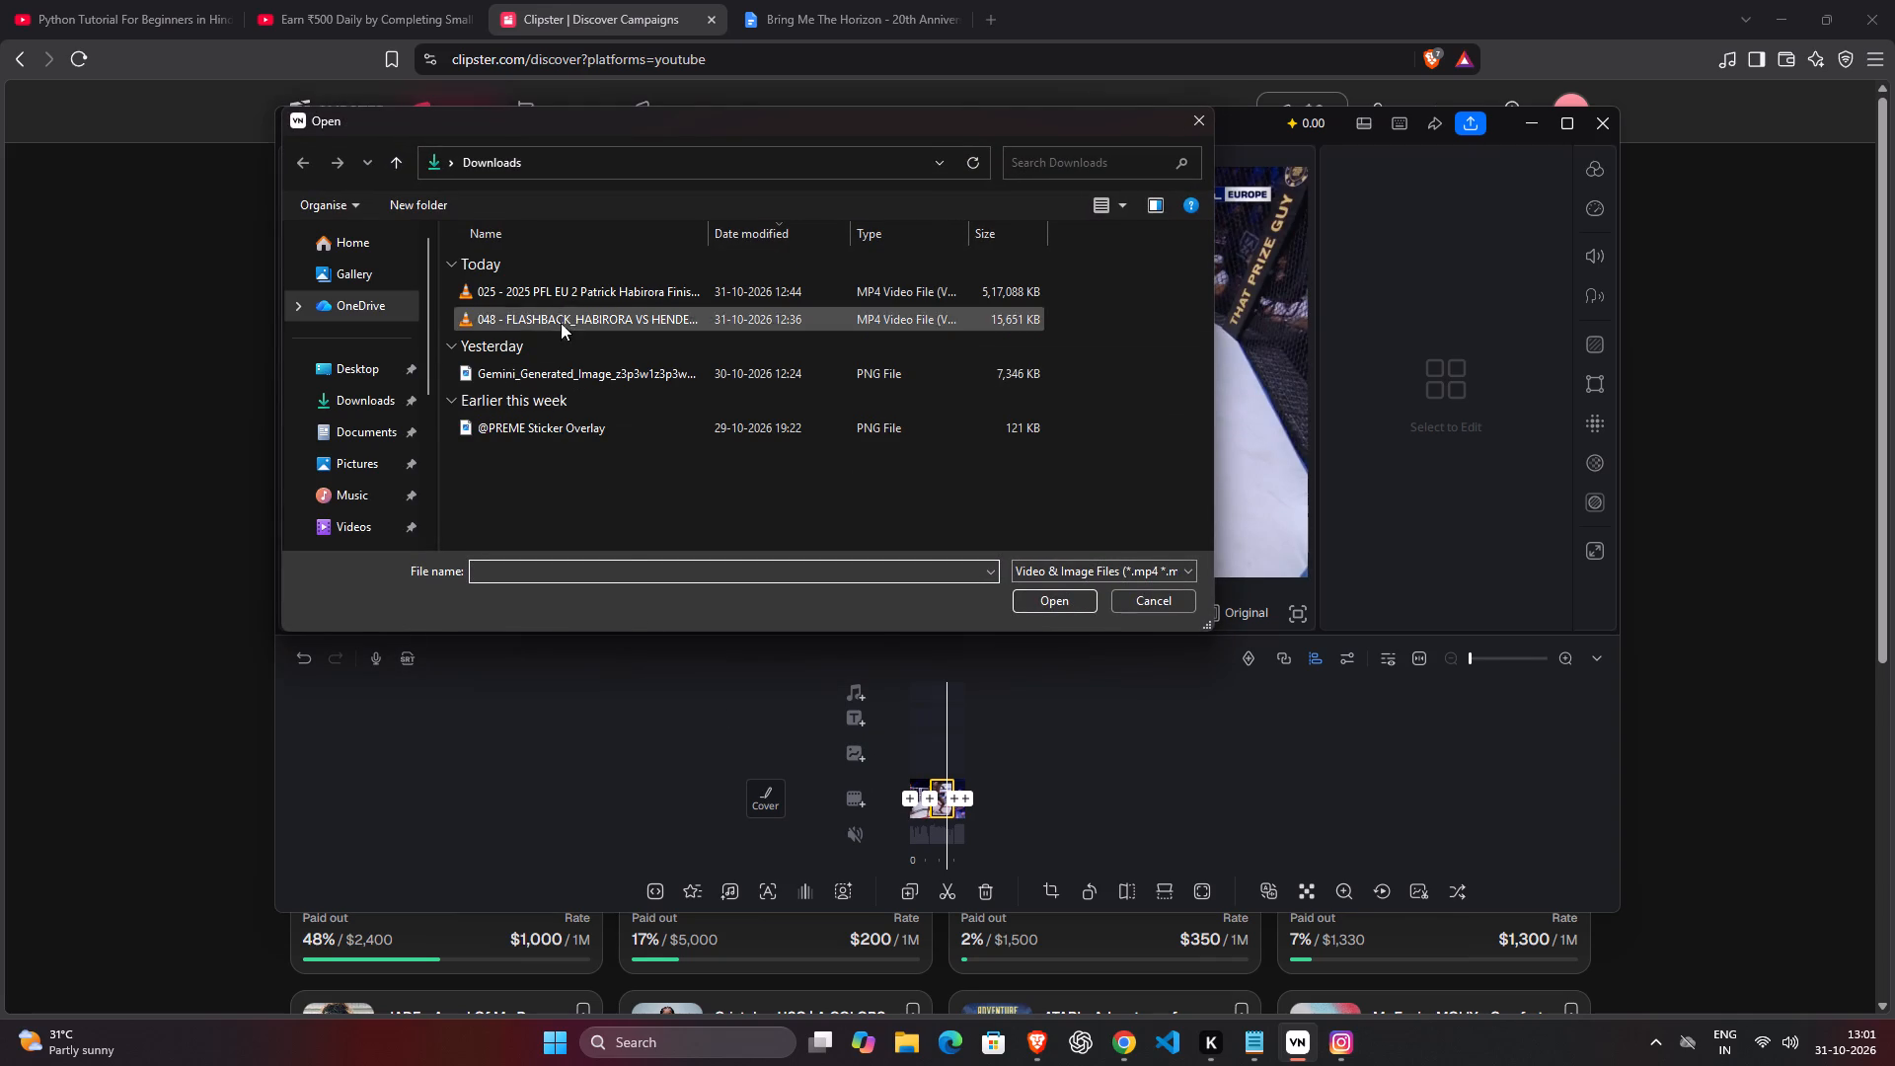
left_click_drag(420, 320, 420, 363)
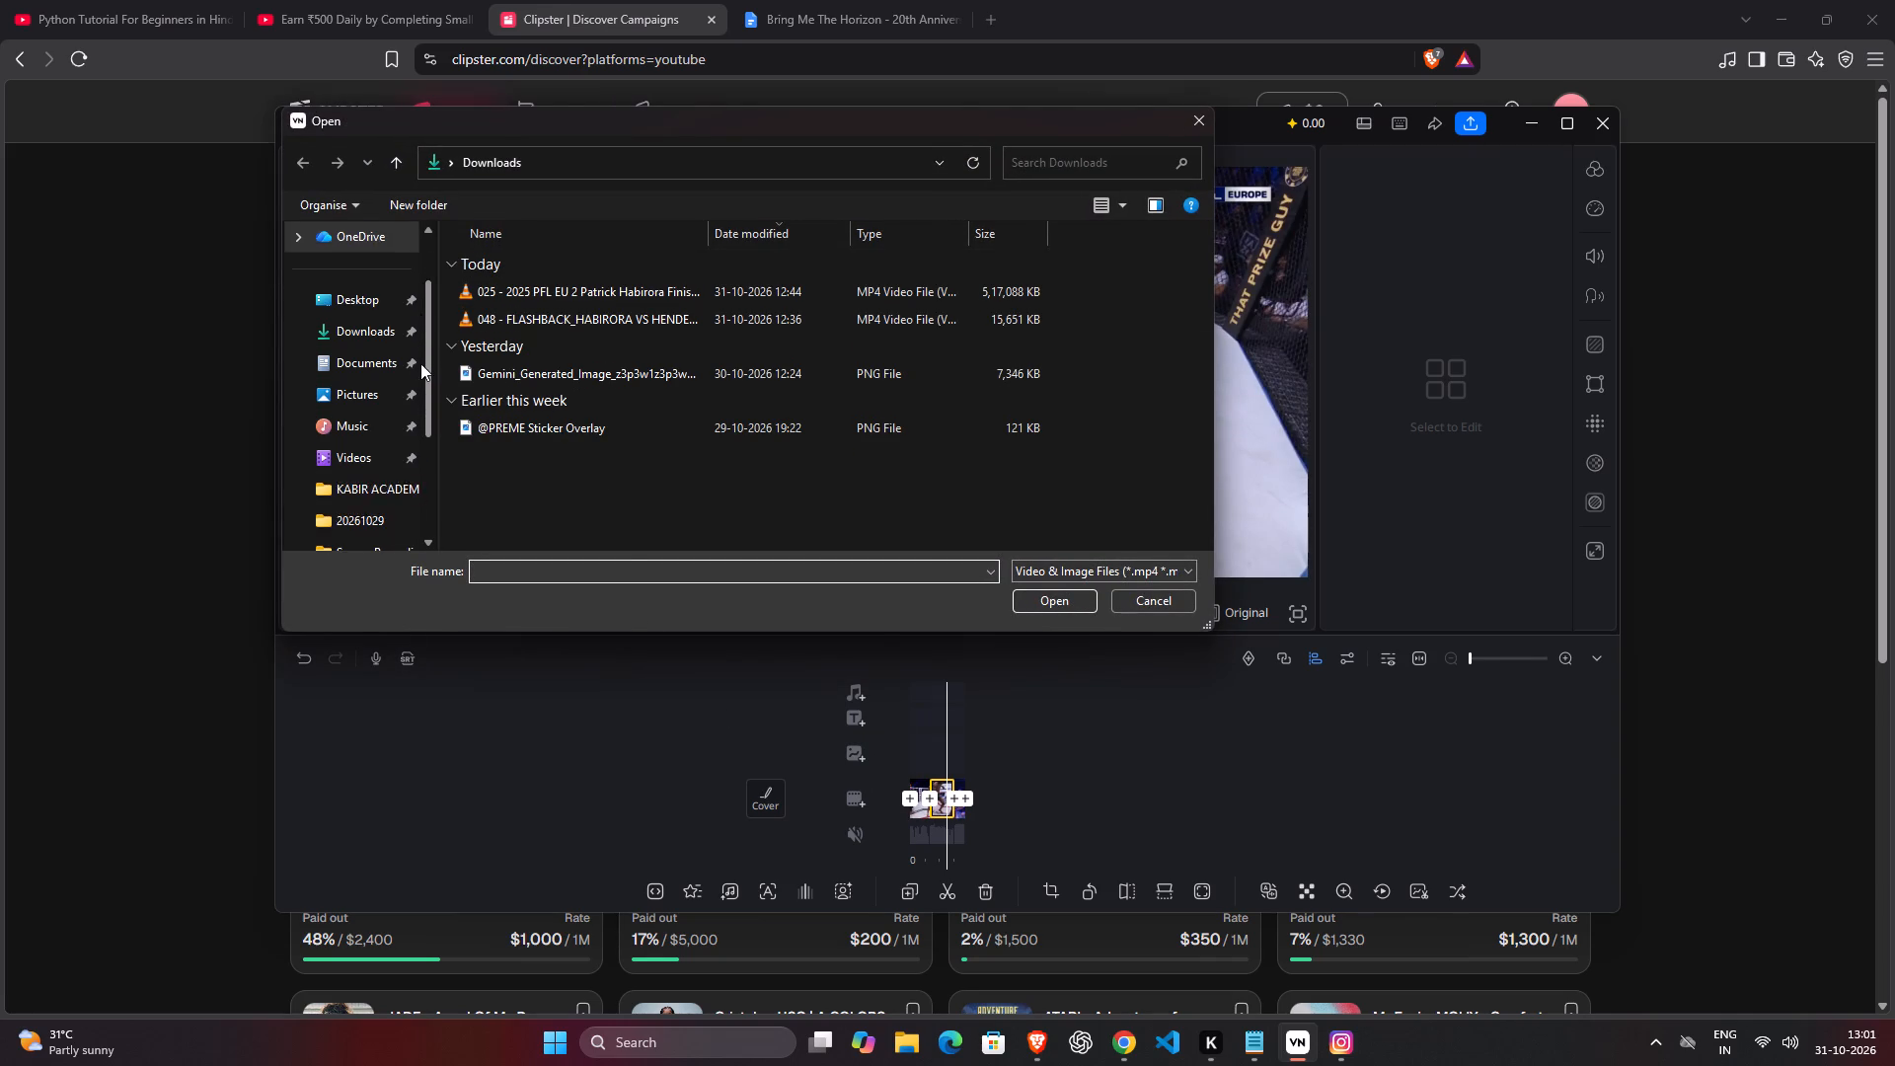
left_click_drag(420, 363, 419, 403)
left_click(362, 360)
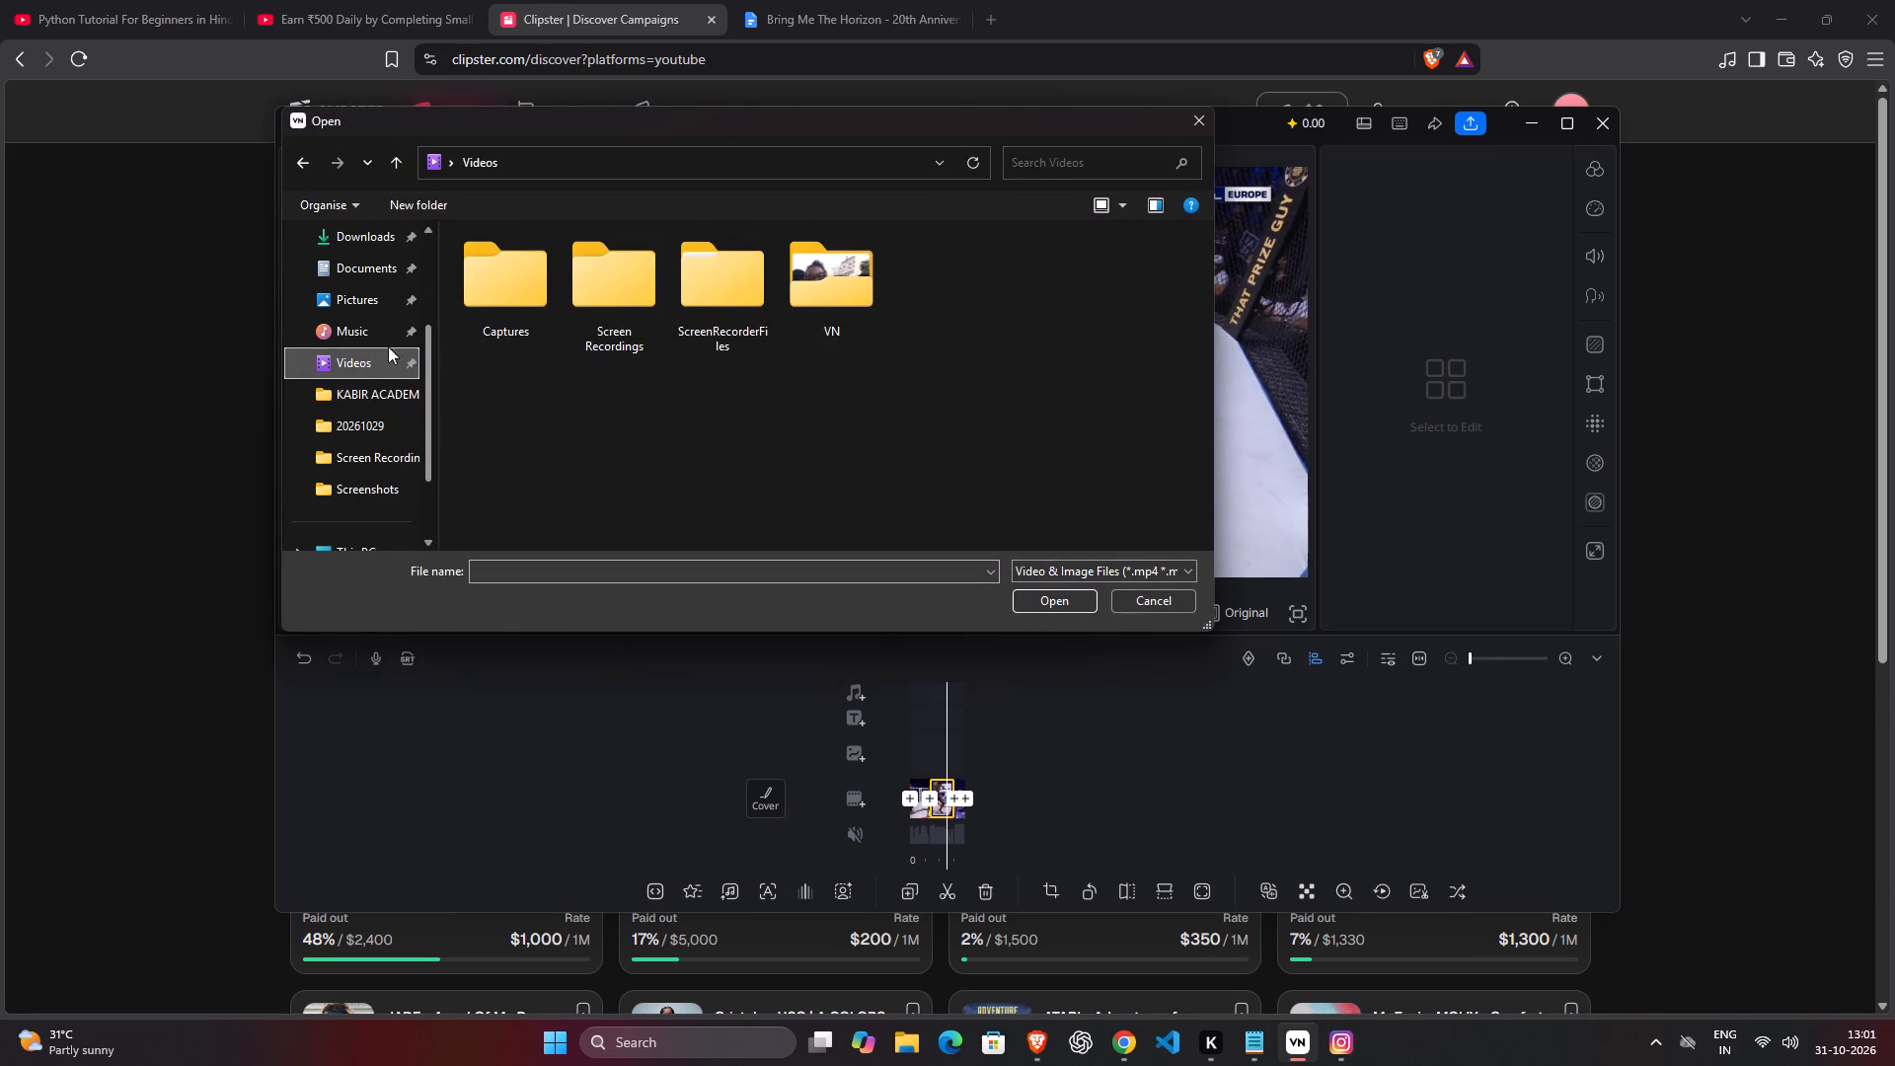
left_click(800, 296)
double_click(617, 298)
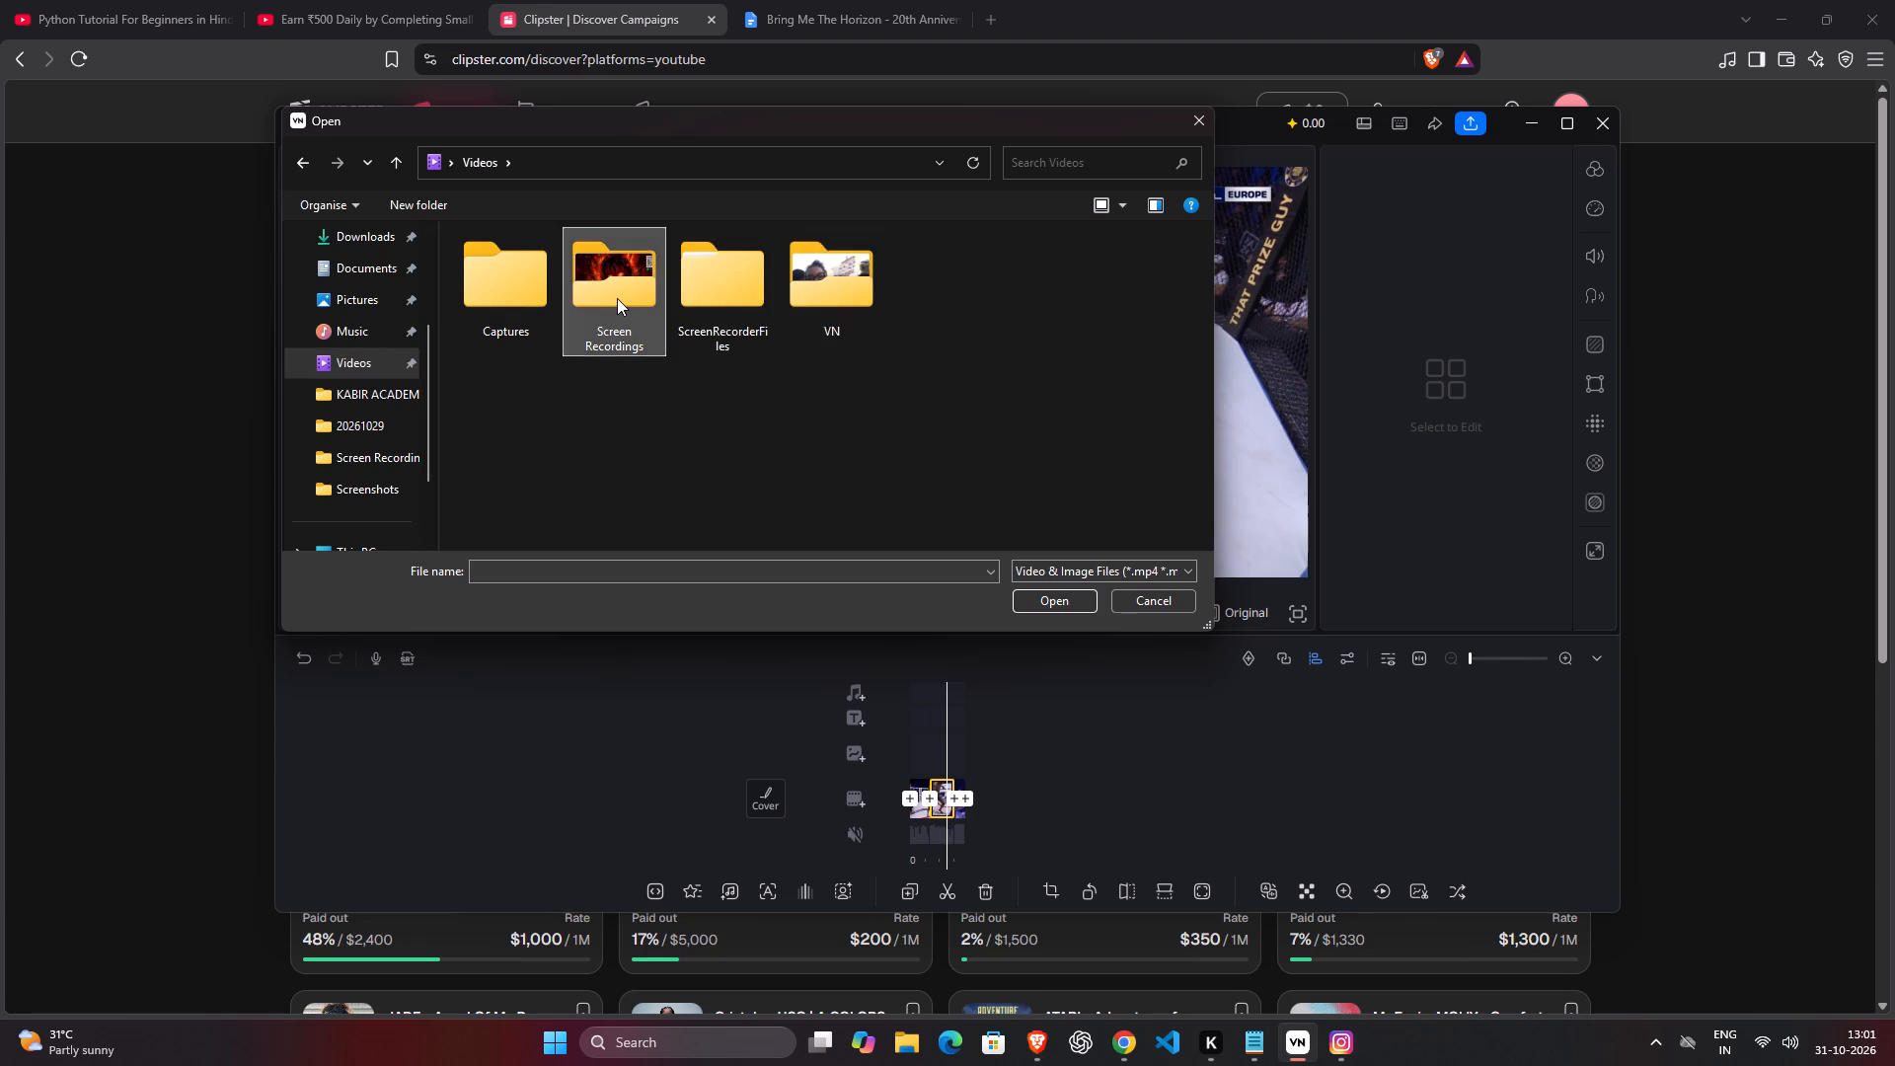
left_click(1023, 305)
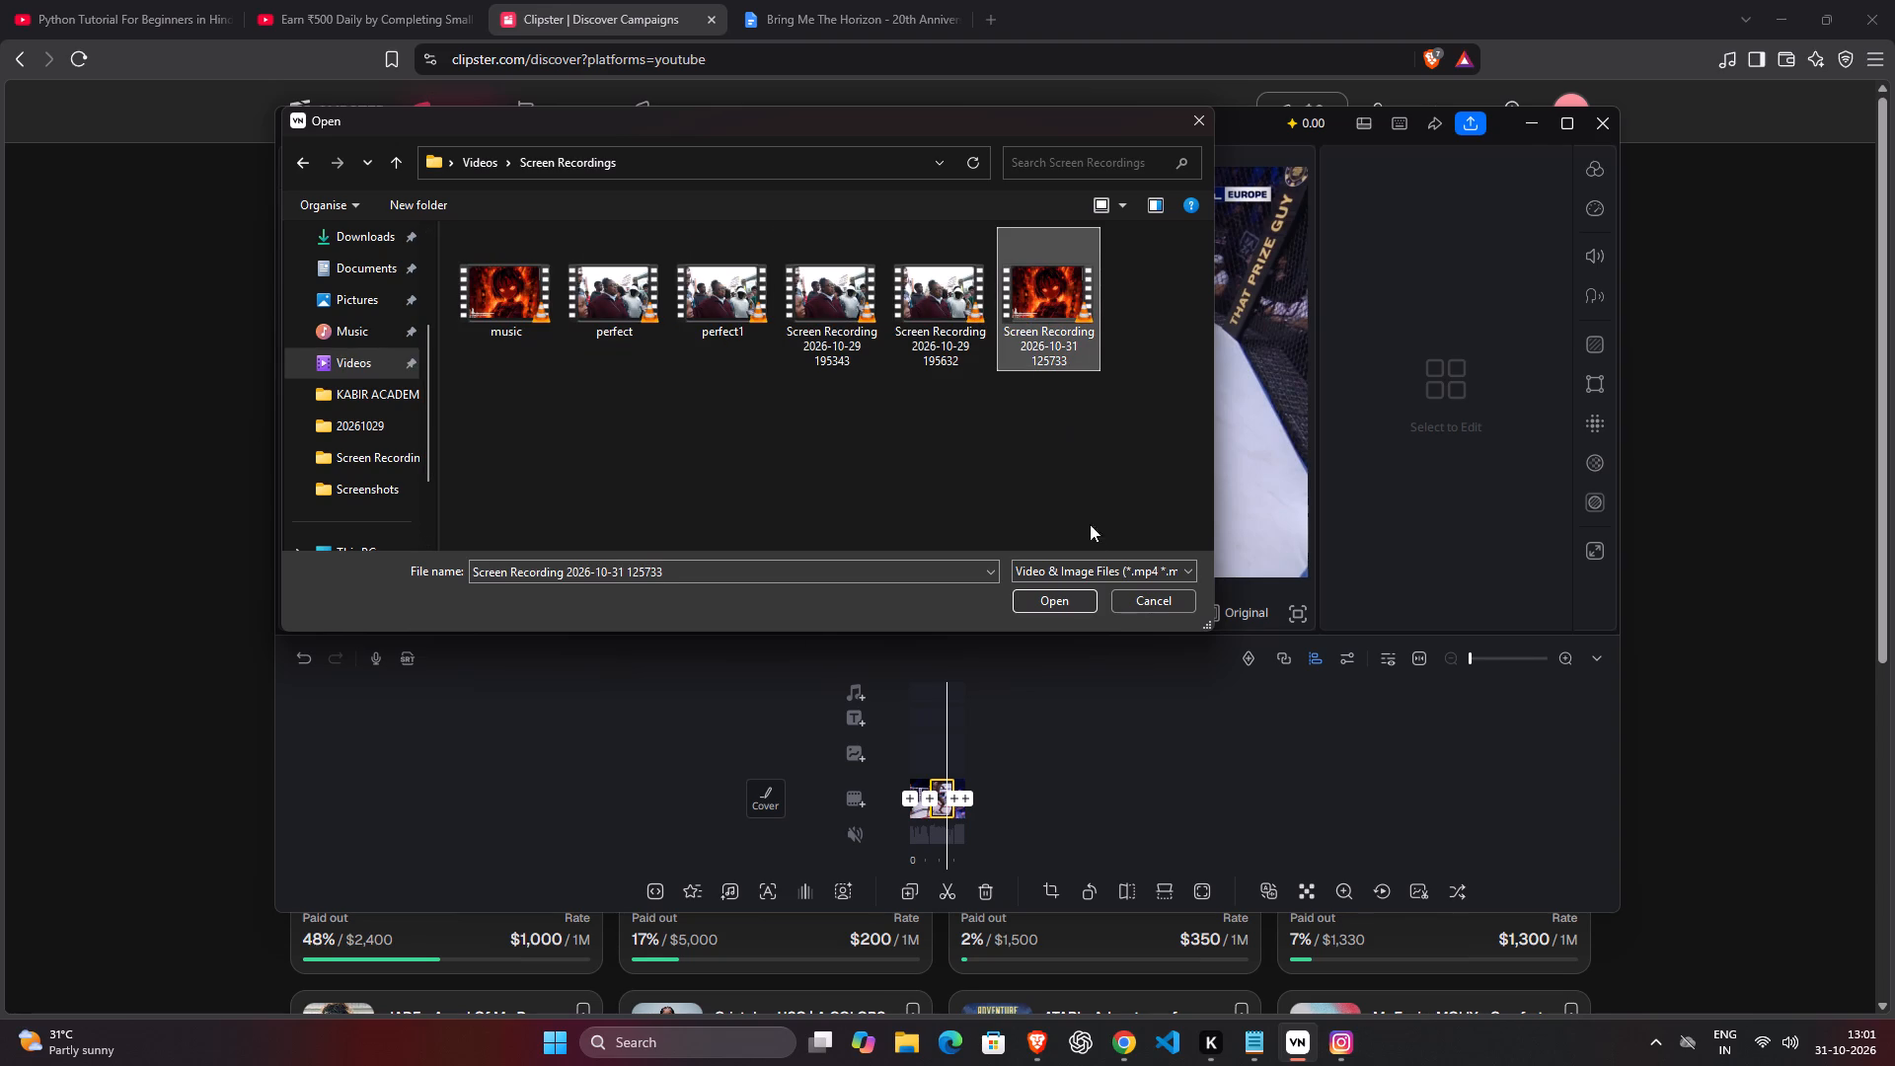
left_click(1074, 599)
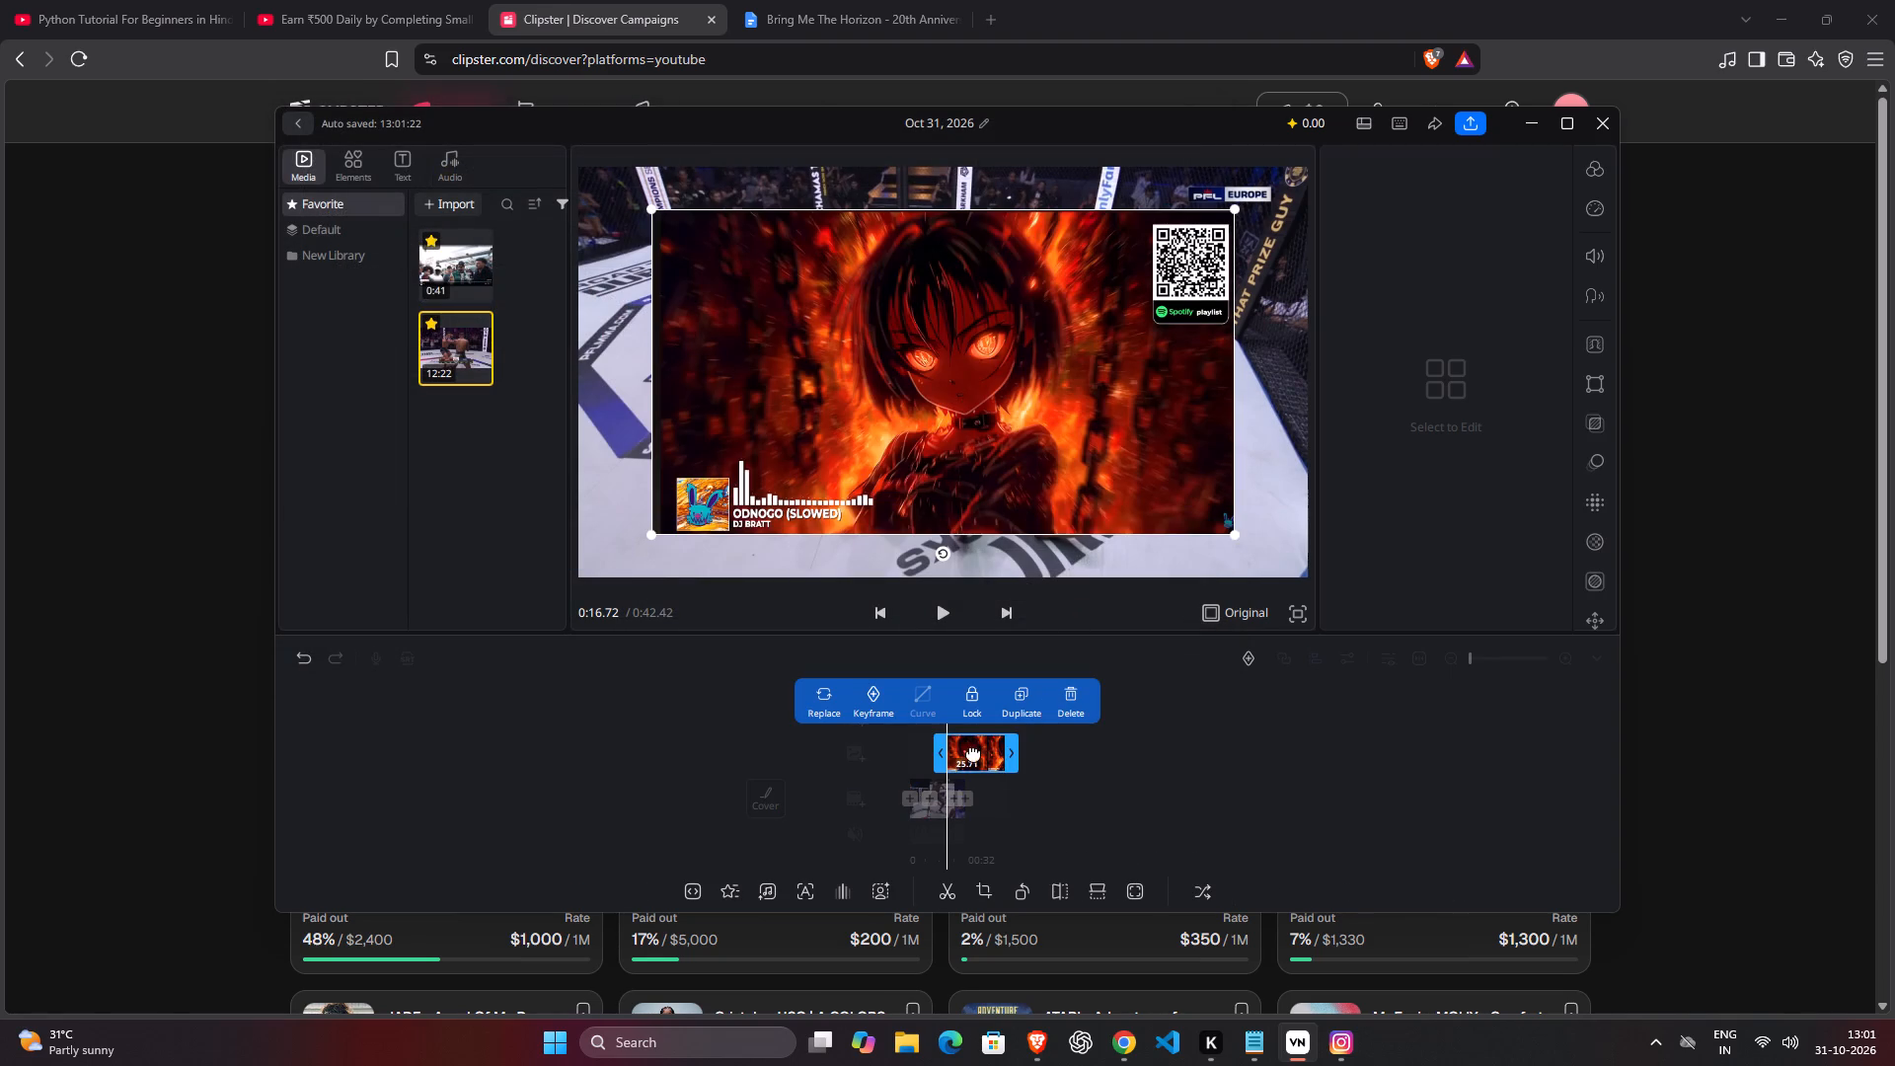
left_click_drag(971, 752, 921, 755)
Extract the overlay recording's audio onto the audio track and remove the overlay video.
right_click(942, 761)
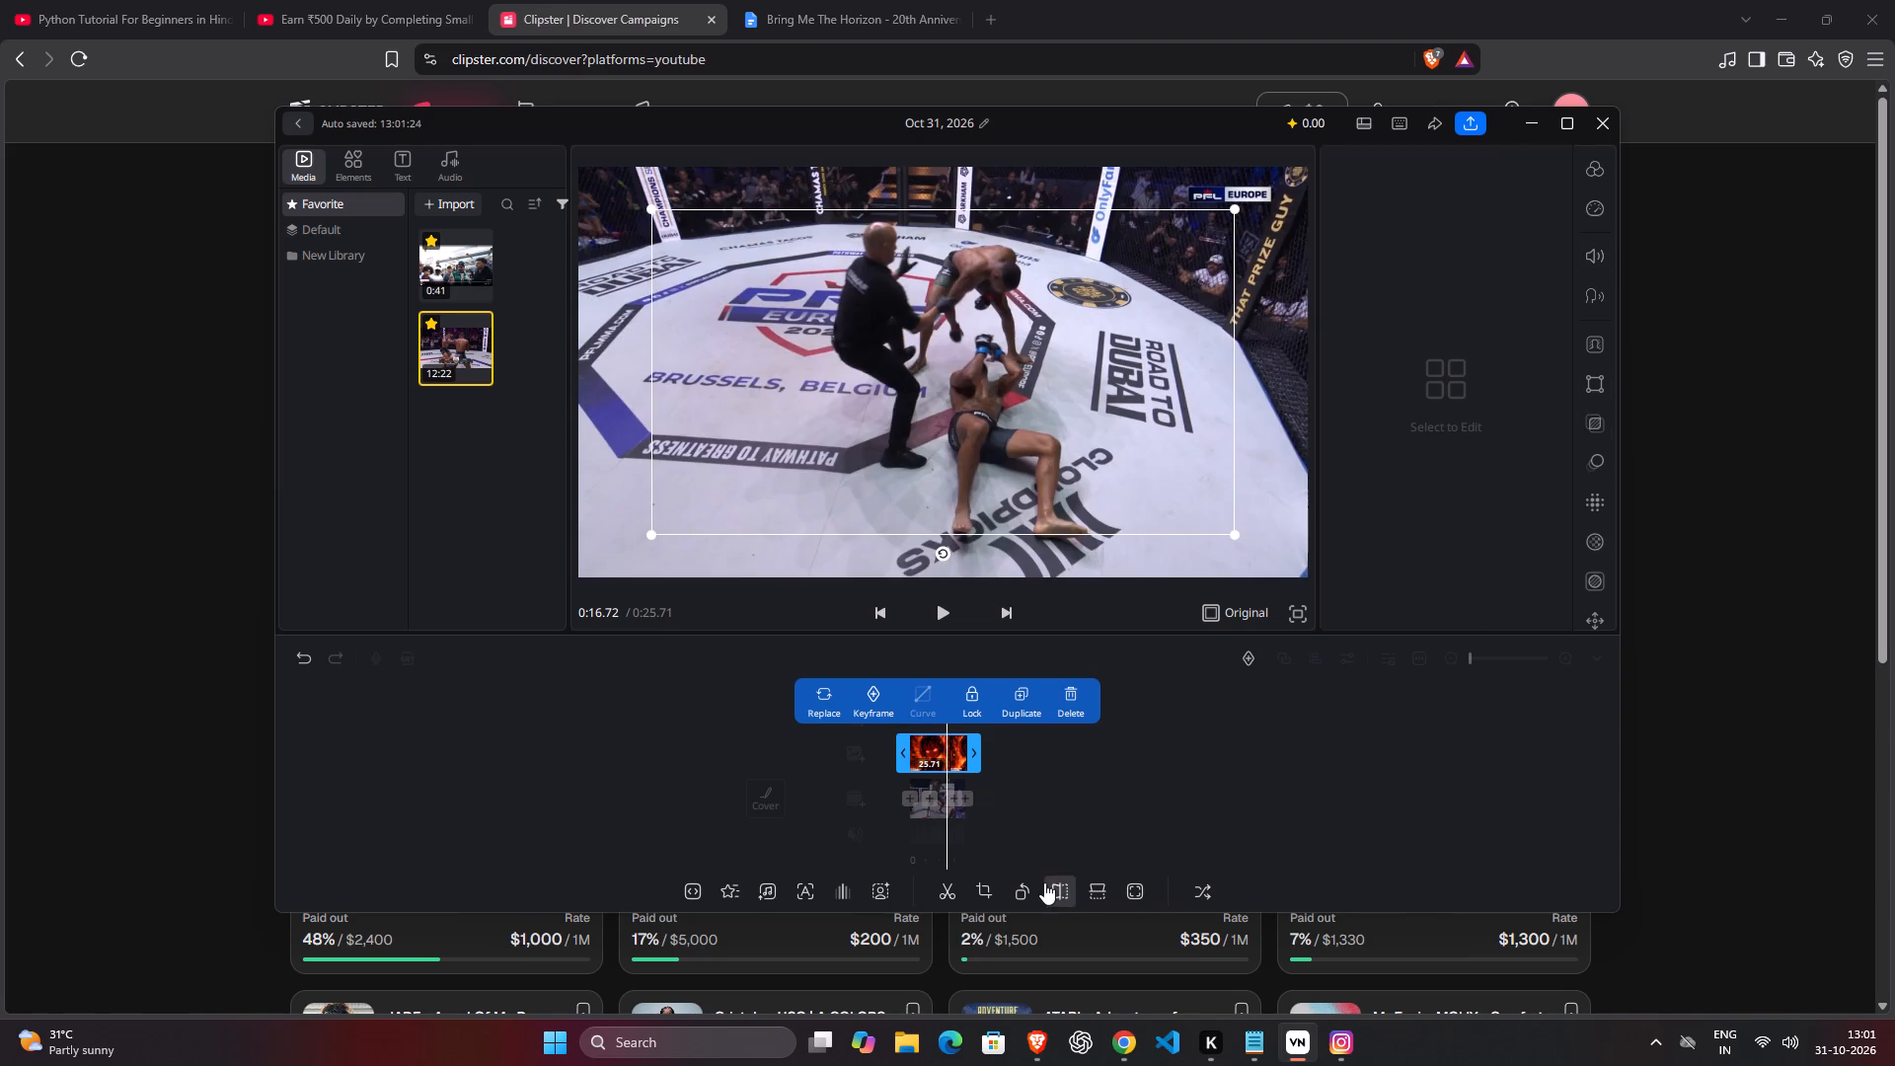
left_click(757, 895)
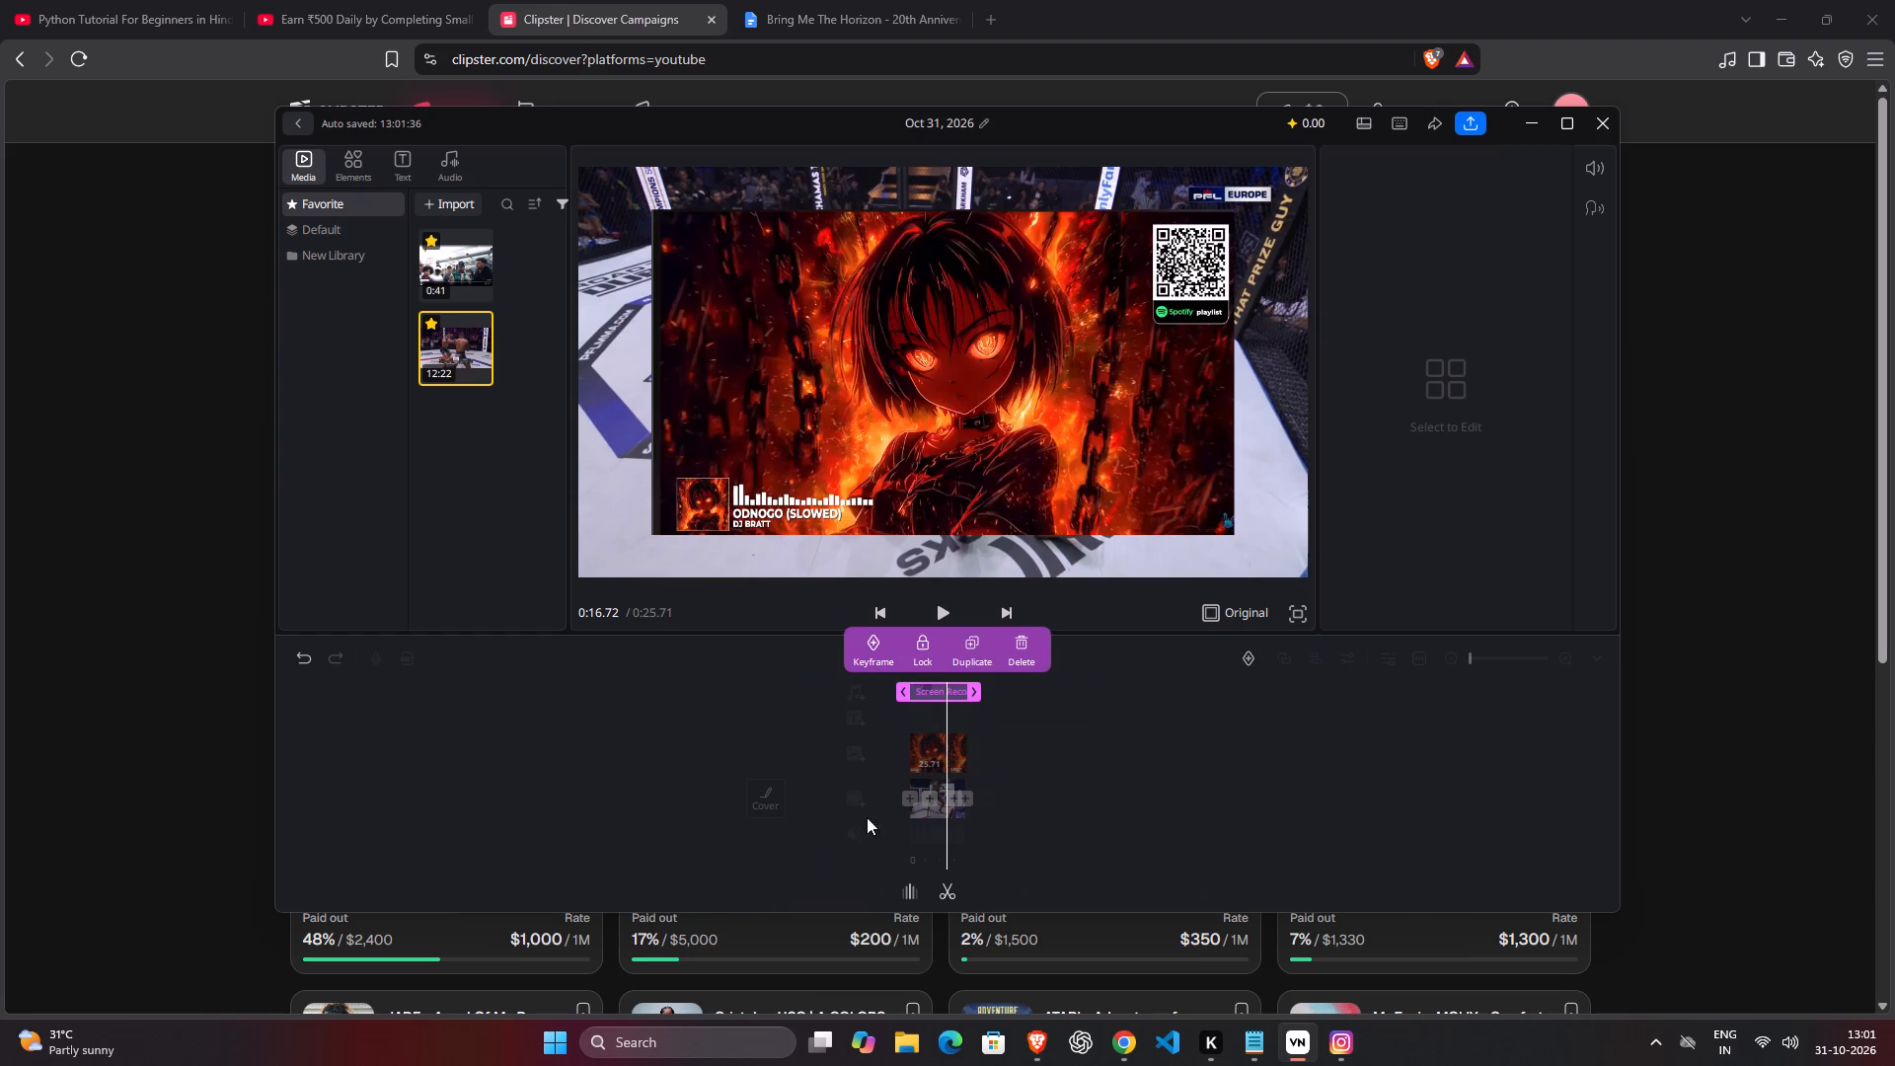
left_click(941, 735)
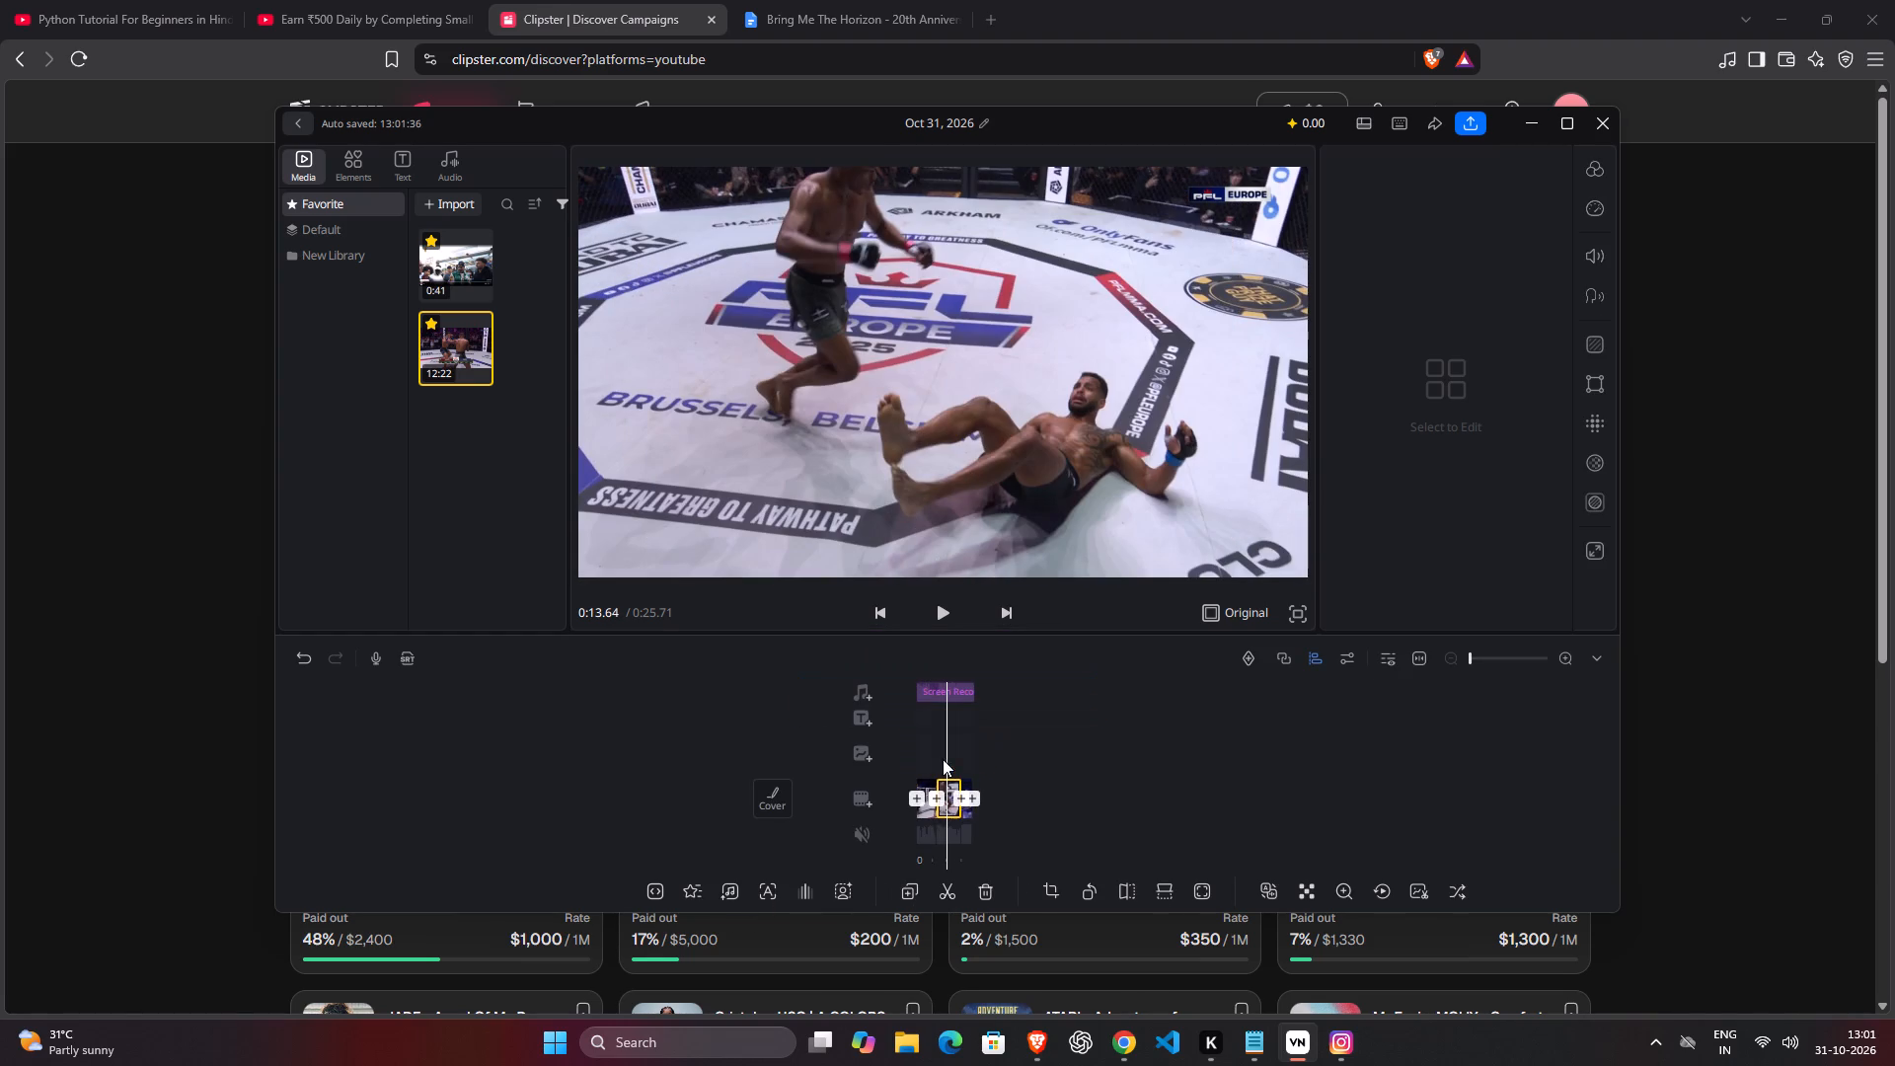
Play the edit from the beginning to review the clips together with the extracted music.
left_click_drag(1014, 776, 1096, 758)
left_click(932, 607)
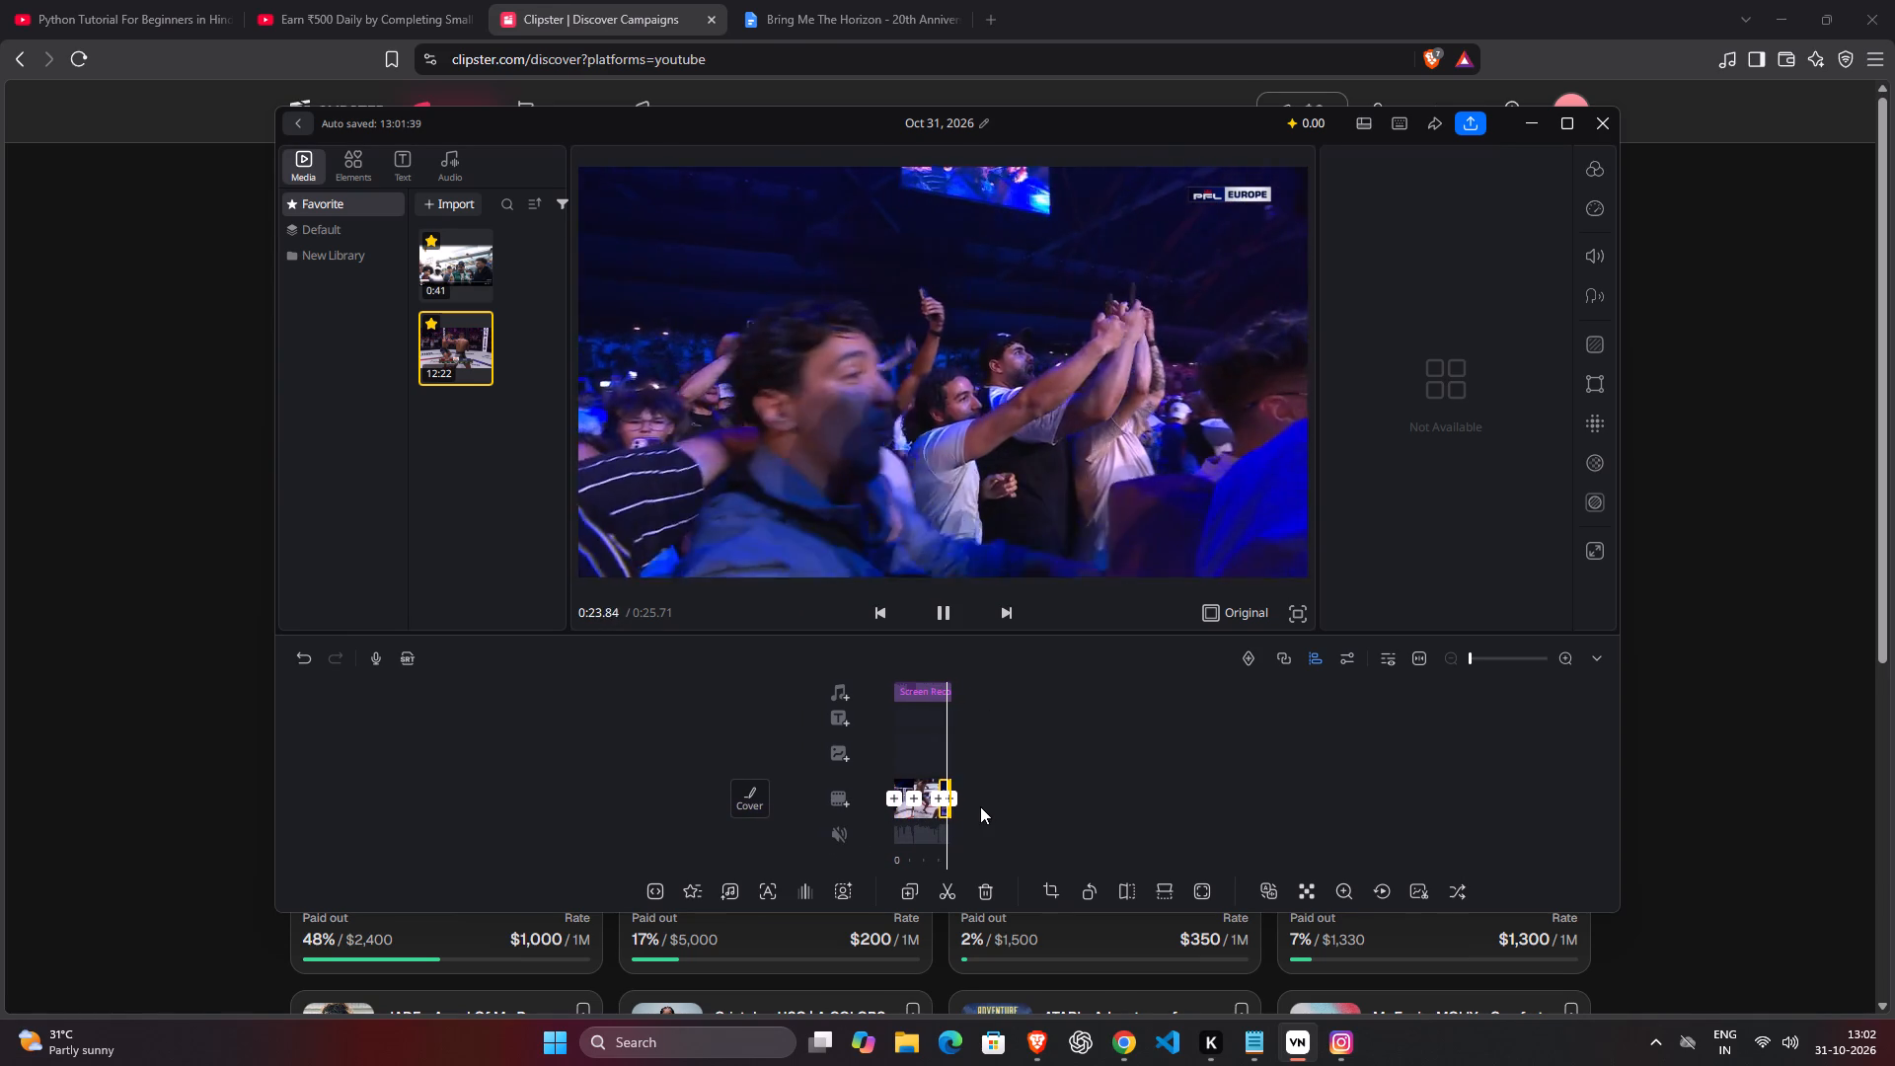
left_click_drag(980, 806, 996, 806)
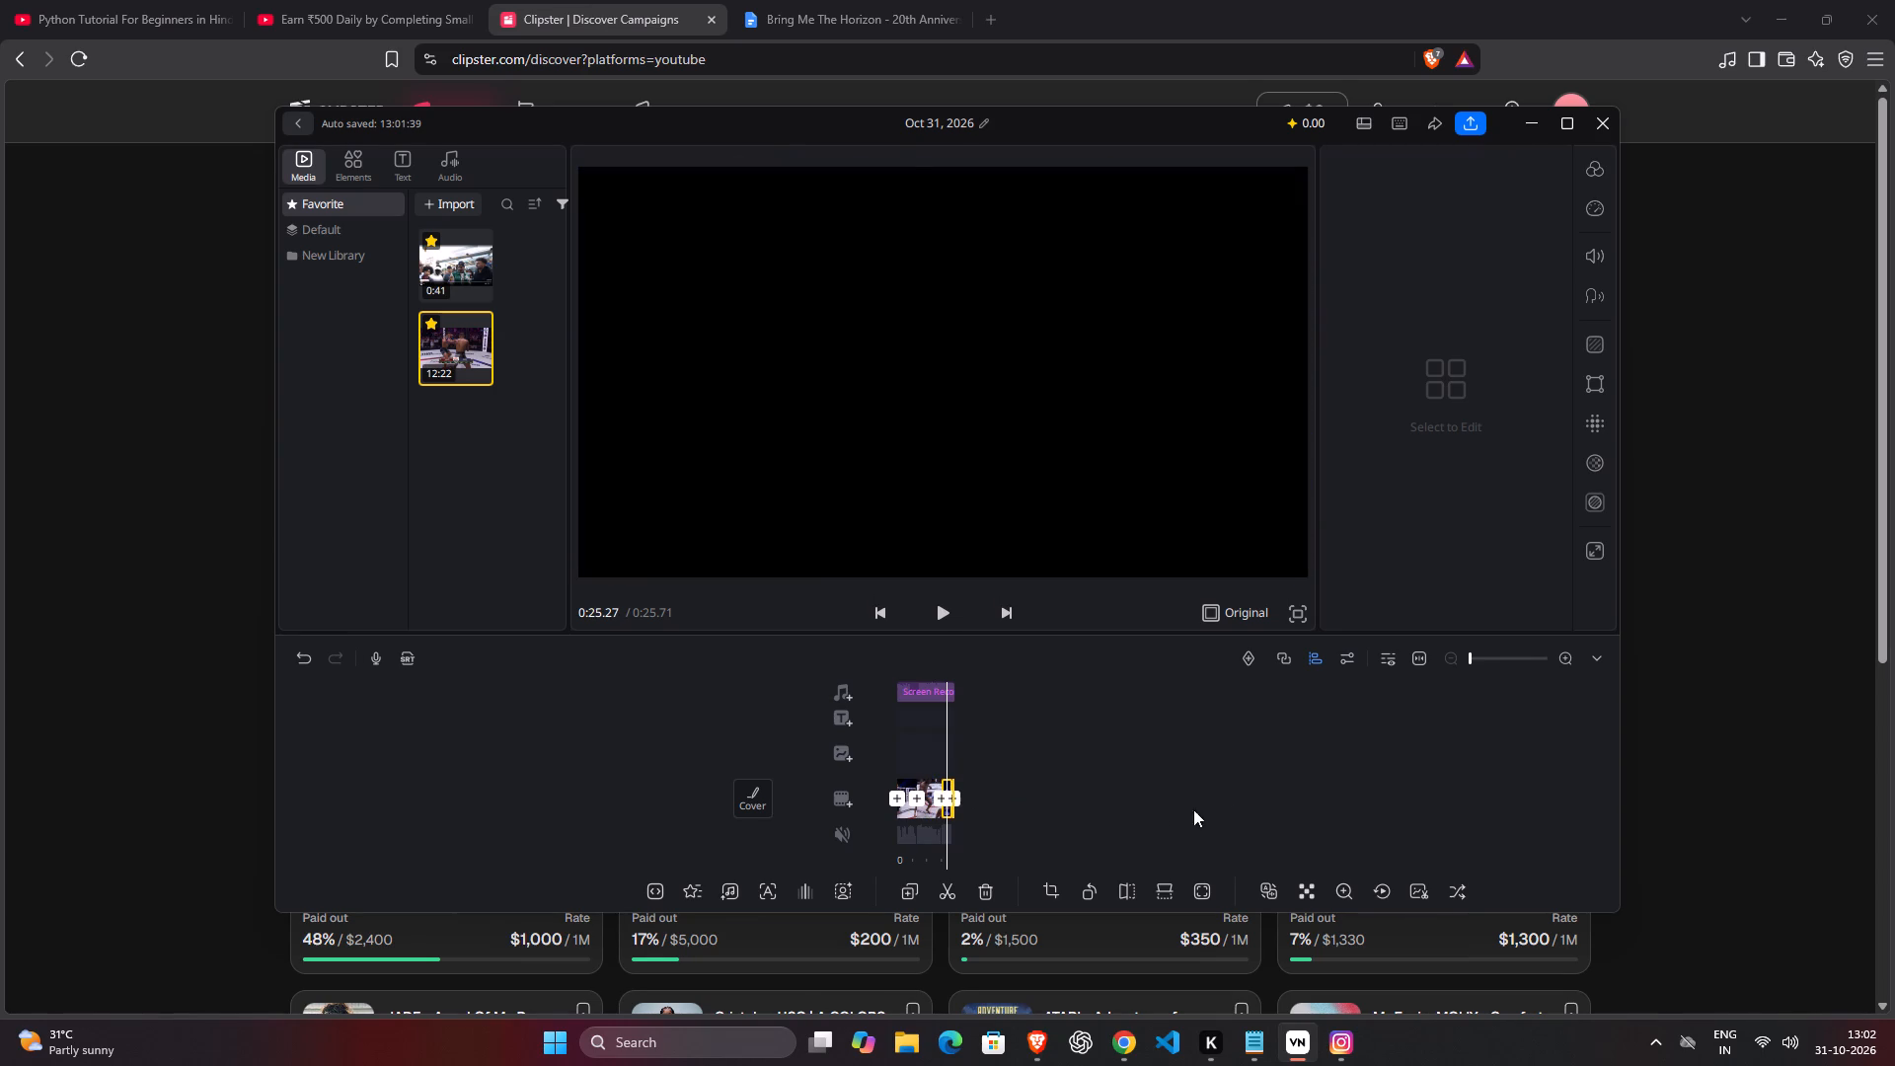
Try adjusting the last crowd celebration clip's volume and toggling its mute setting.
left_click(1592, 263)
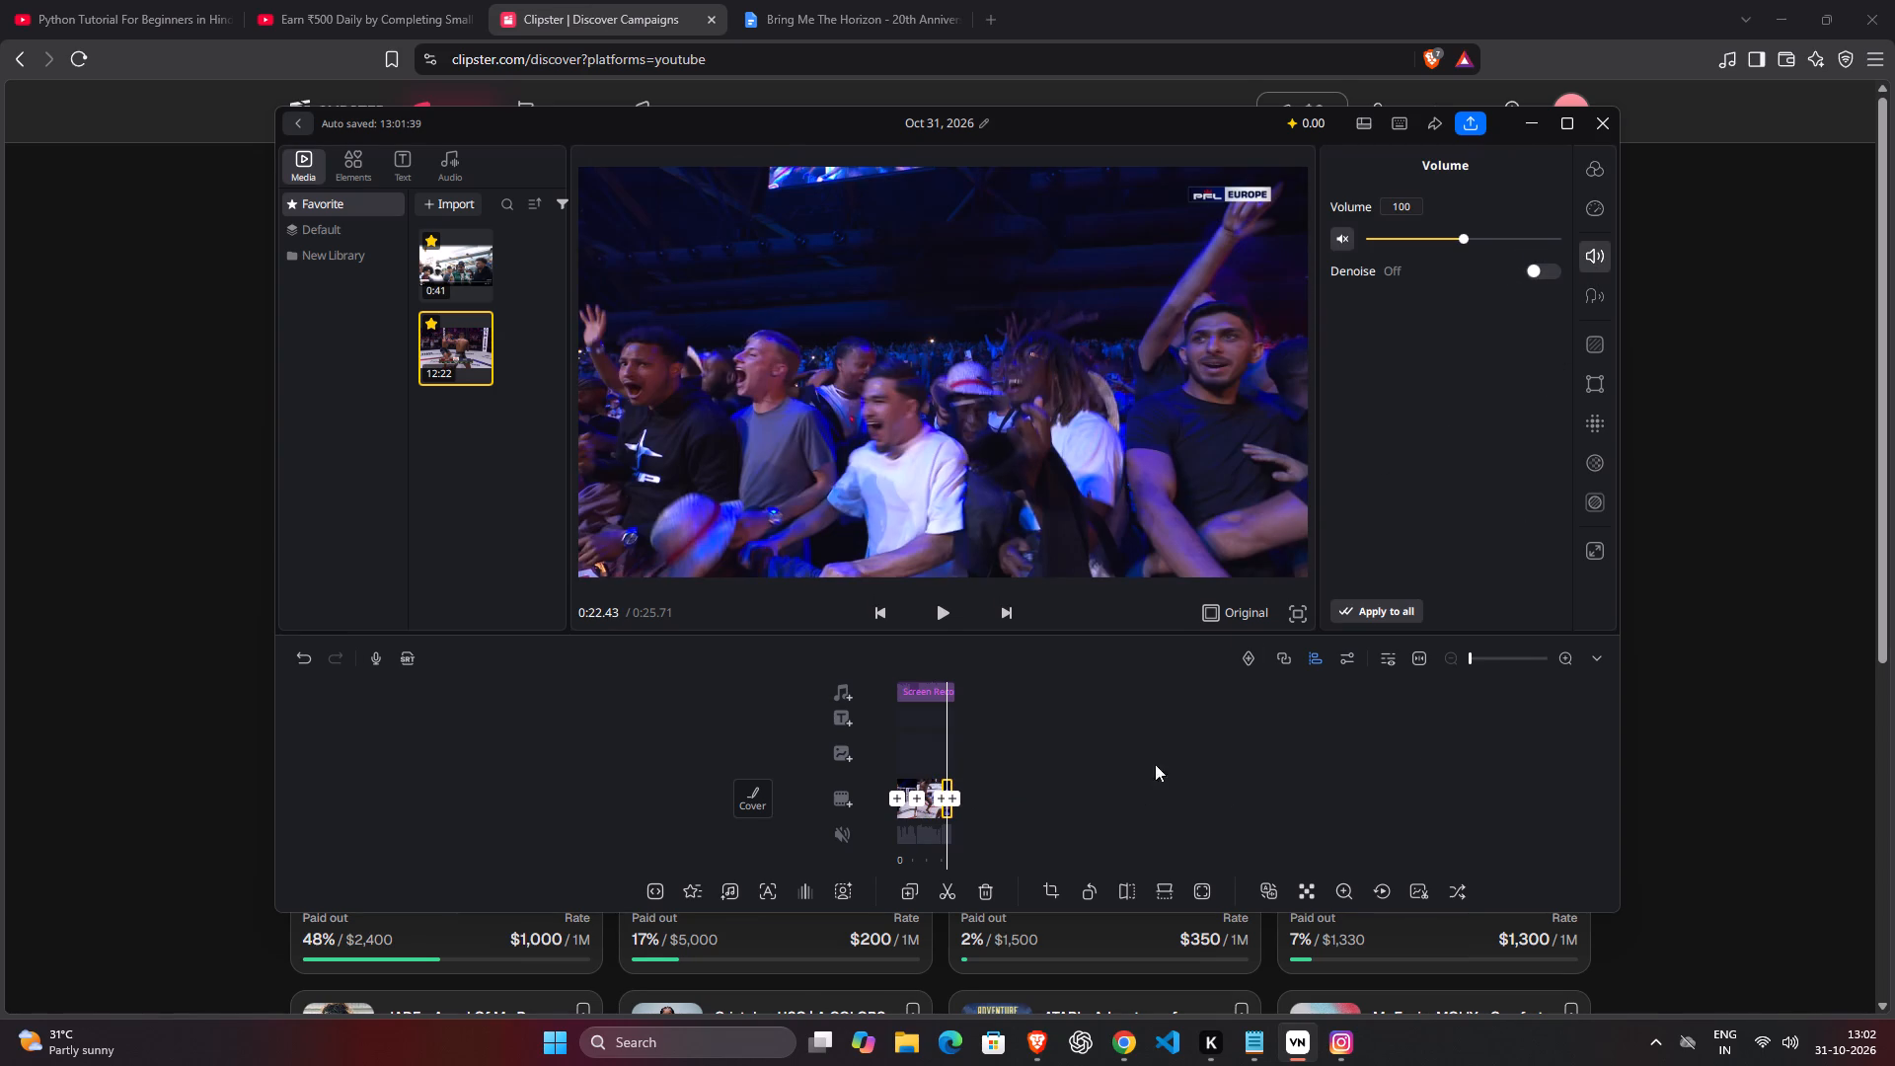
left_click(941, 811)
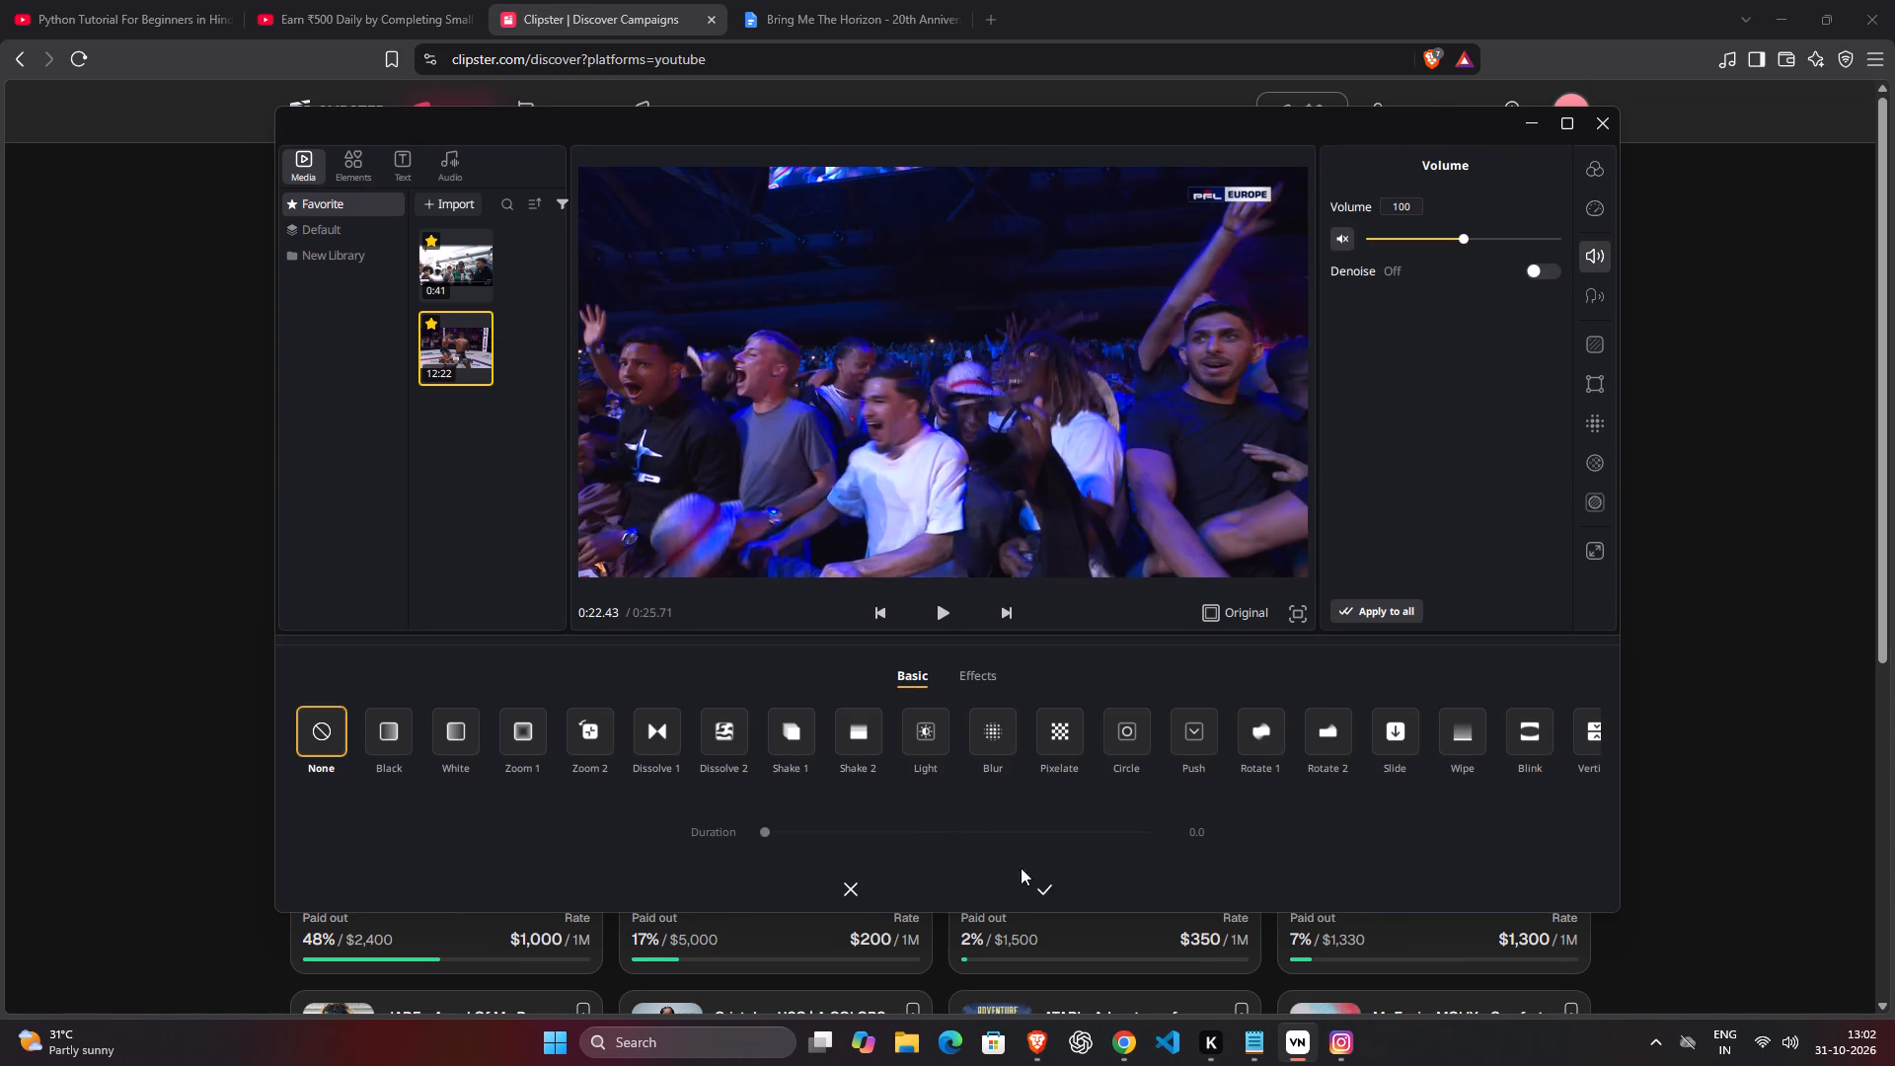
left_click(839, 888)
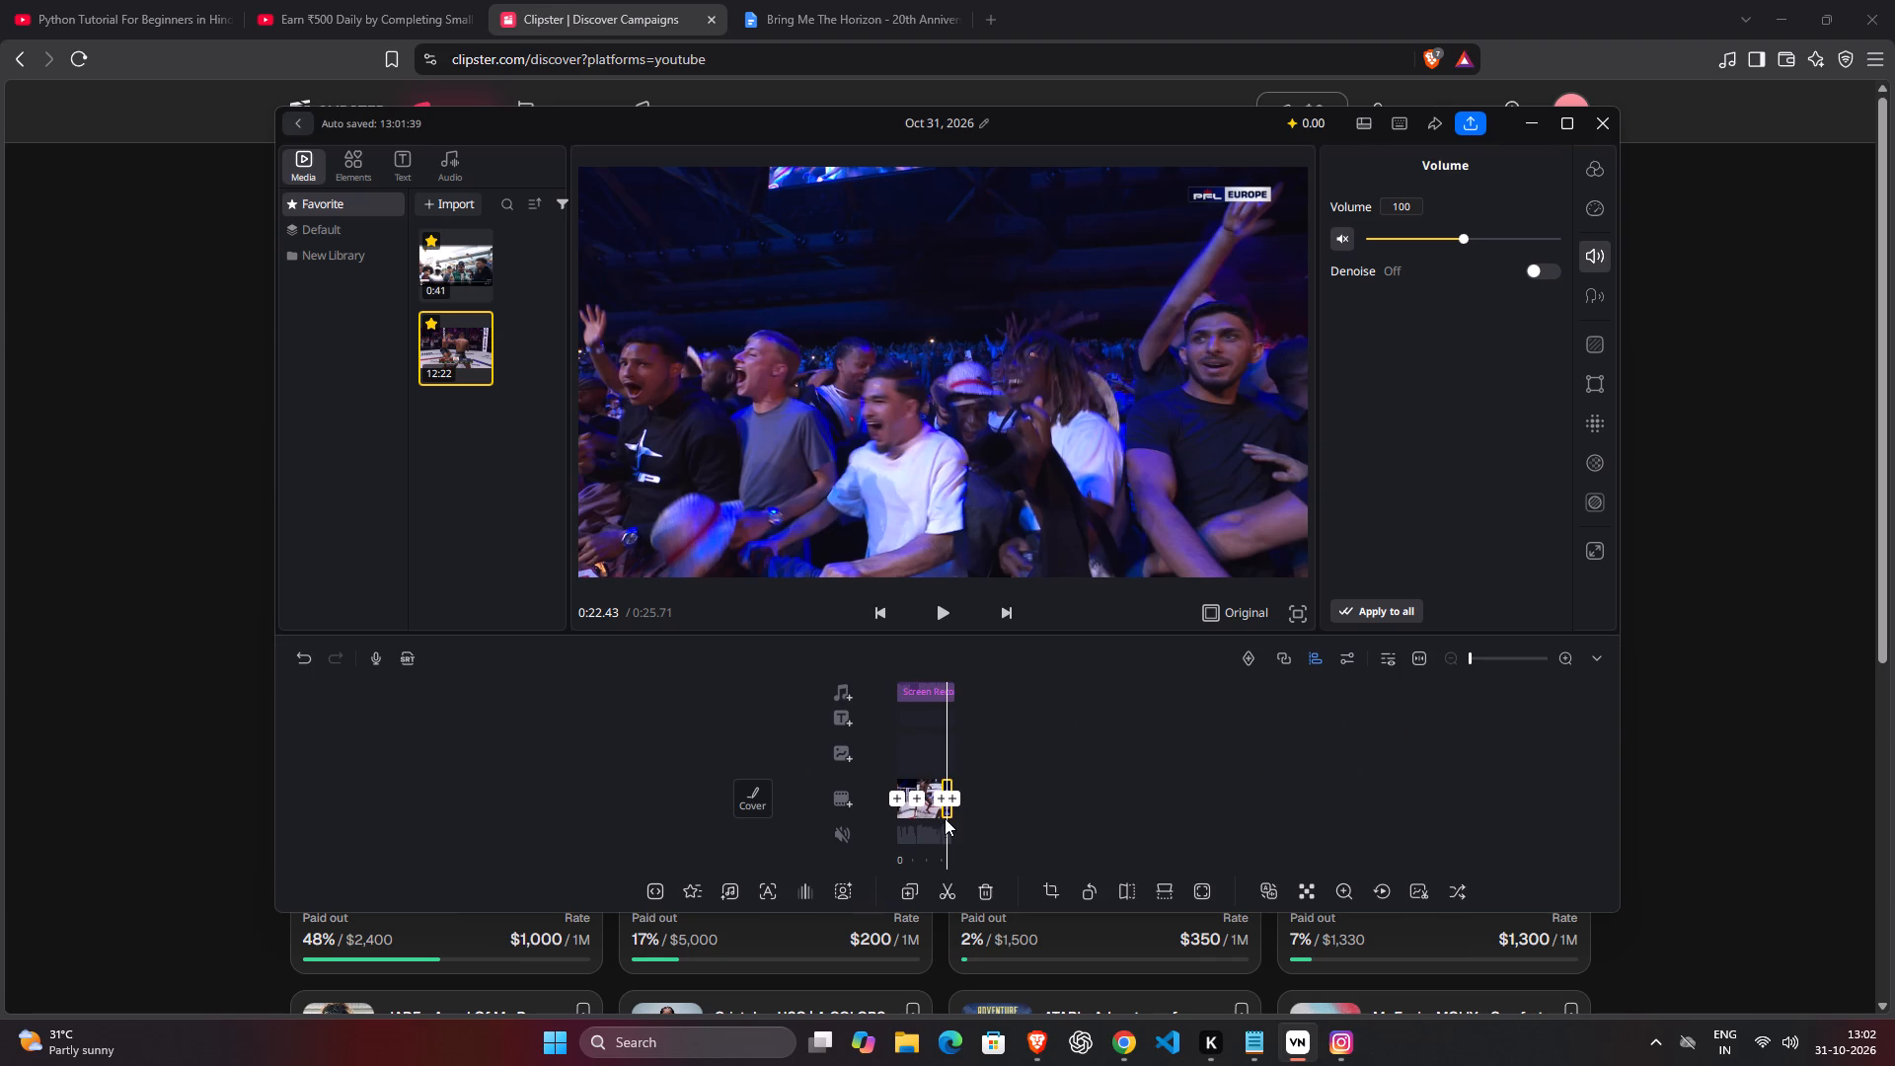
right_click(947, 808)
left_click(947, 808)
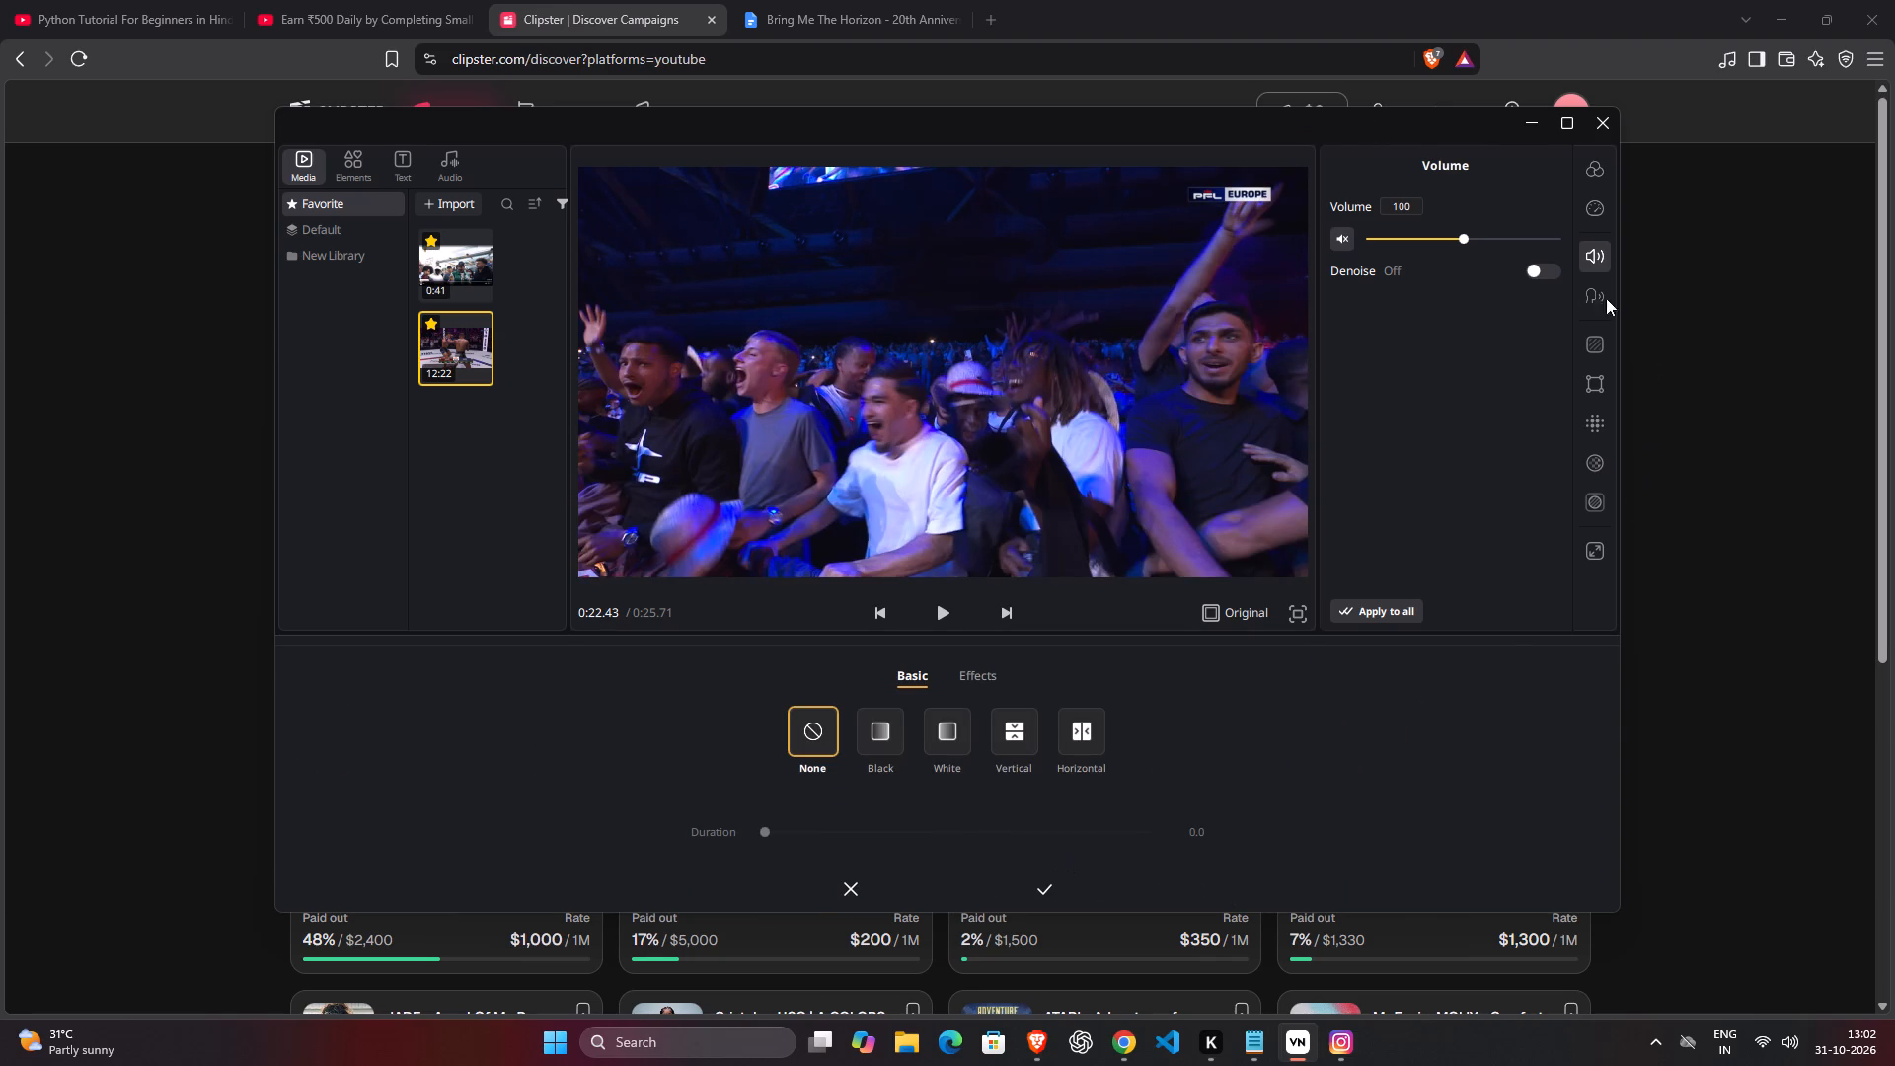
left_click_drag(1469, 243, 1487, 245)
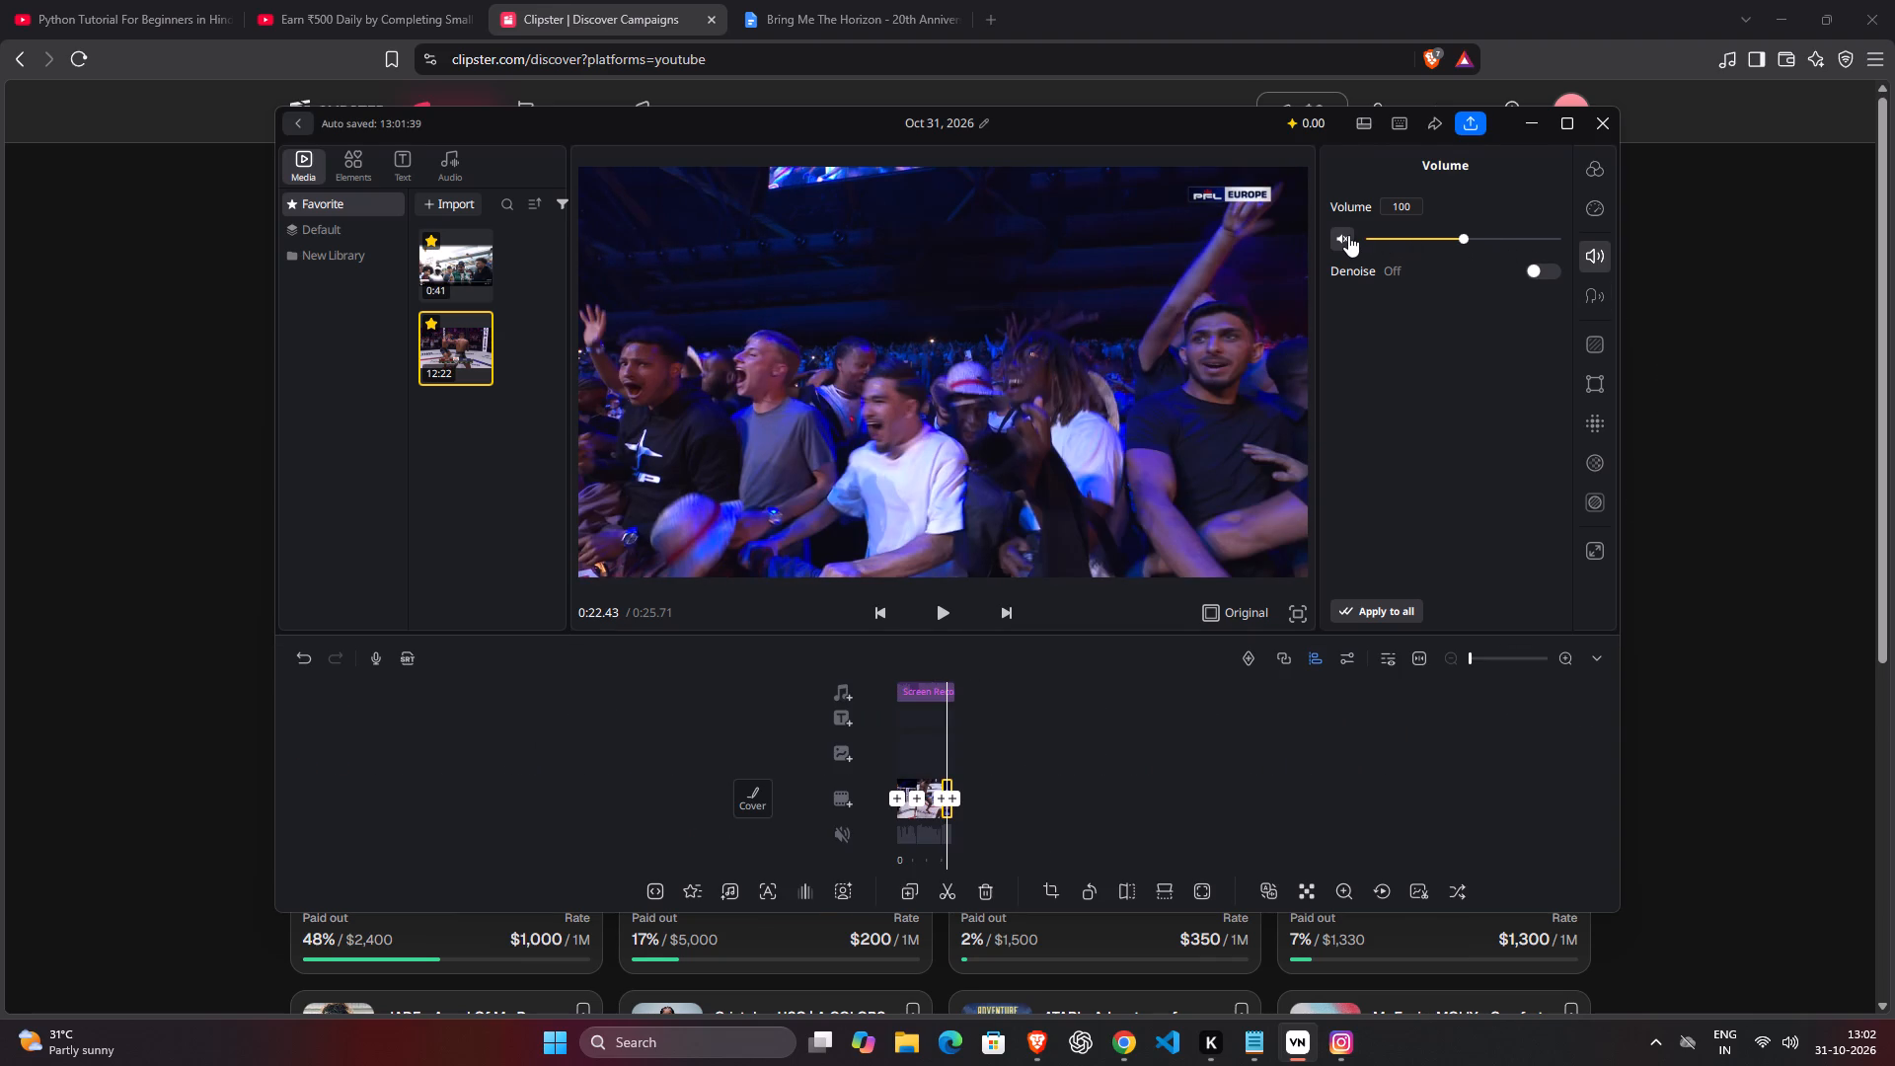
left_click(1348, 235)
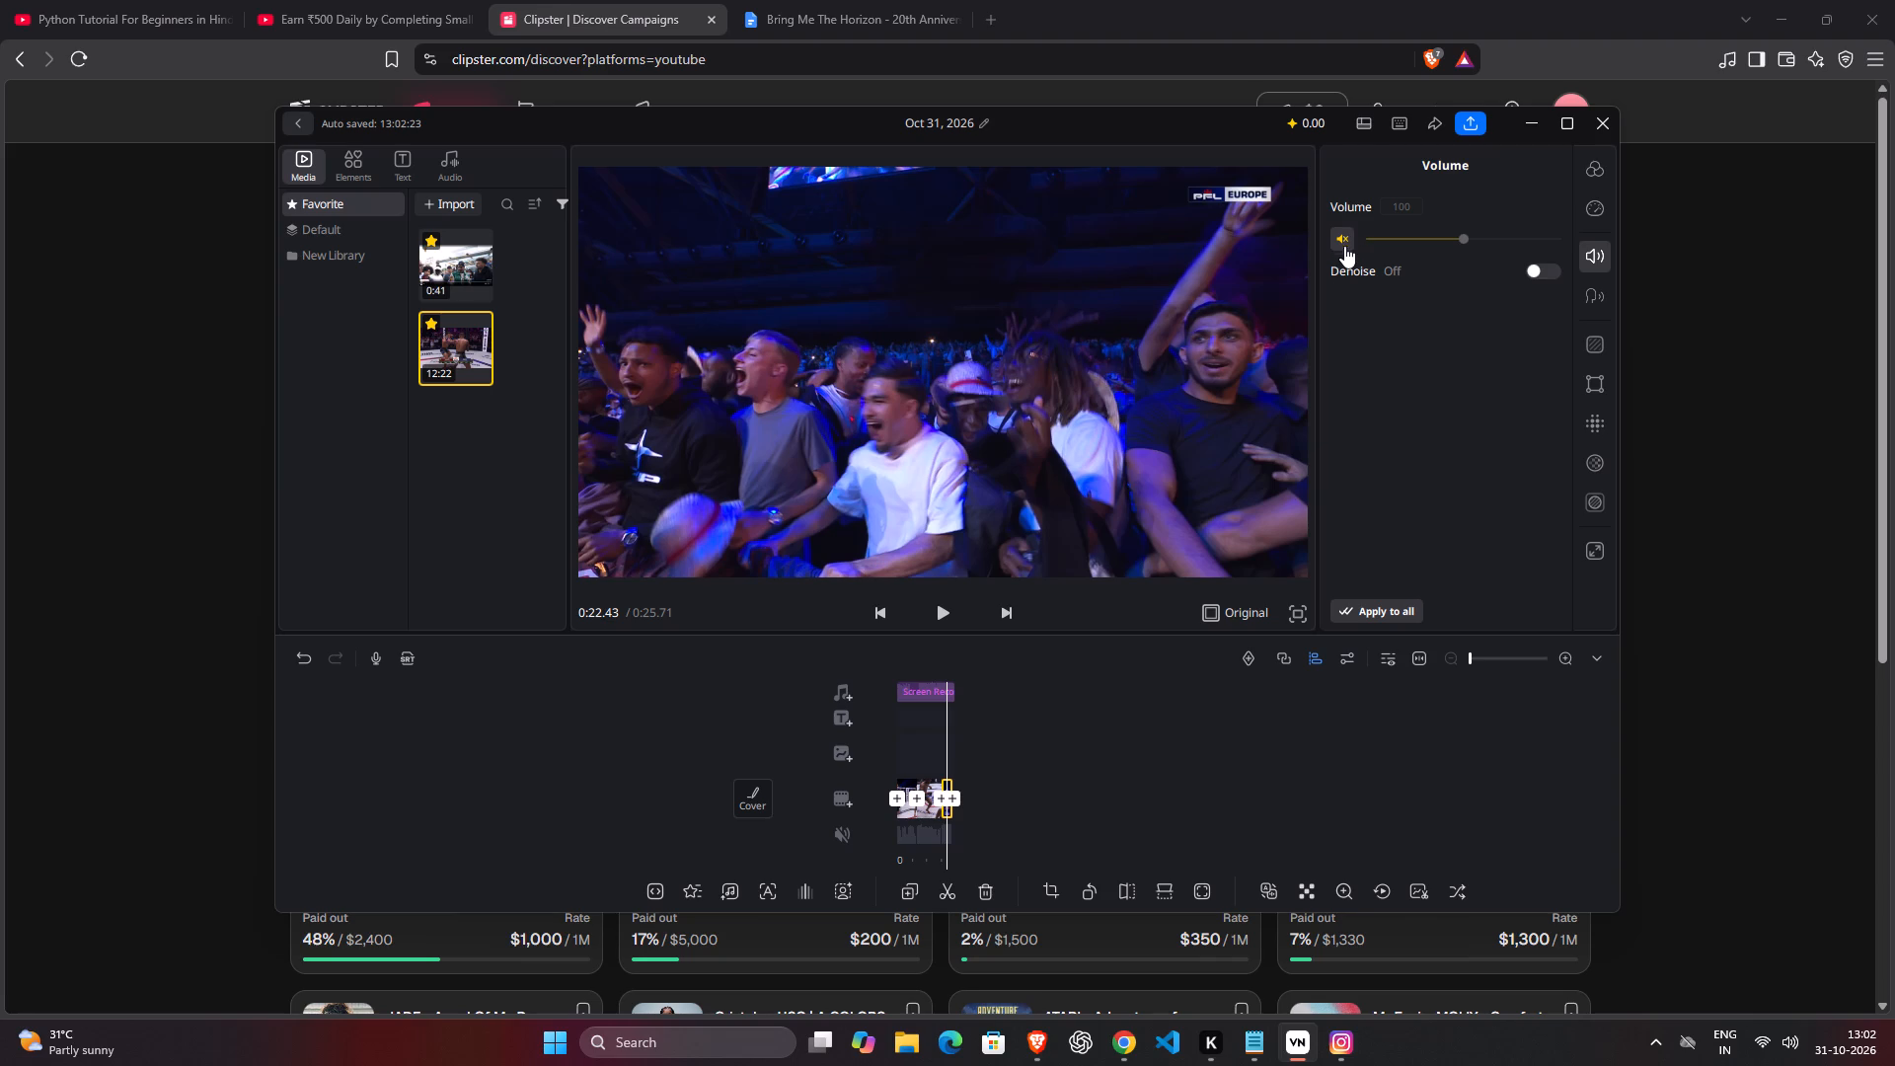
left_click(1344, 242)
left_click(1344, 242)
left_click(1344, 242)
Play the closing crowd celebration section from about 0:22 to check the ending with its sound.
key("space")
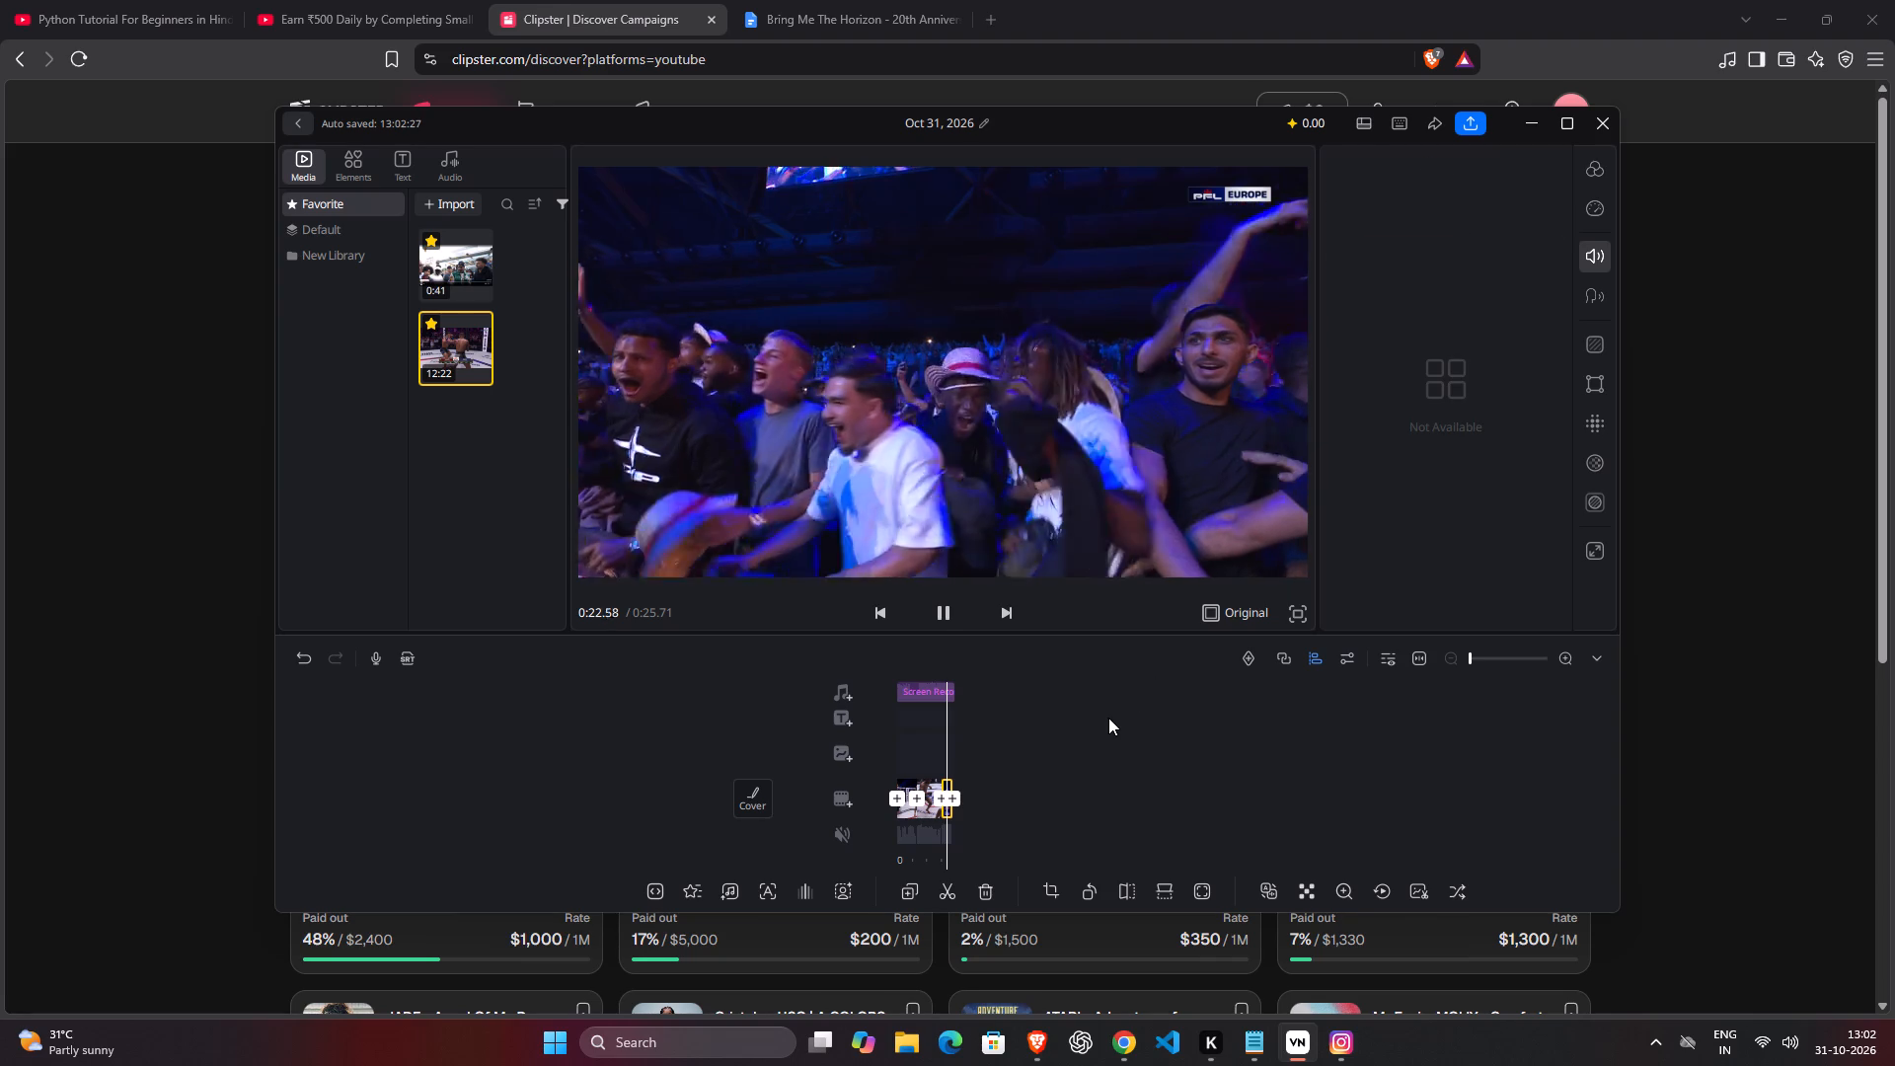
left_click_drag(1015, 793, 1028, 794)
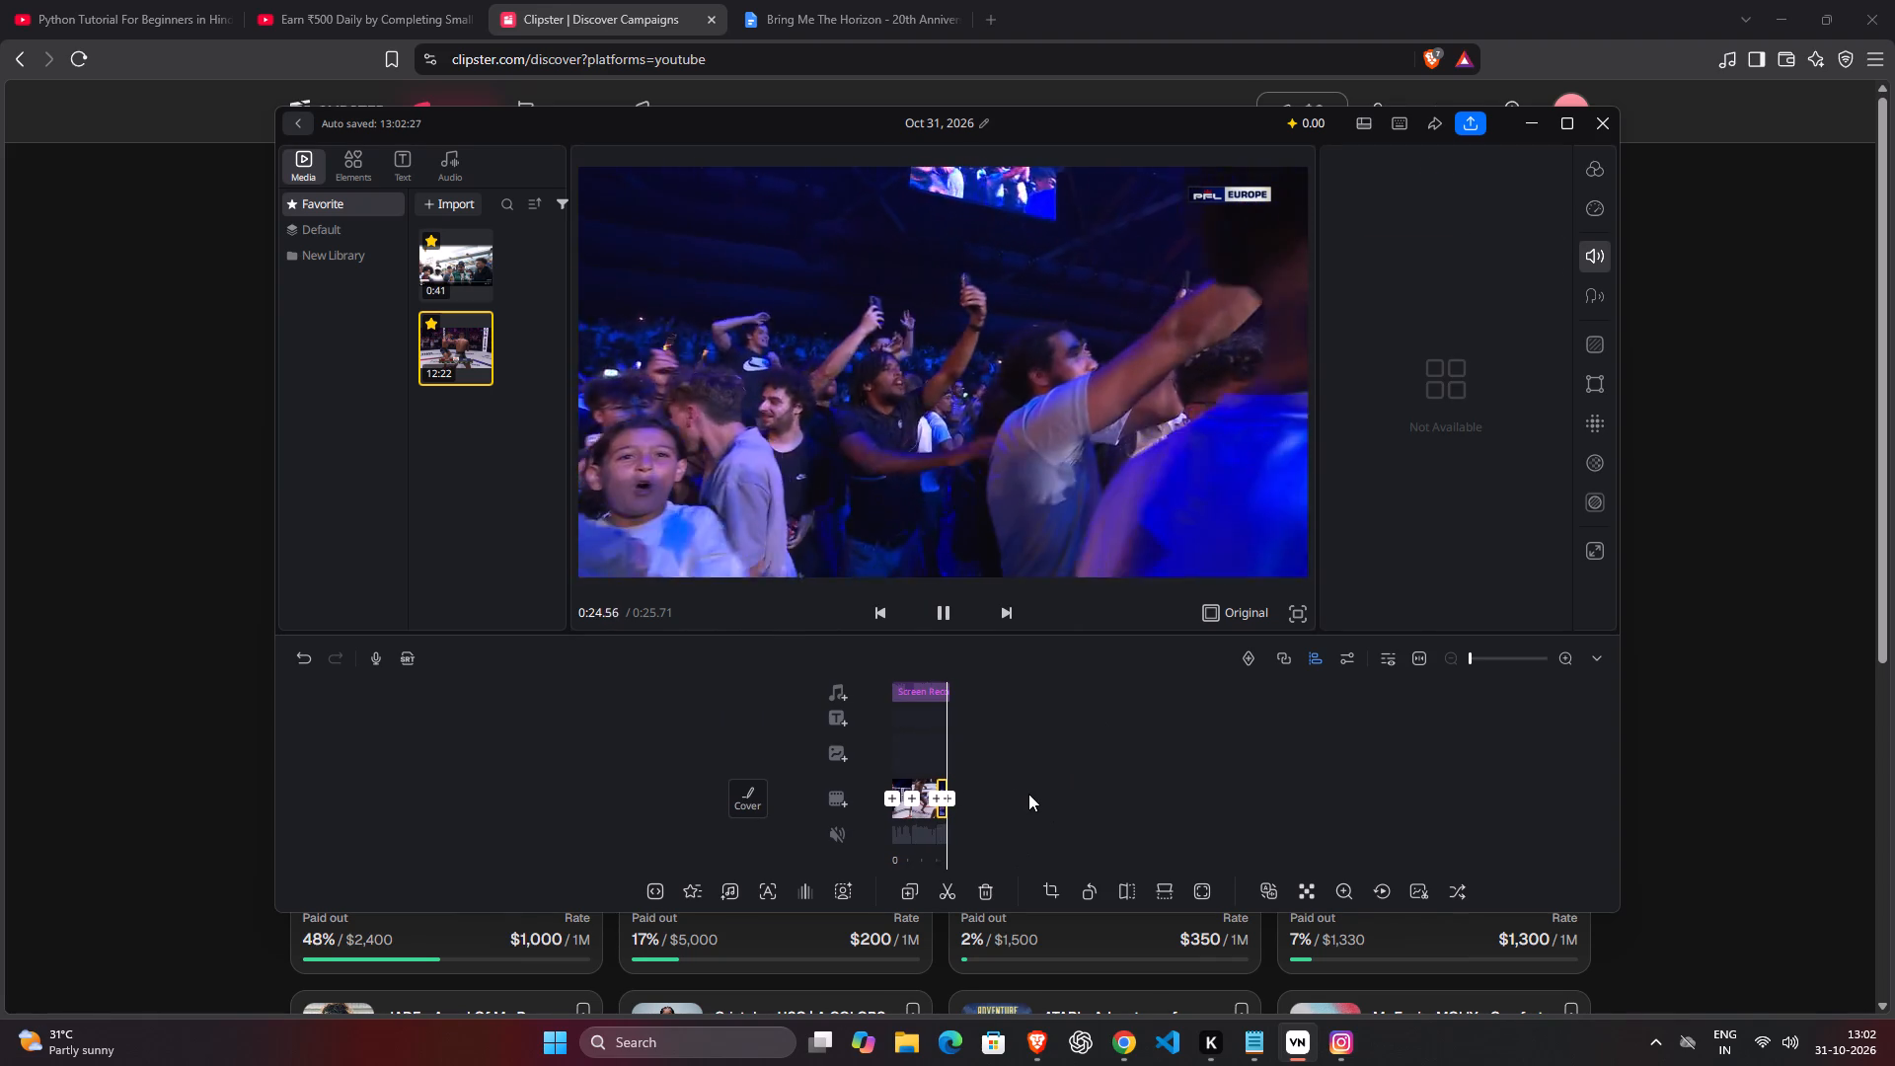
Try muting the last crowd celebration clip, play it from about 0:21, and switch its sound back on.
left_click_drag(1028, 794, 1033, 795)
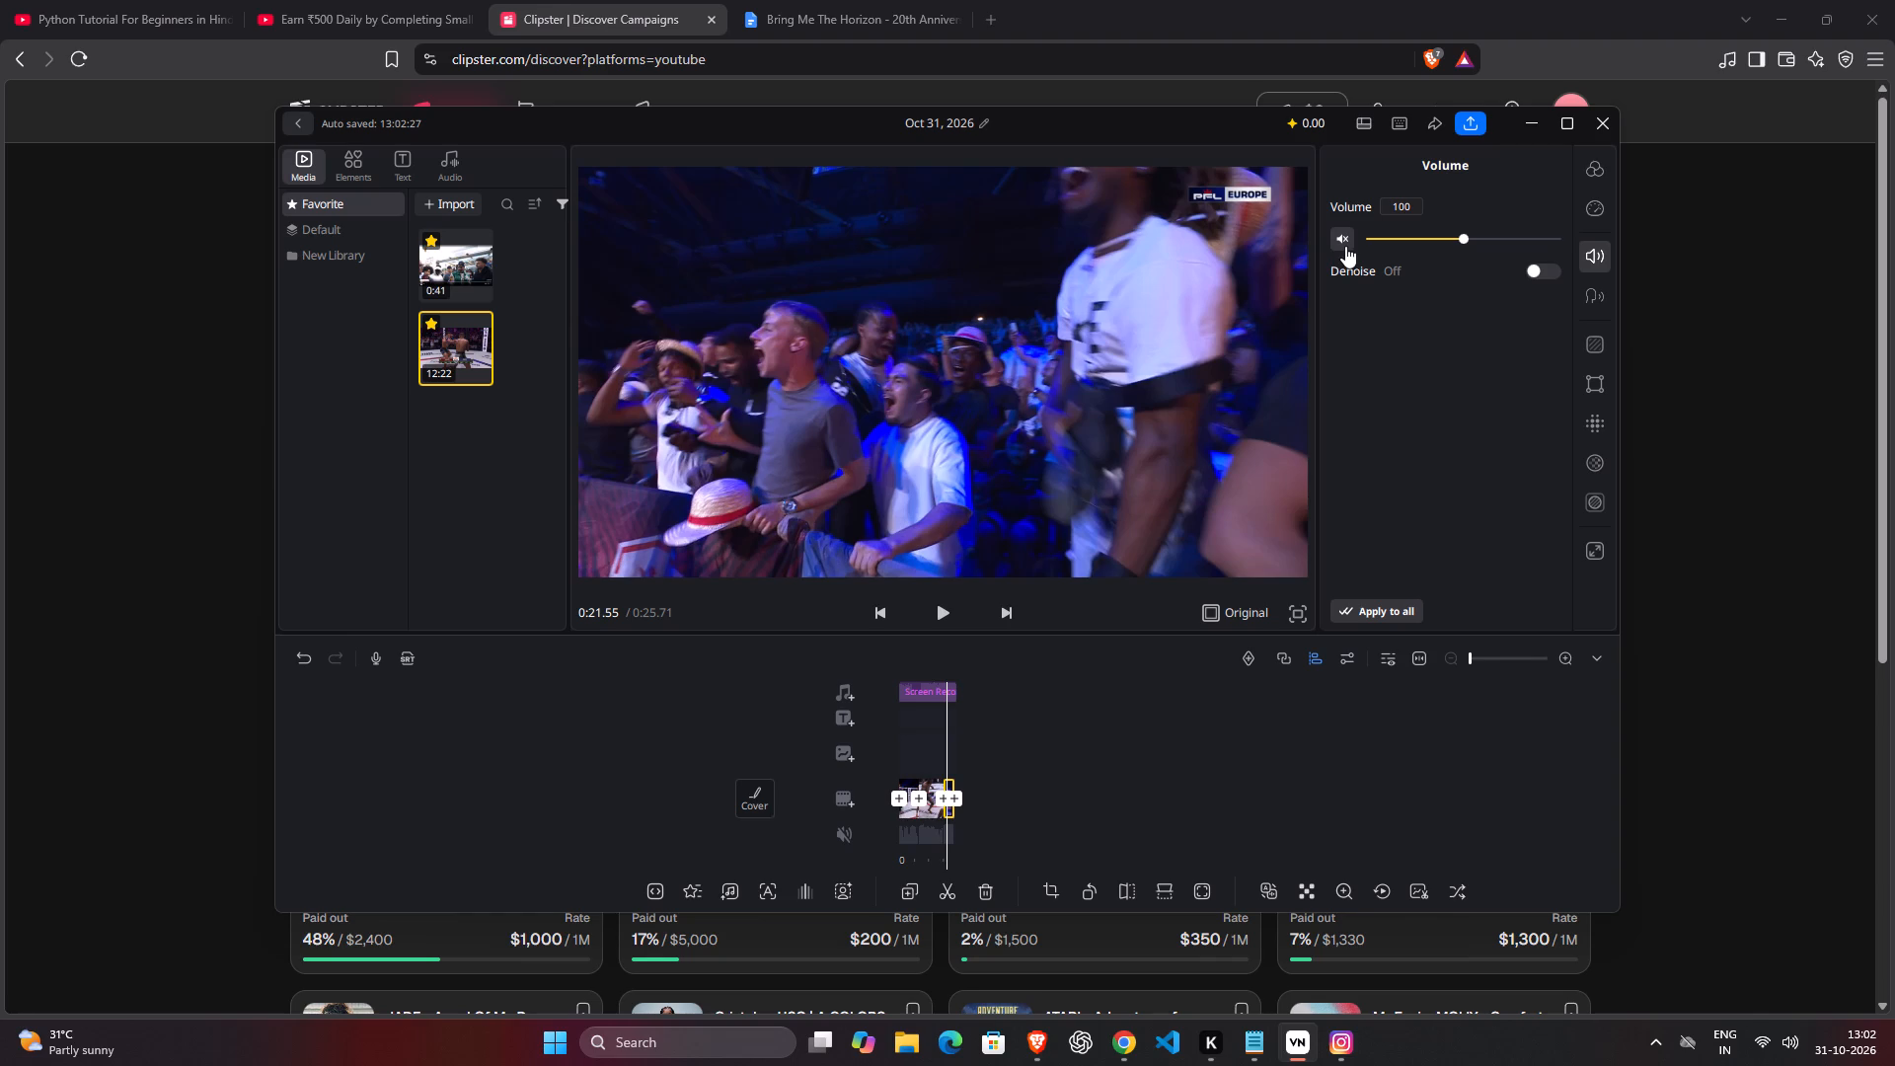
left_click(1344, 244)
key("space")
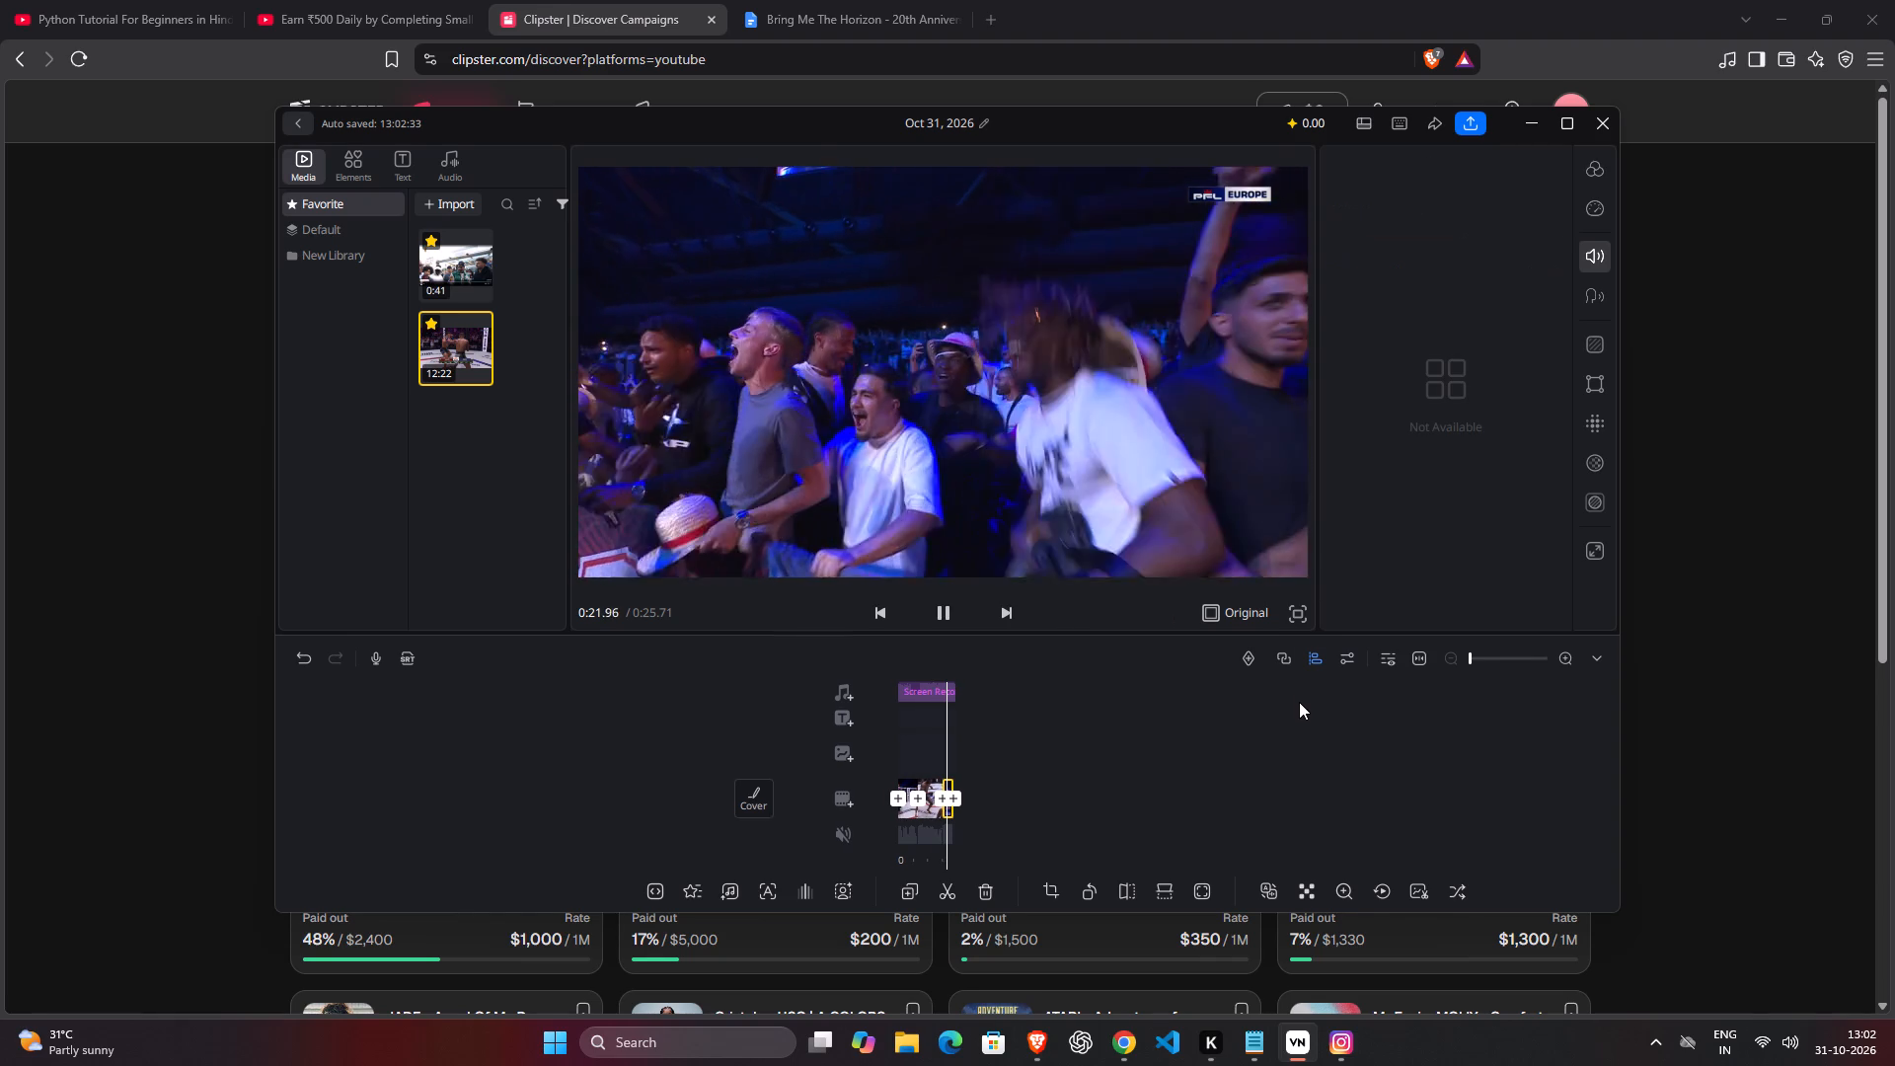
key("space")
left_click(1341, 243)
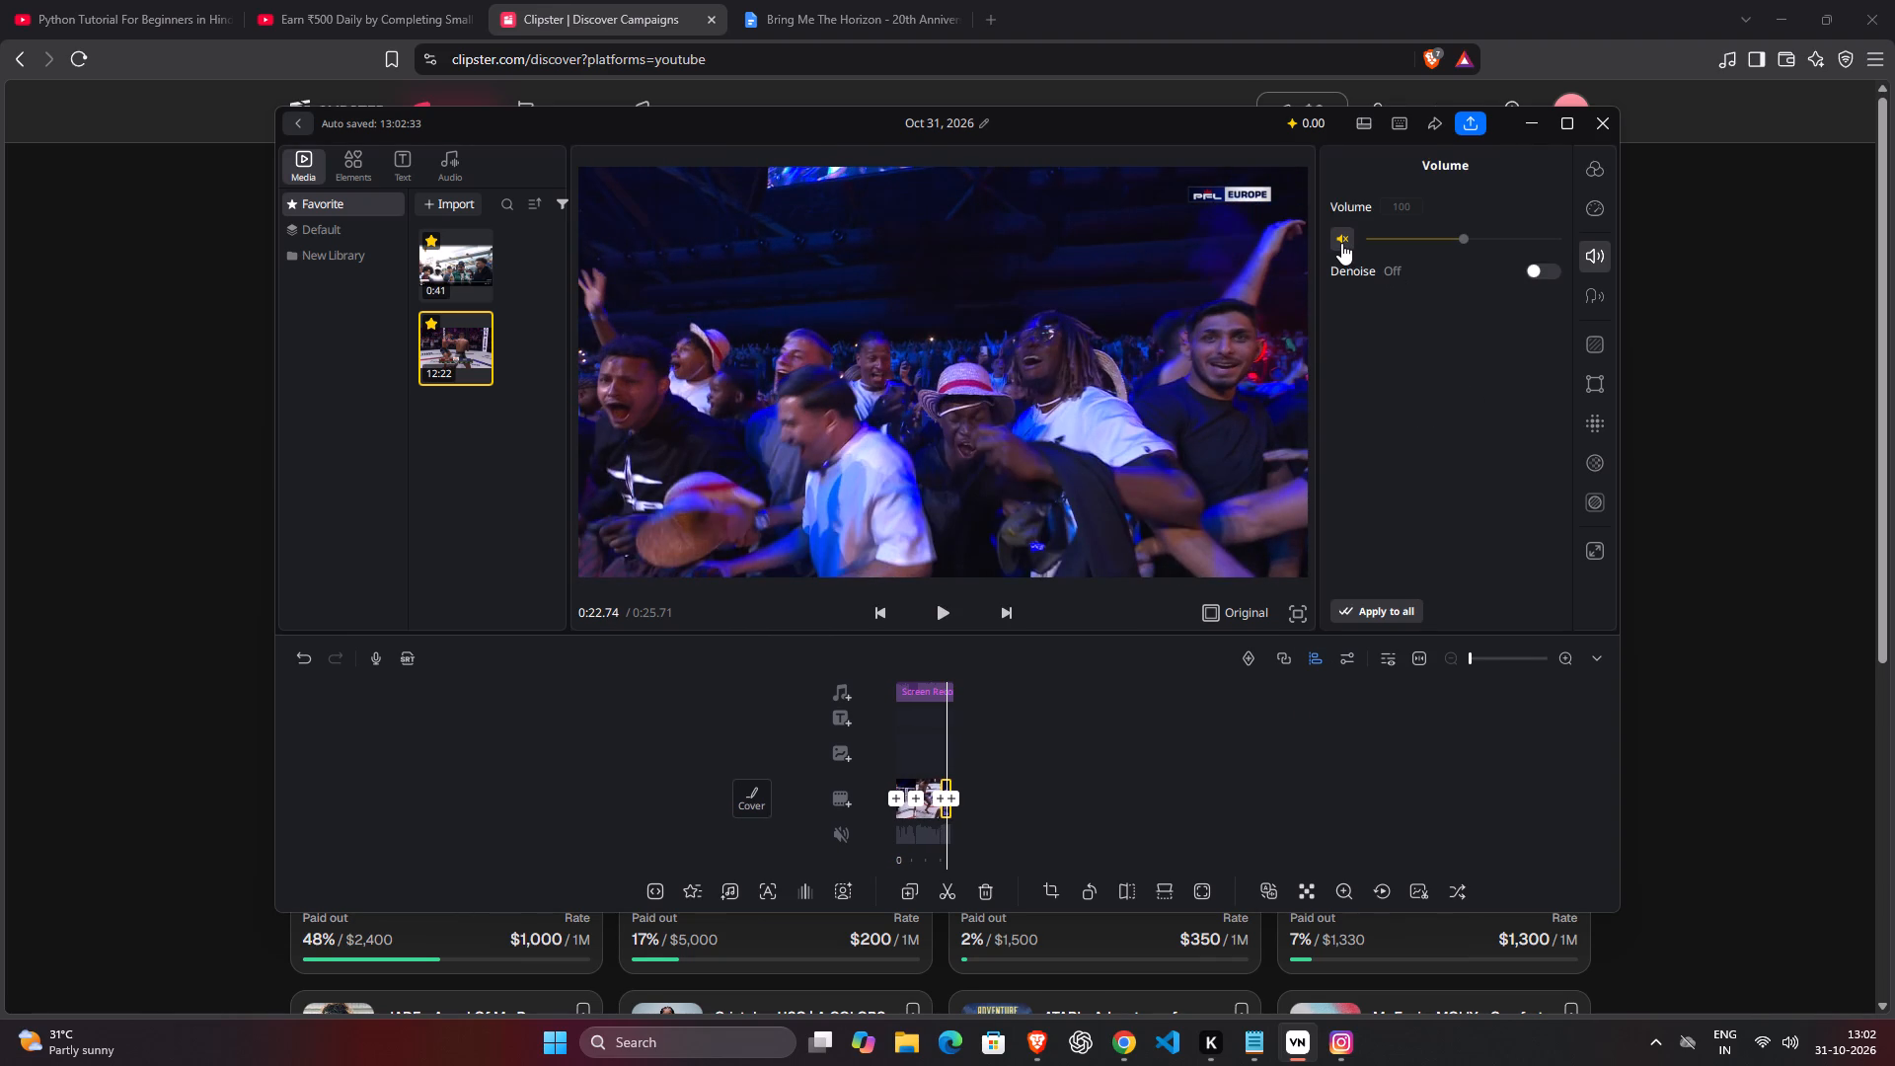
Turn on the original sound of the main video track.
left_click(830, 832)
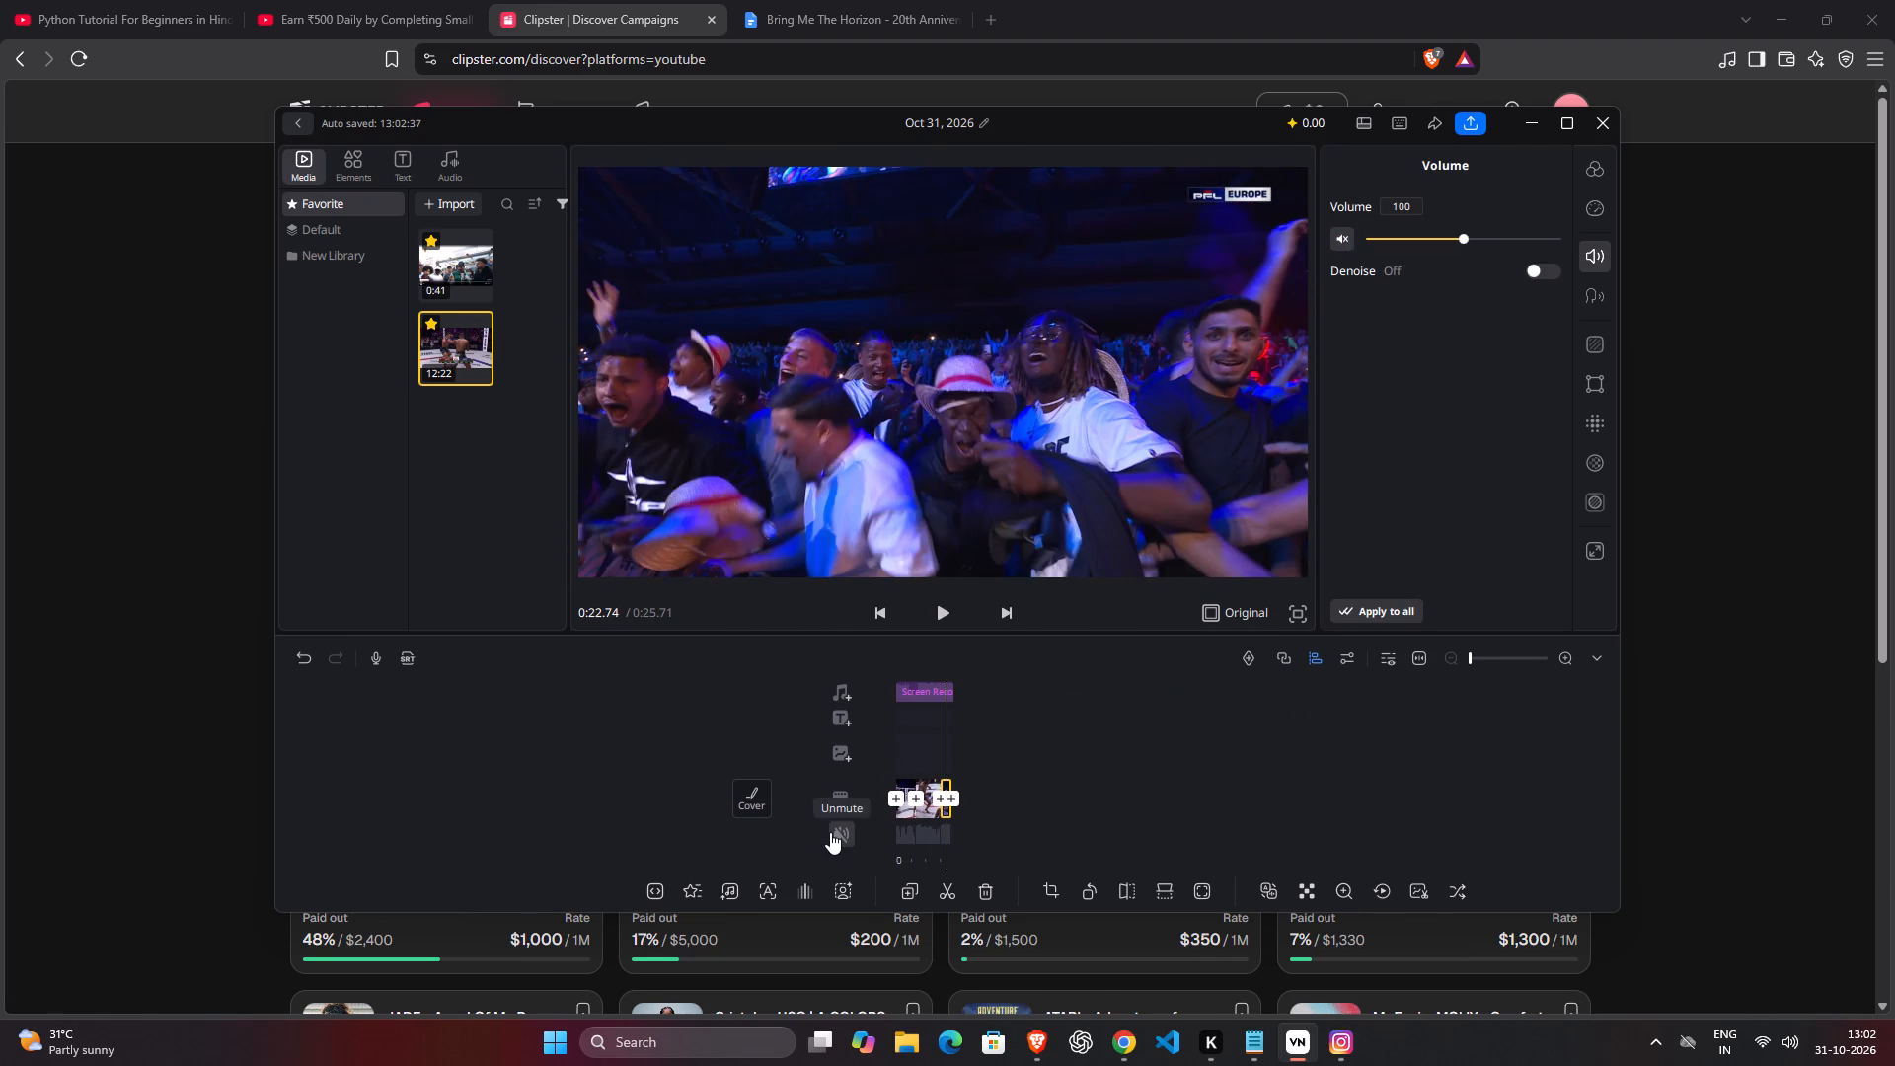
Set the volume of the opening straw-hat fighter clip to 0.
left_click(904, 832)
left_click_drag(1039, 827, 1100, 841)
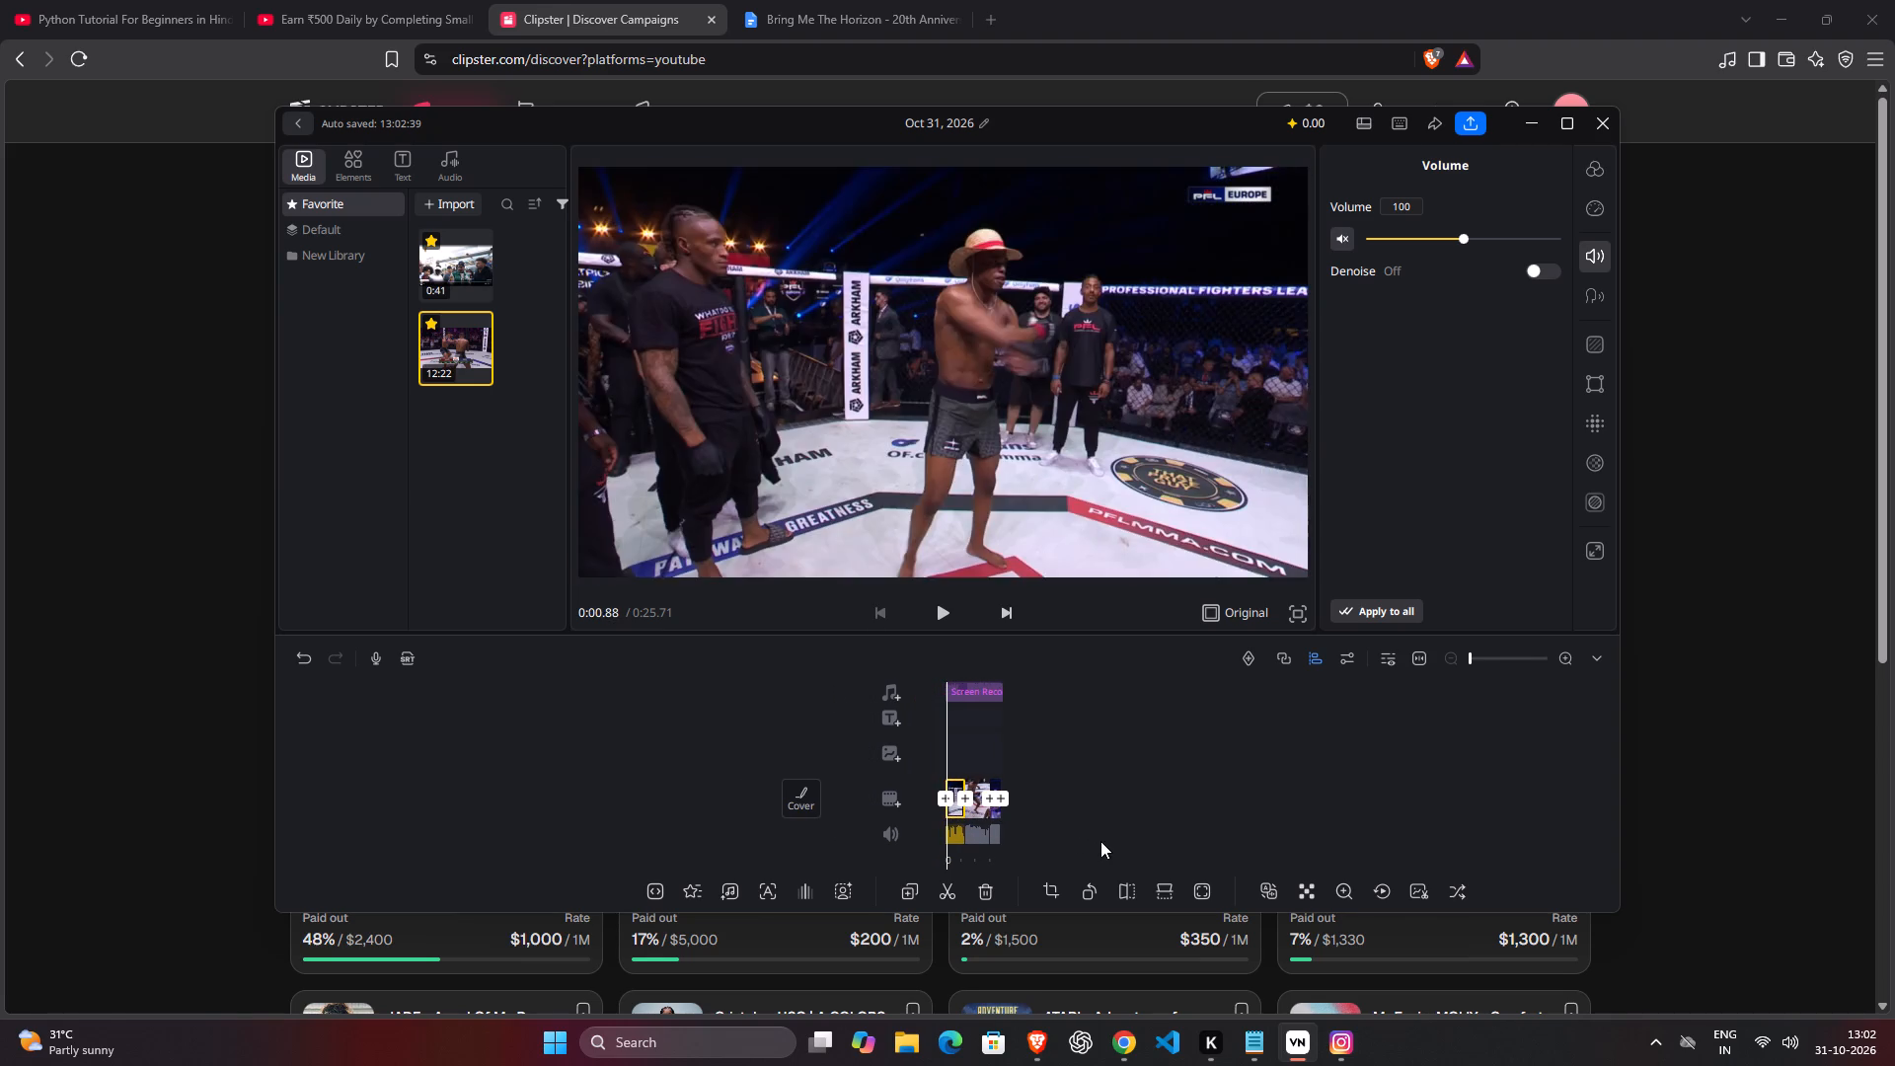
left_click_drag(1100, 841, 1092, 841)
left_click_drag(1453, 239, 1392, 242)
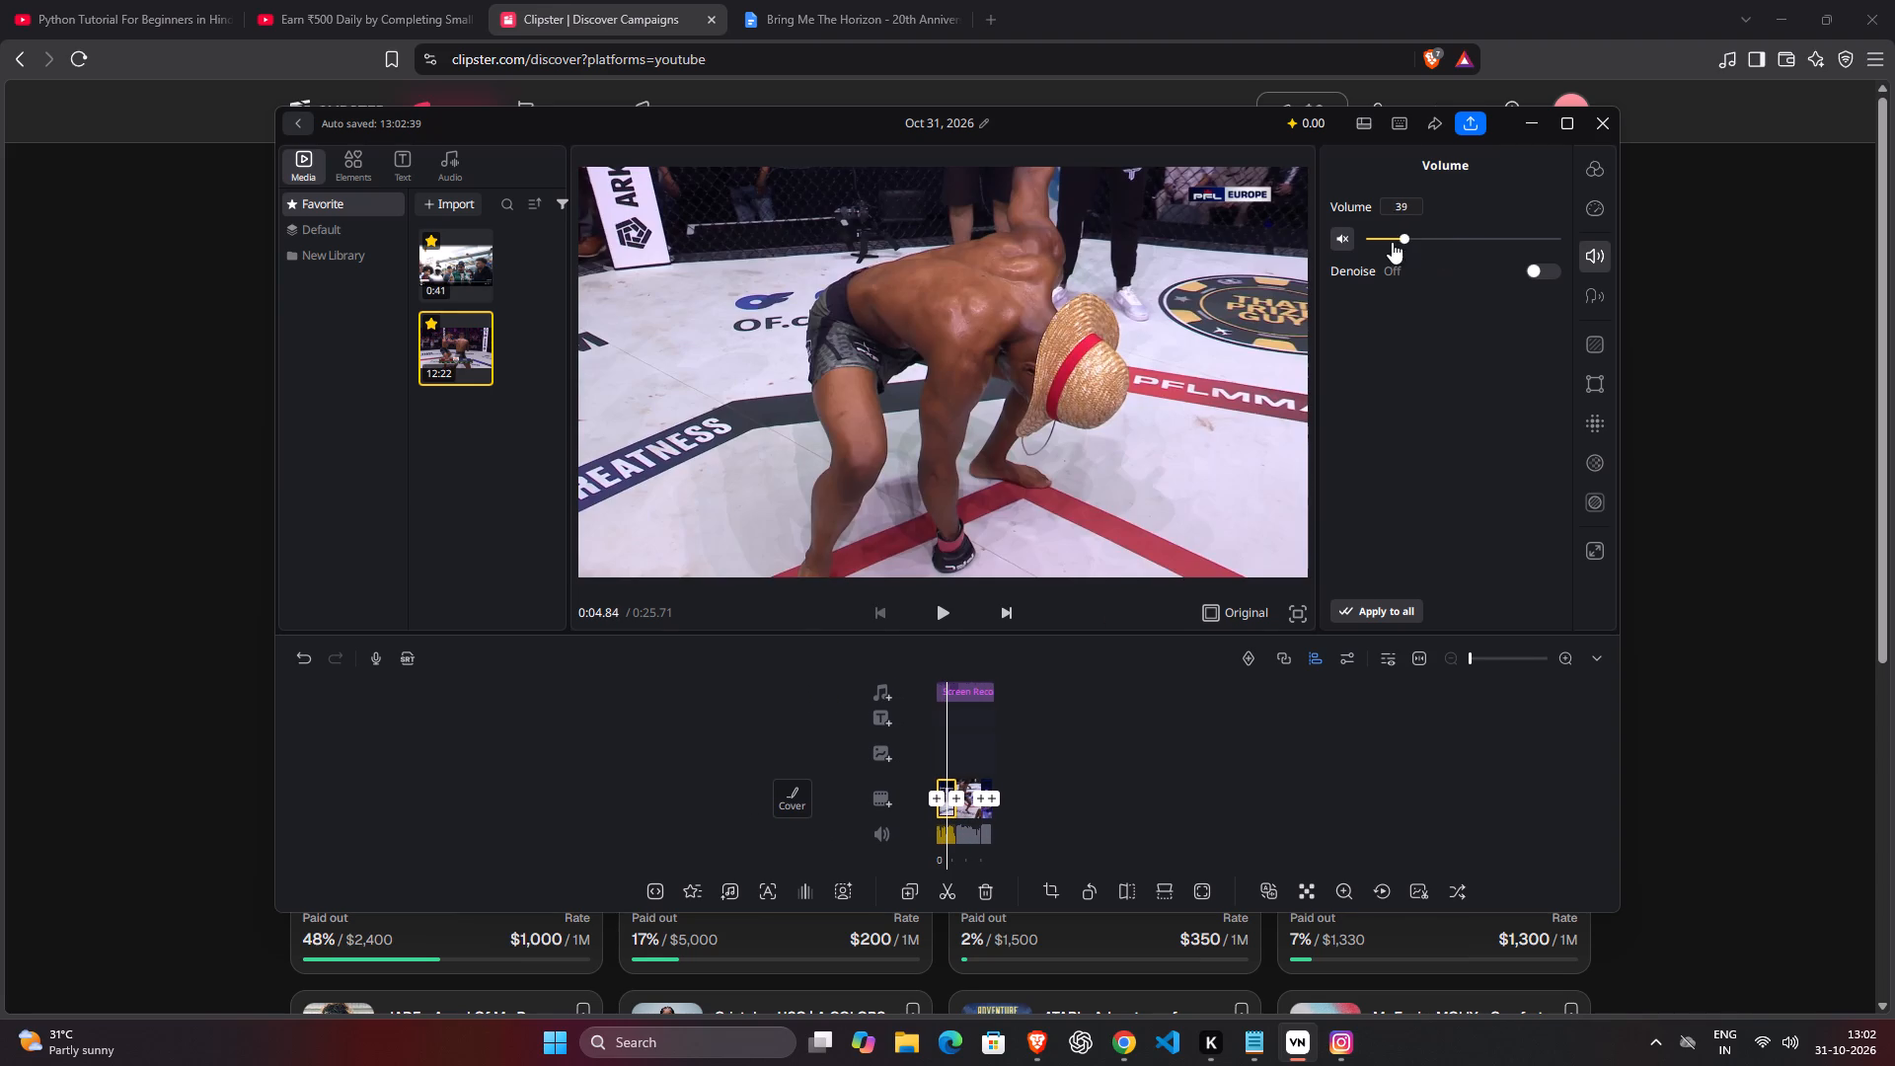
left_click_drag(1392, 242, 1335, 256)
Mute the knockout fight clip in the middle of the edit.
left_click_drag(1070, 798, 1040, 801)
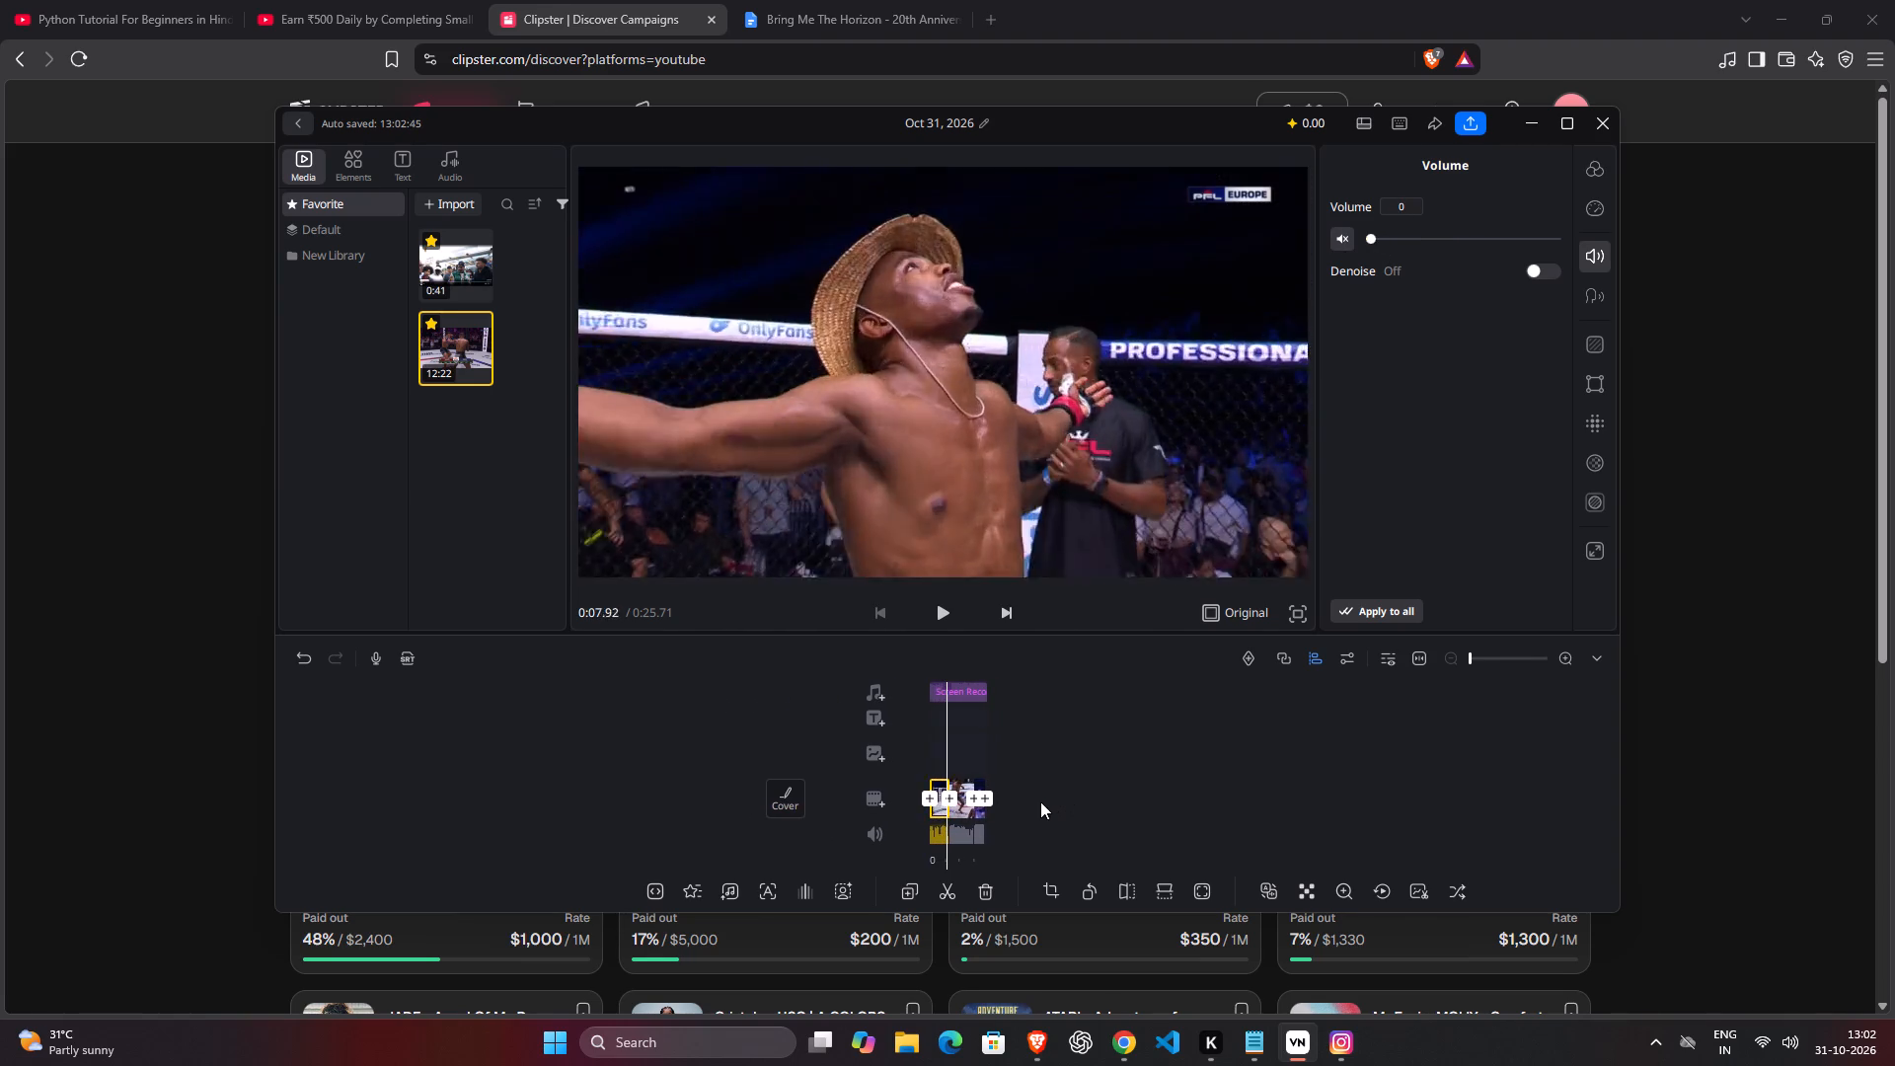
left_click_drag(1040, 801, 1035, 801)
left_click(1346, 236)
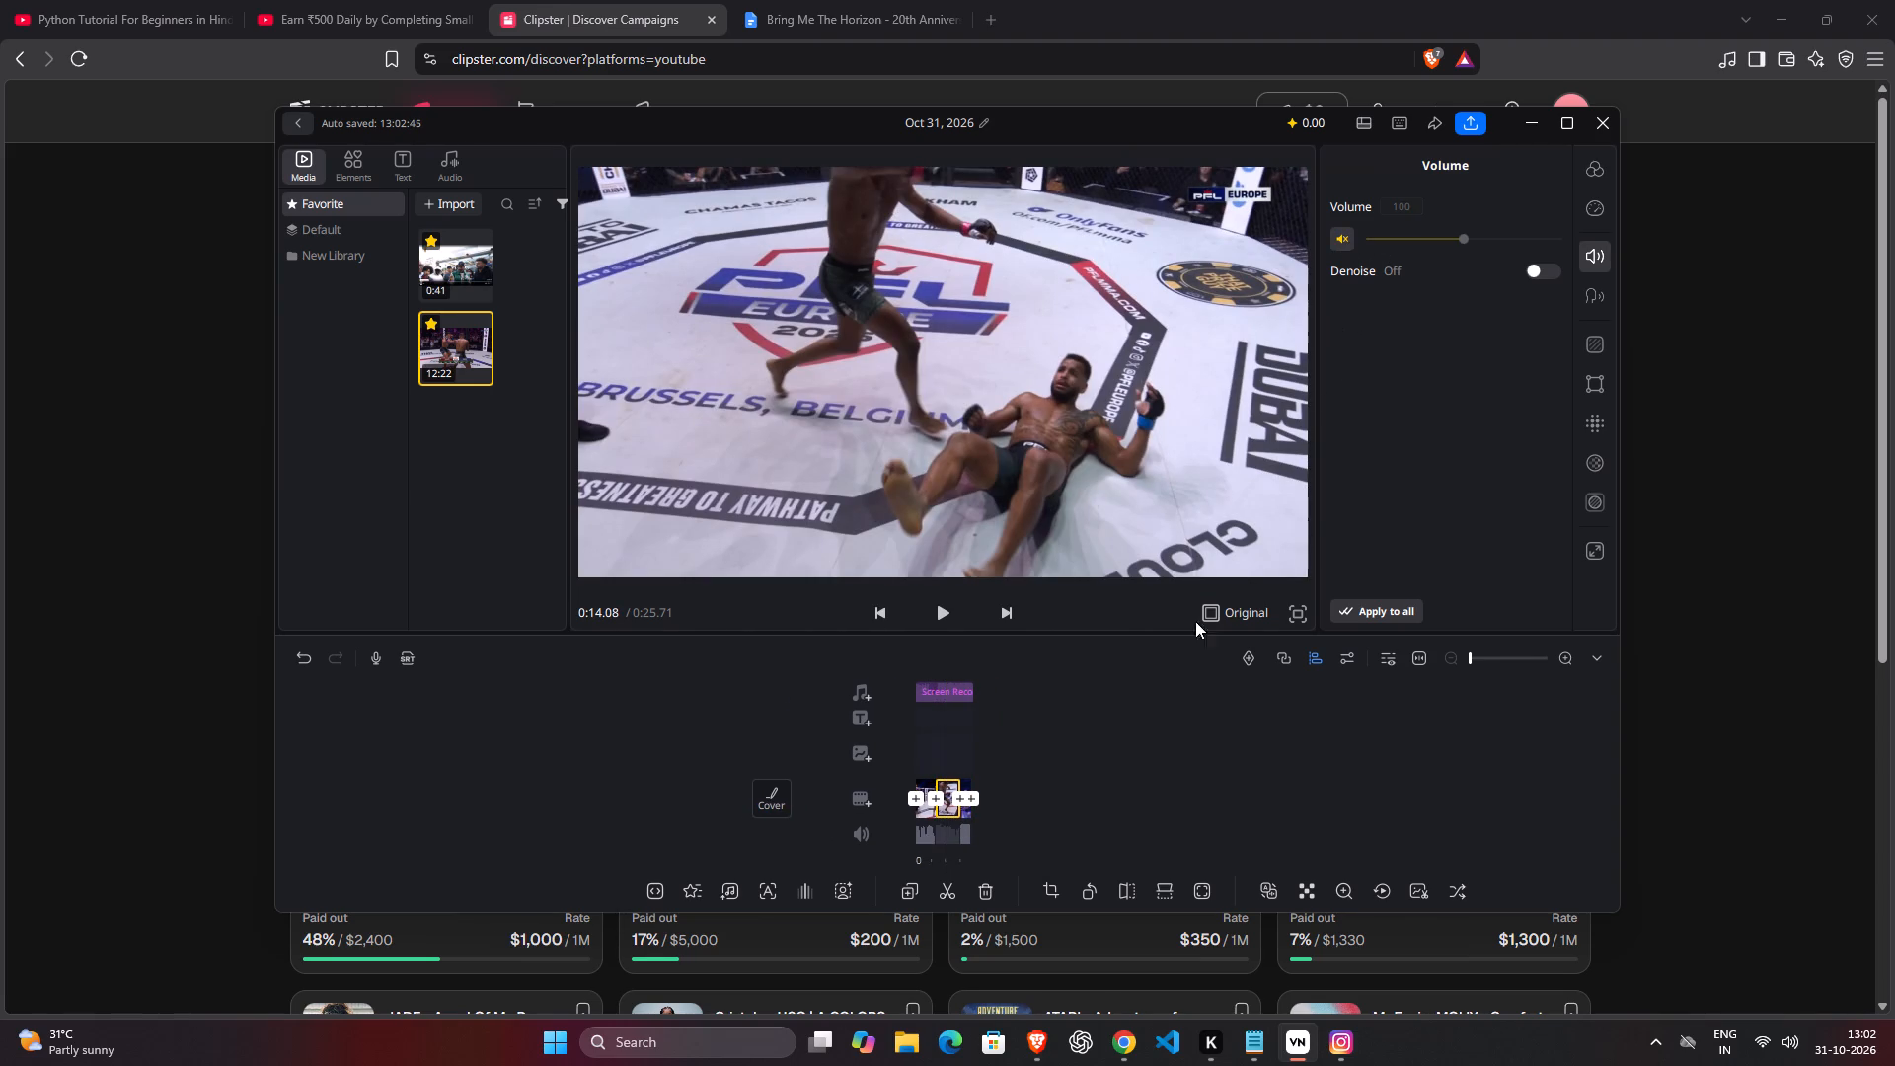
Play the edit from the knockout clip into the crowd celebration to check the sound mix.
left_click_drag(1160, 712, 1173, 714)
left_click(934, 608)
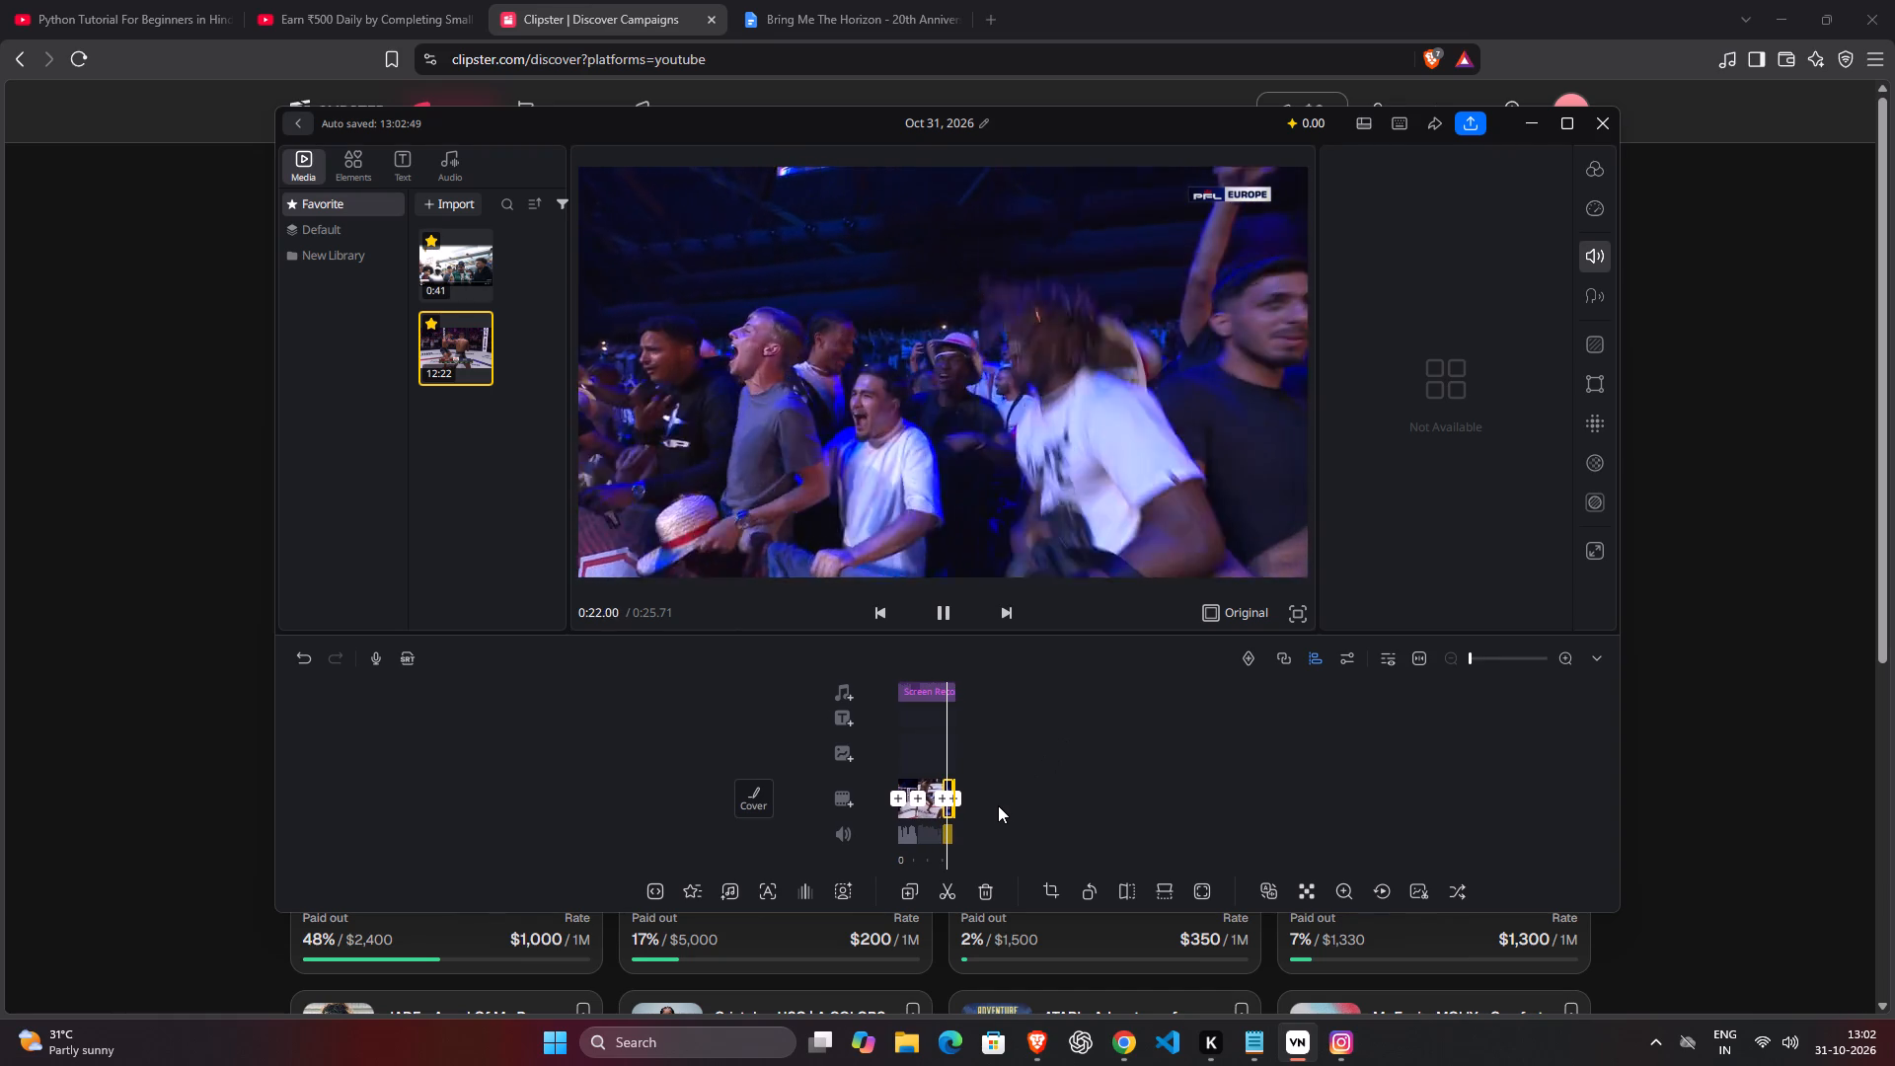
Set the last crowd celebration clip's volume to 19 and play the ending to check it.
left_click_drag(997, 804, 1013, 803)
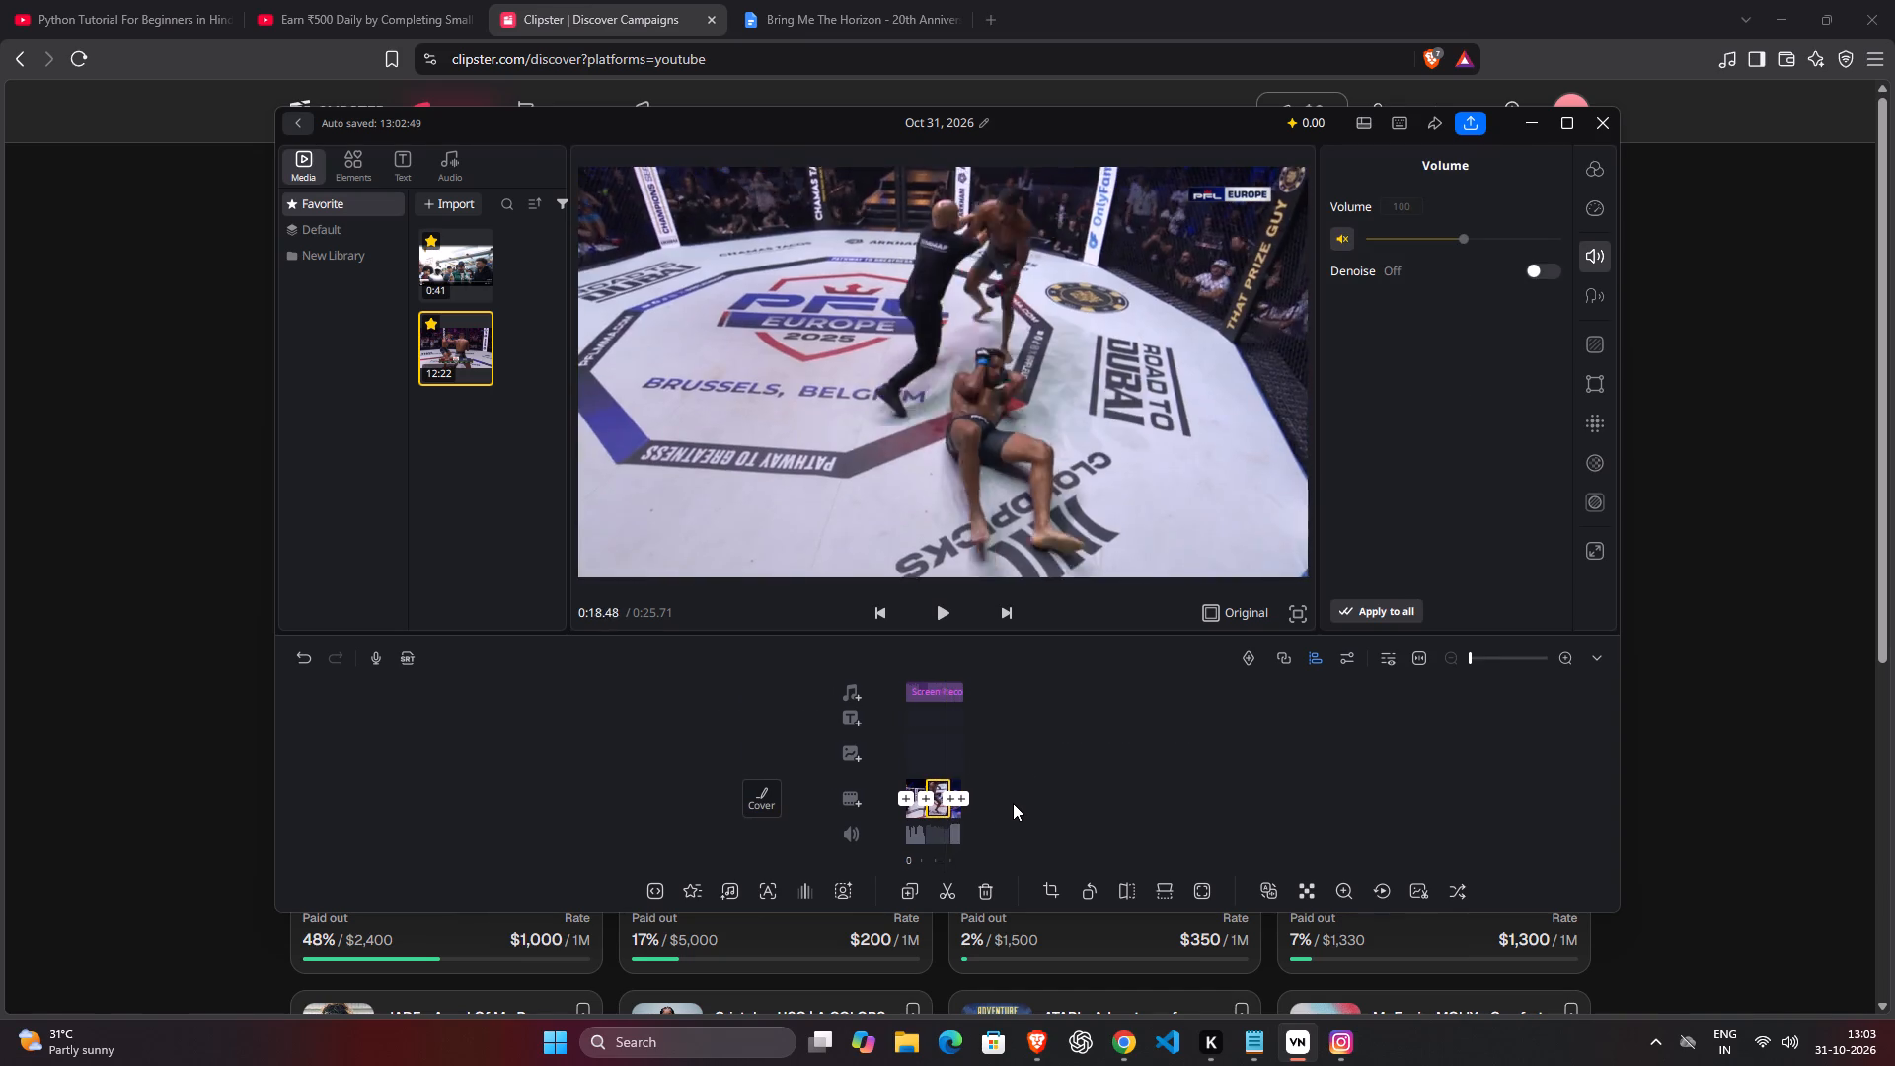
left_click_drag(1013, 803, 1006, 802)
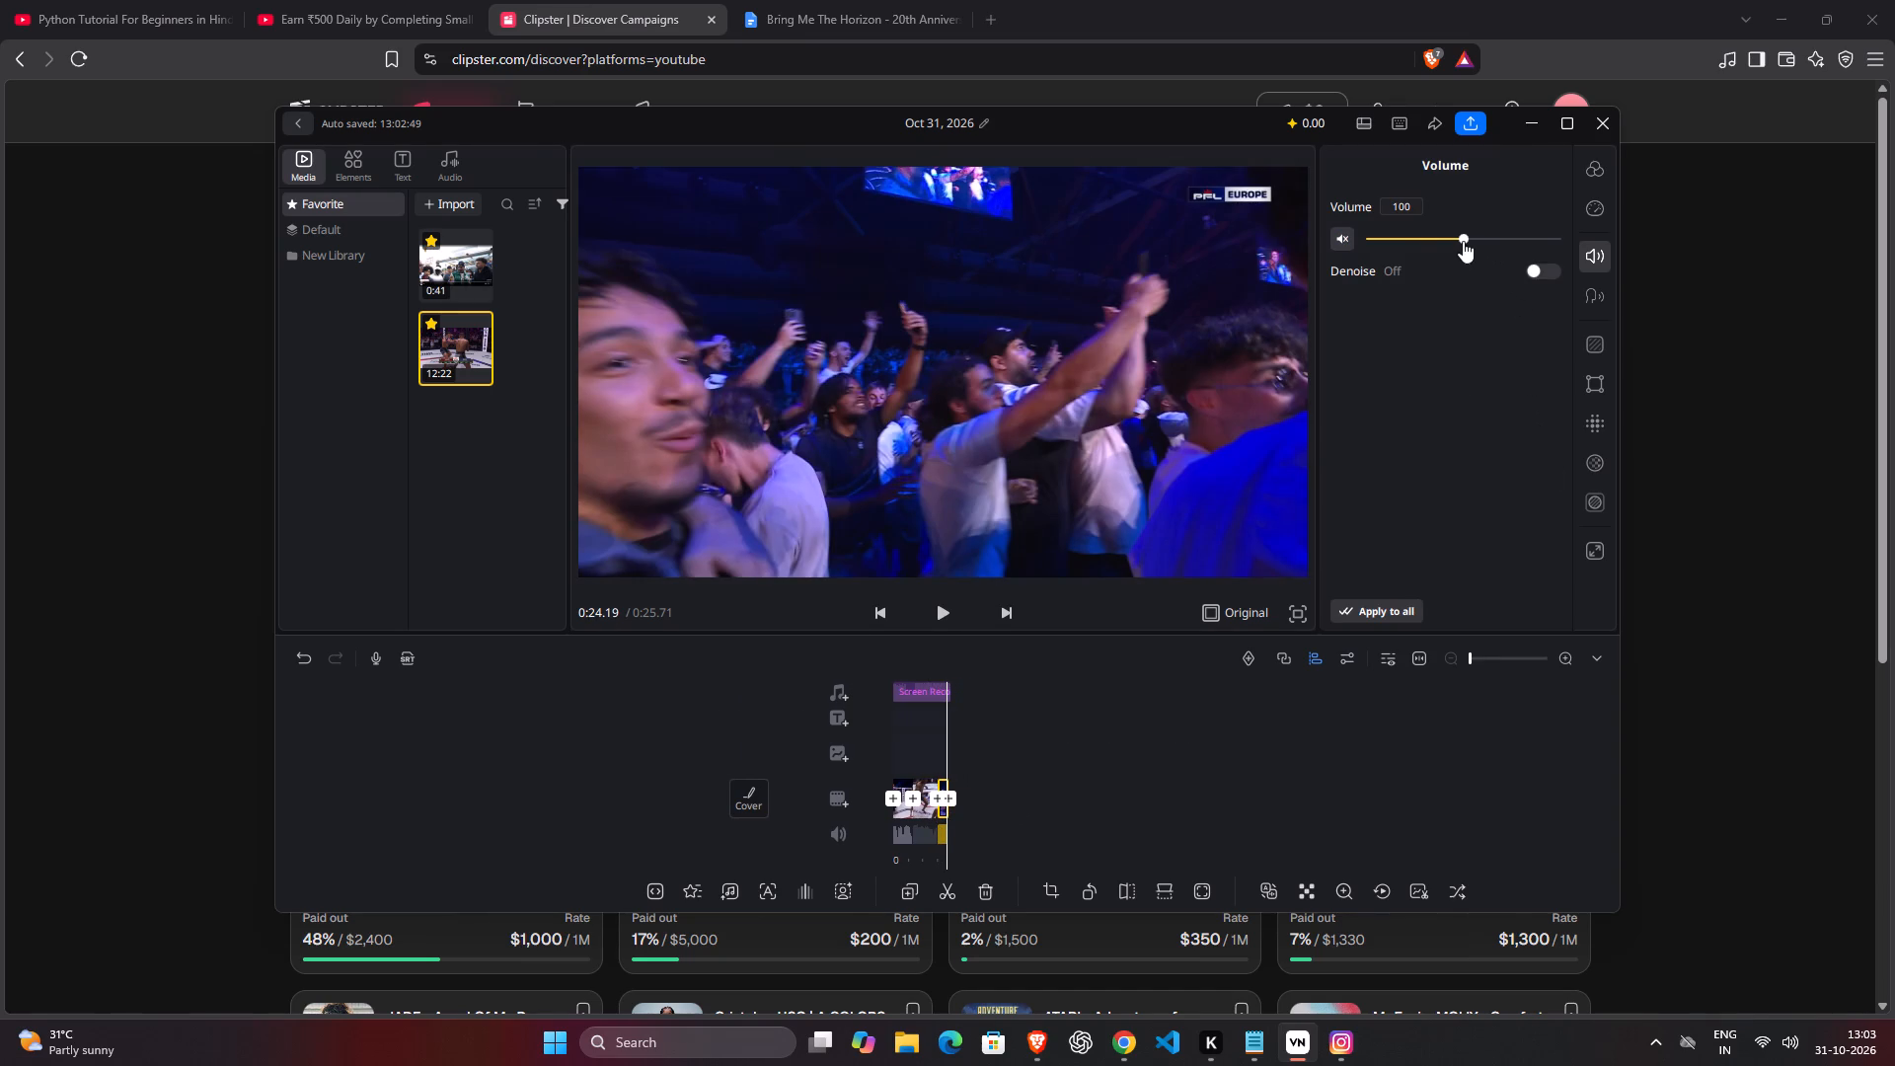
left_click_drag(1463, 241, 1385, 249)
key("space")
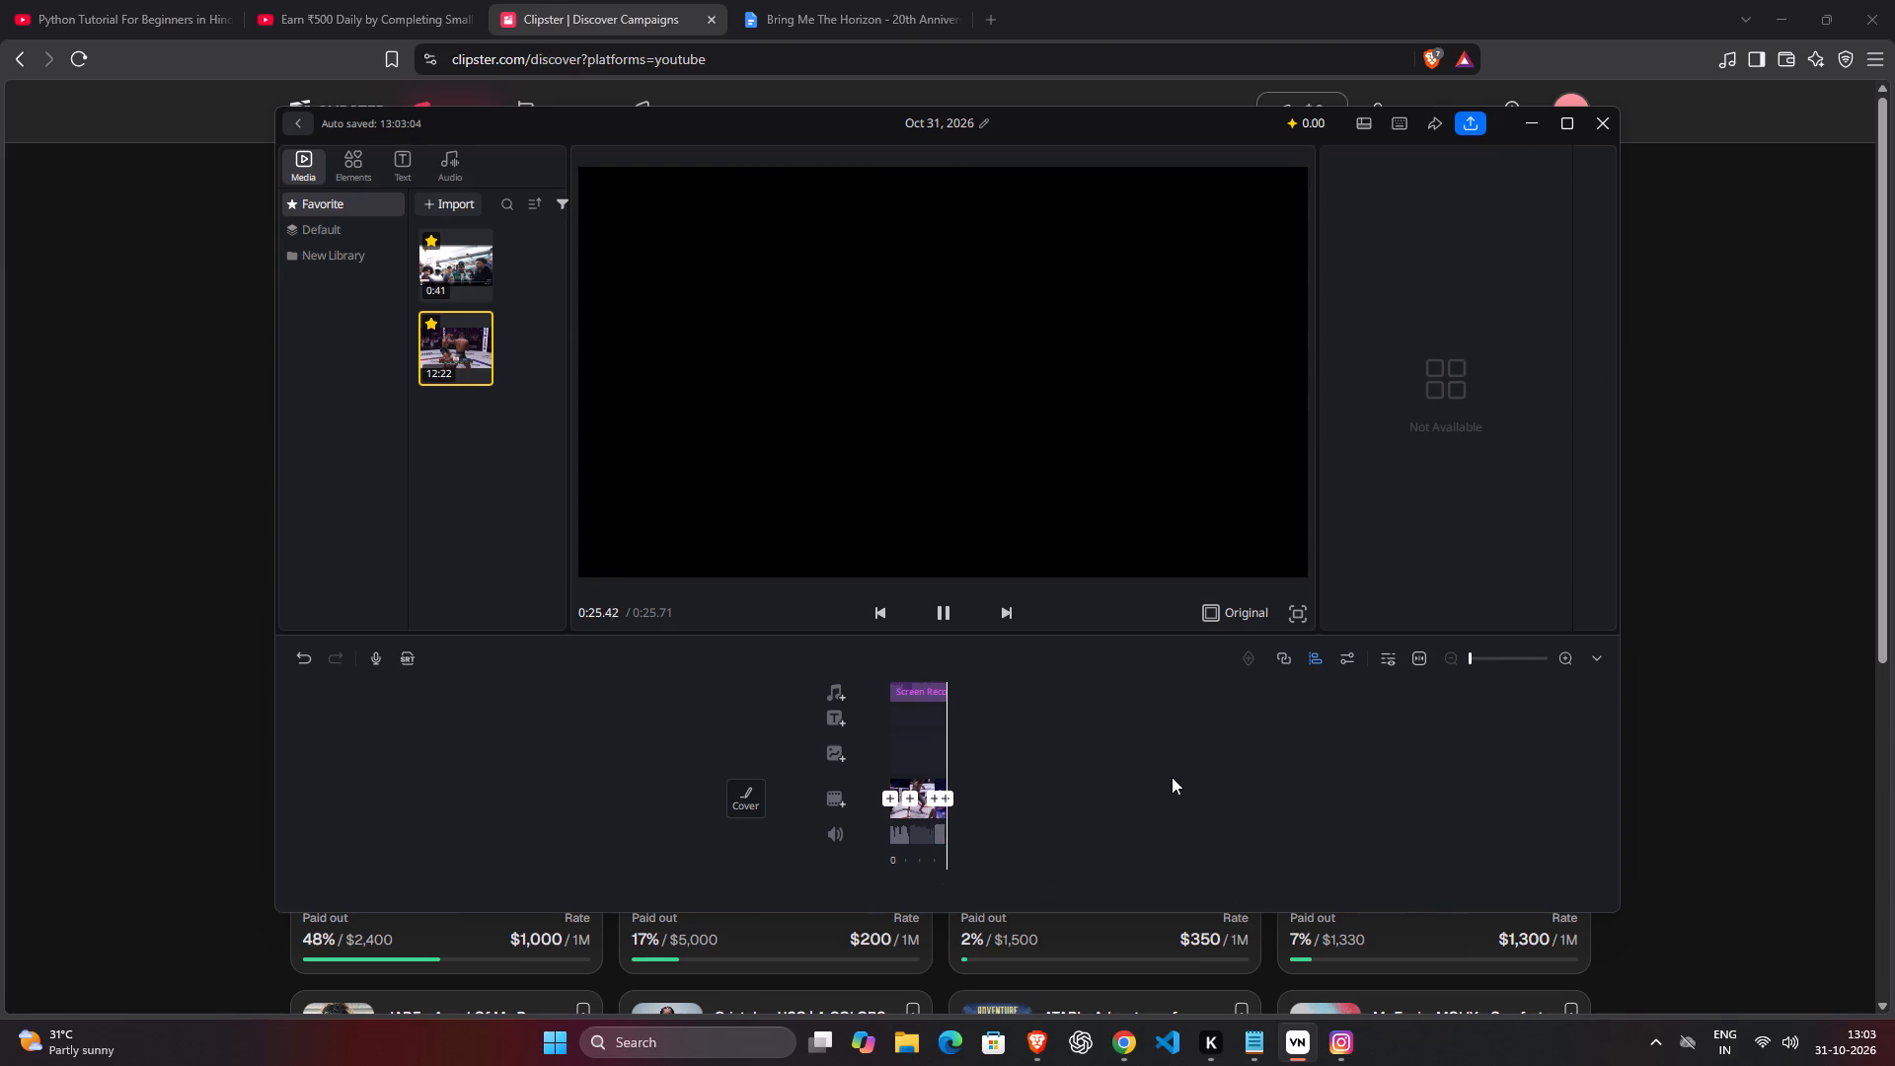
Raise the opening straw-hat fighter clip's volume to a low level and play the edit through to the knockout.
left_click_drag(1169, 779, 1274, 799)
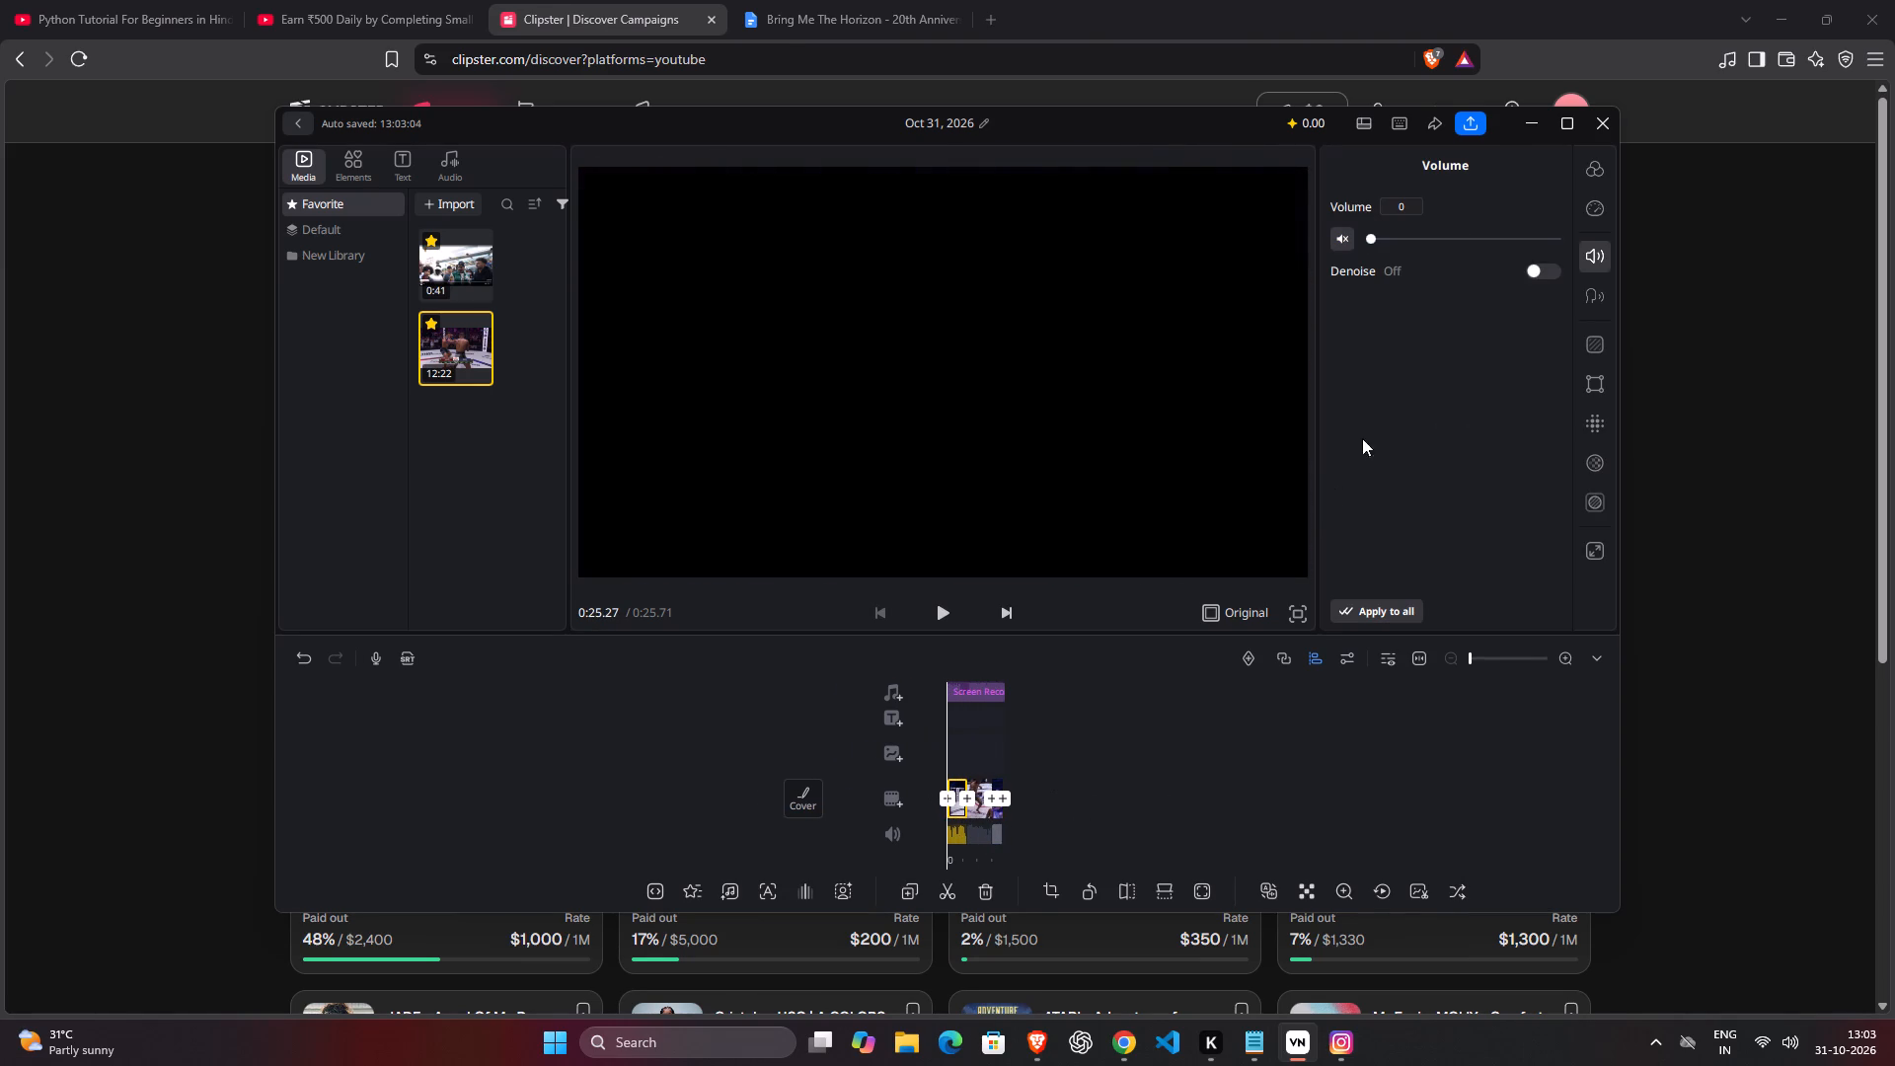
left_click_drag(1383, 236, 1400, 243)
key("space")
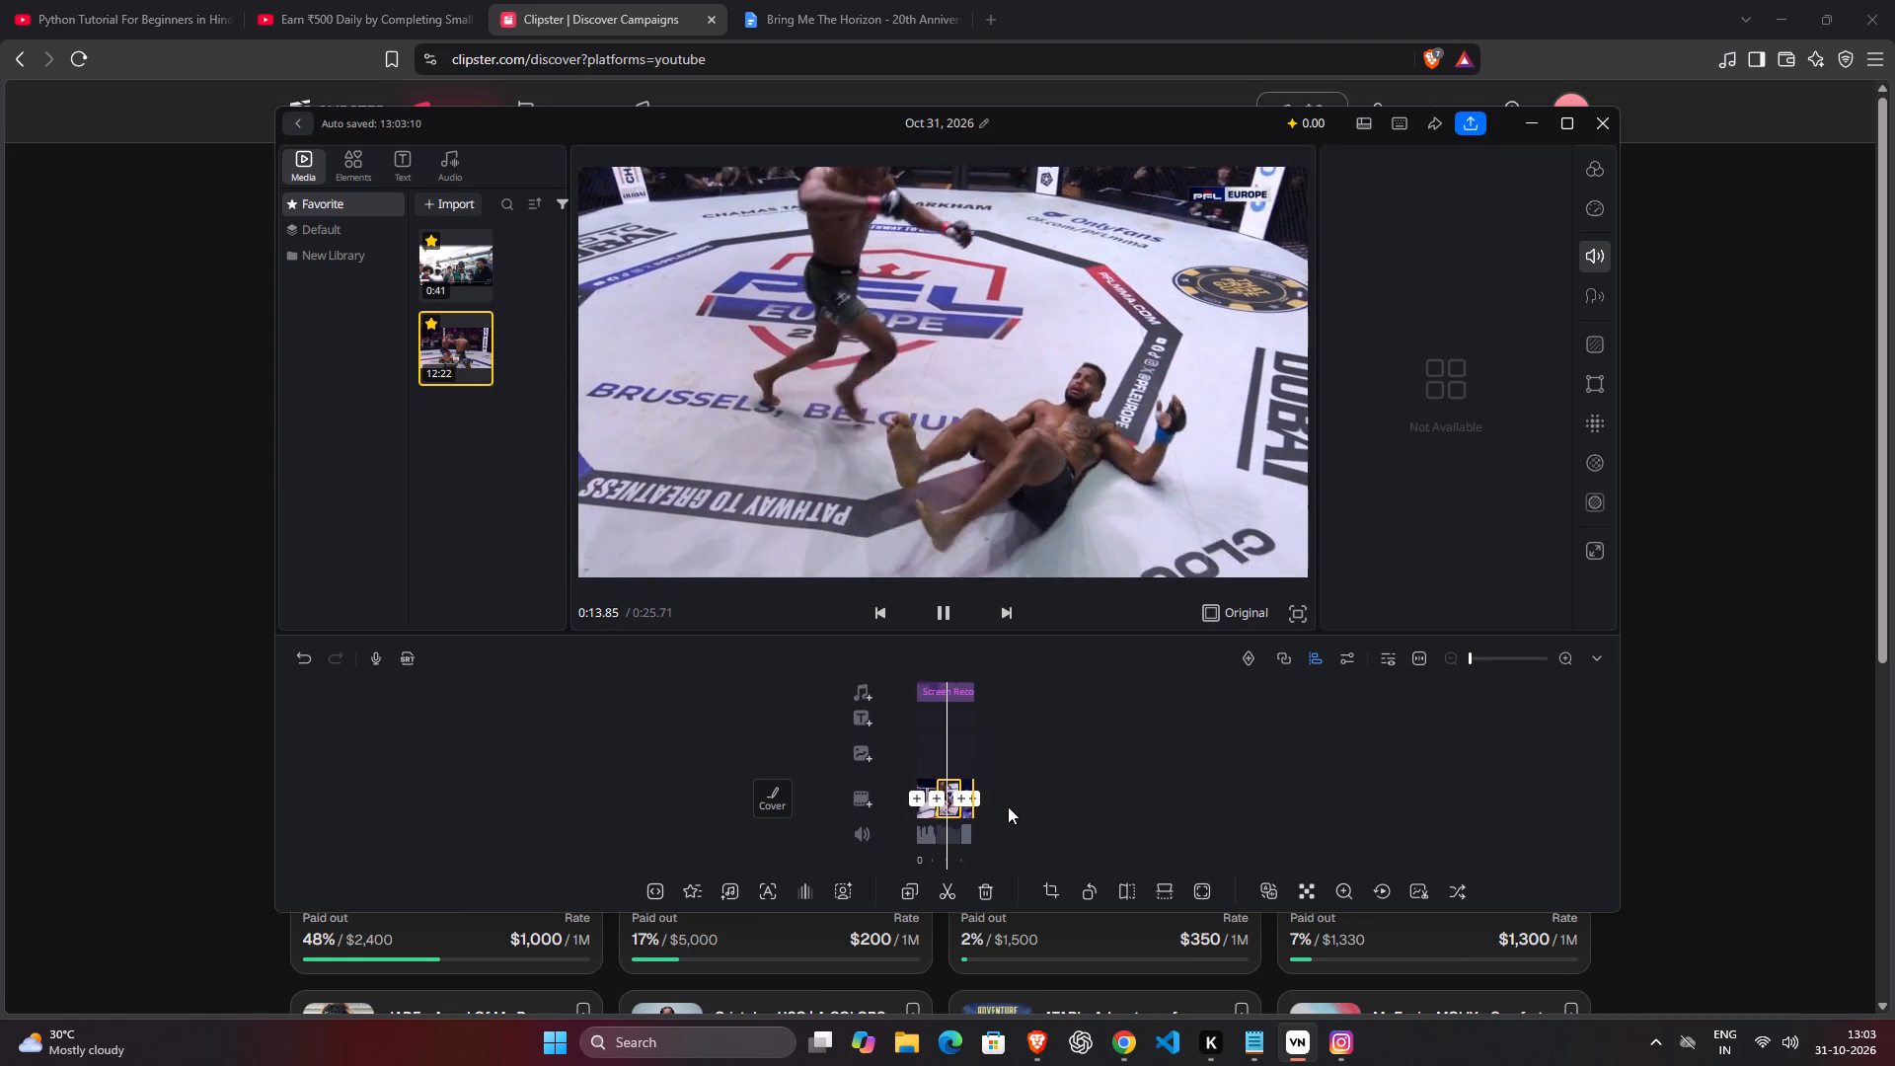
Unmute the knockout fight clip, set its volume to 30, and play it into the crowd celebration.
left_click_drag(1008, 806, 1024, 811)
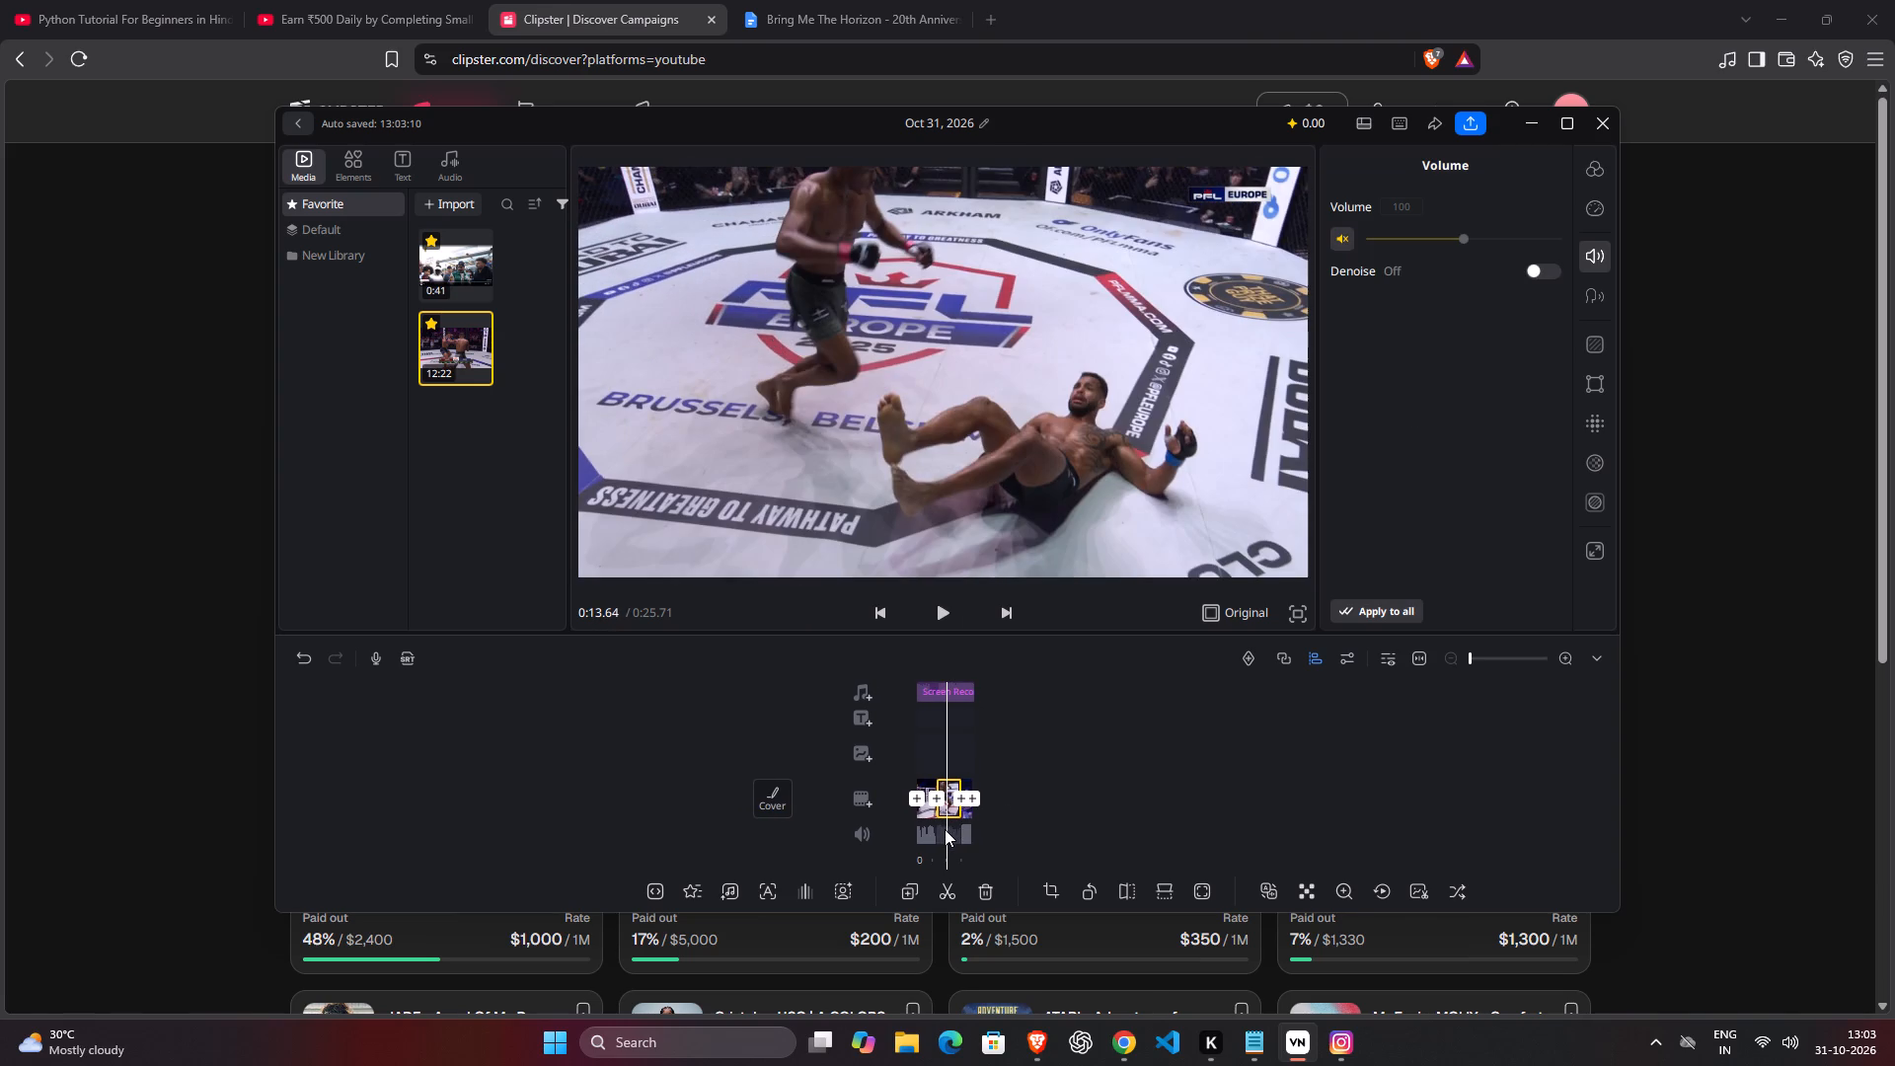
left_click(945, 829)
left_click(1338, 240)
left_click_drag(1411, 231, 1391, 240)
left_click(1397, 238)
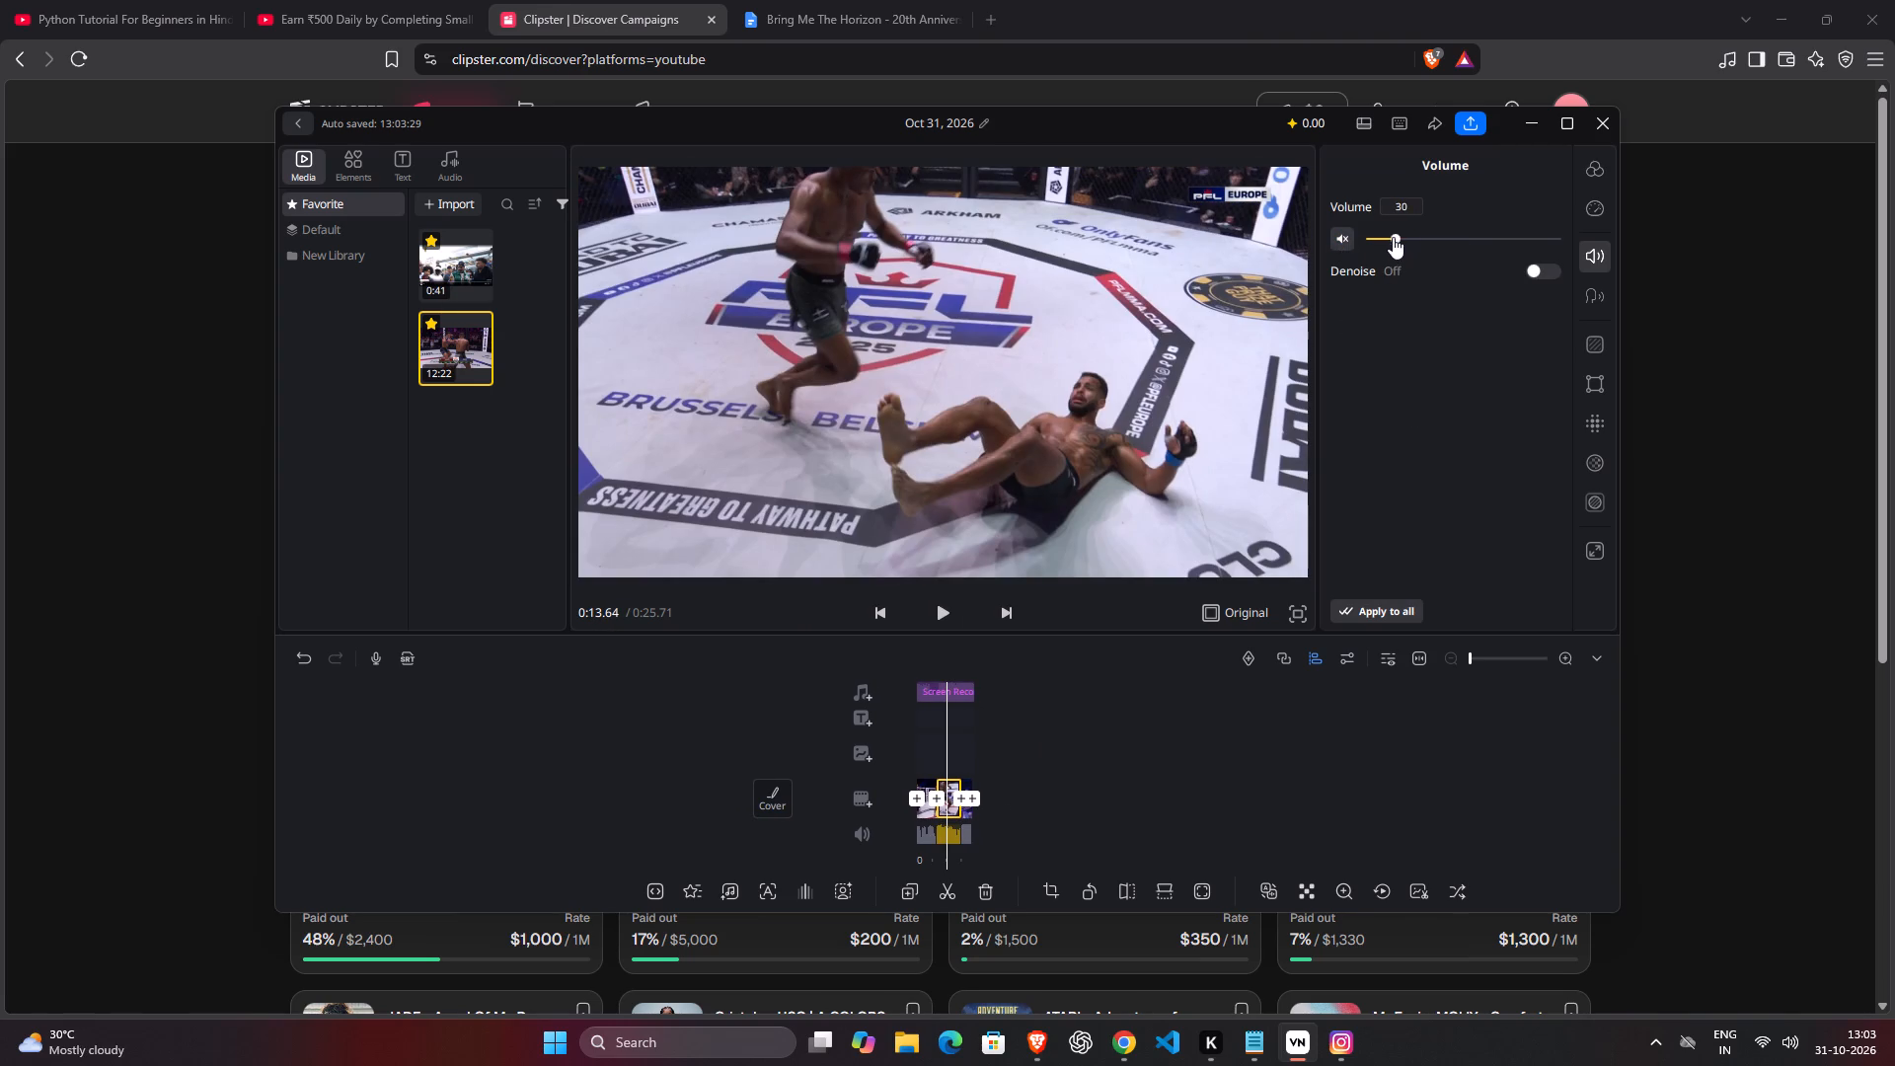
key("space")
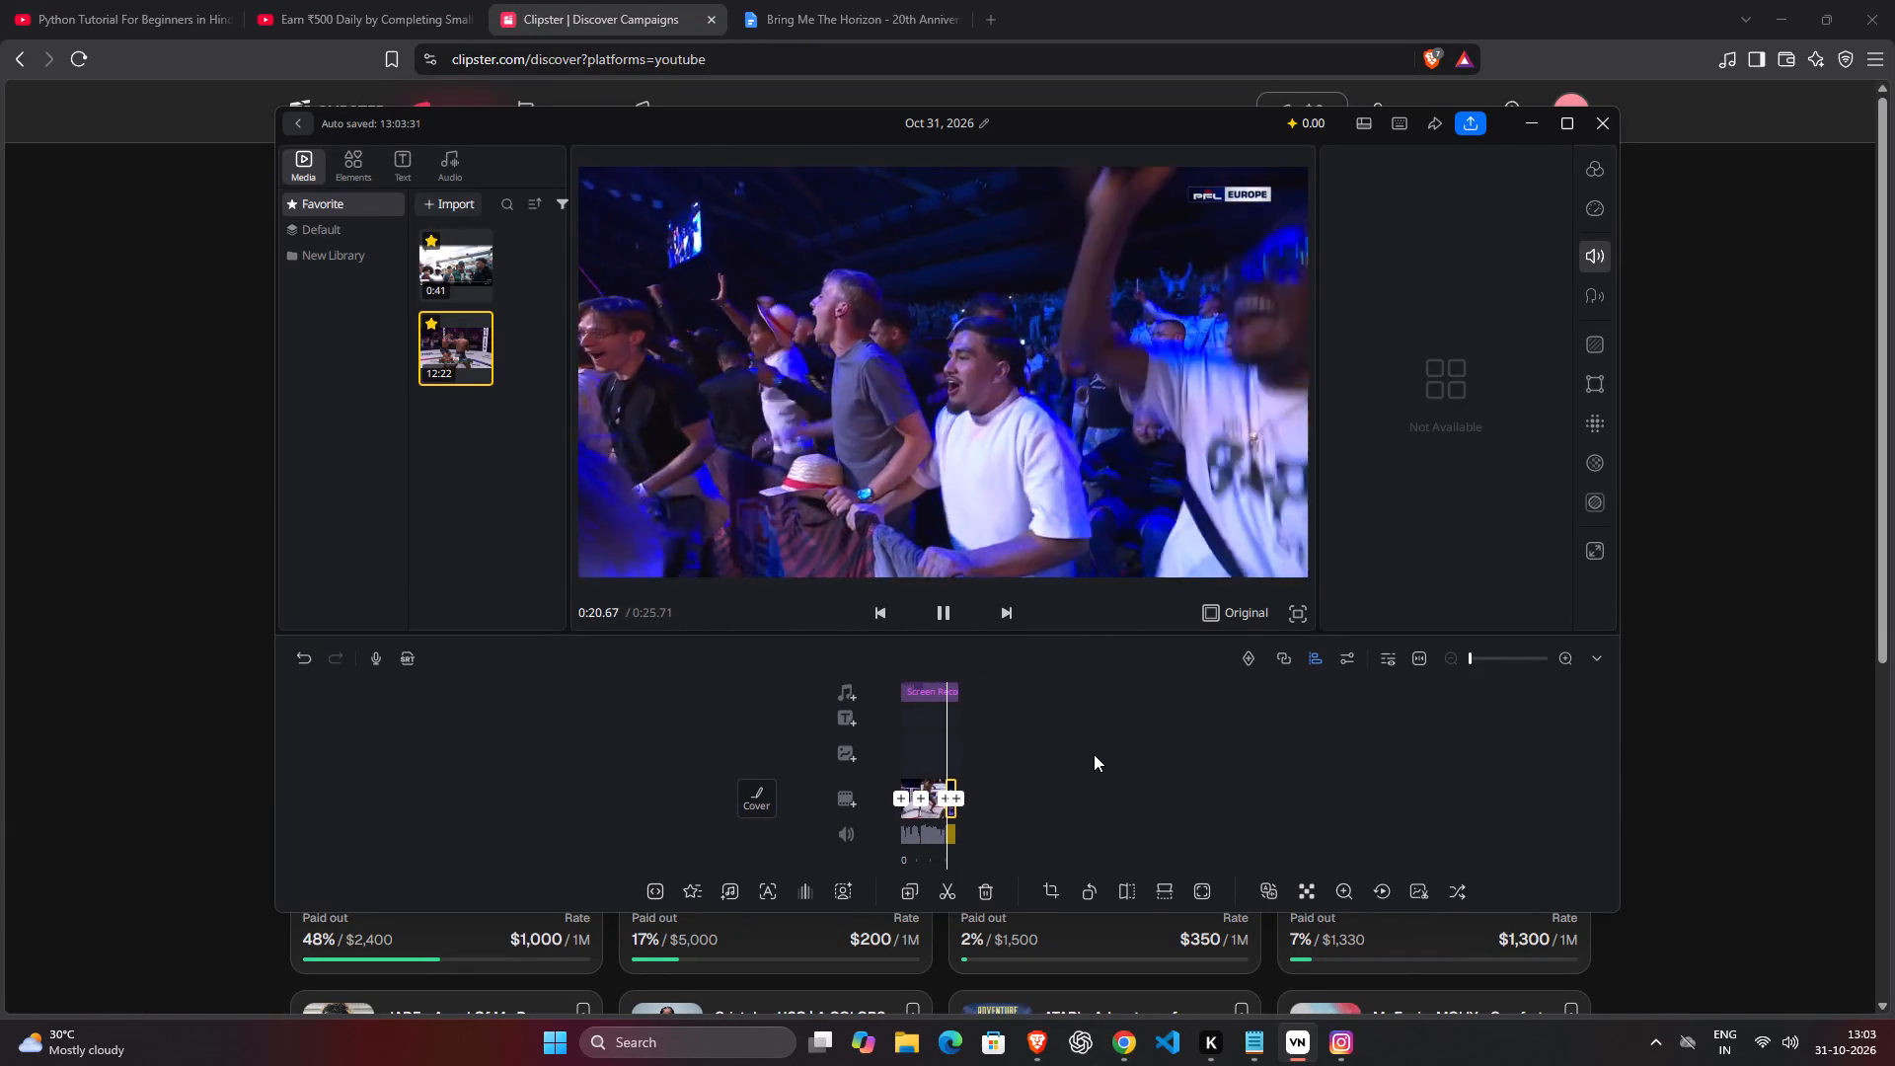
Preview Shake, White, Blur, Push and Black transitions between the opening fighter clip and the knockout clip, and choose Zoom 1.
left_click_drag(983, 808, 1028, 821)
left_click(943, 799)
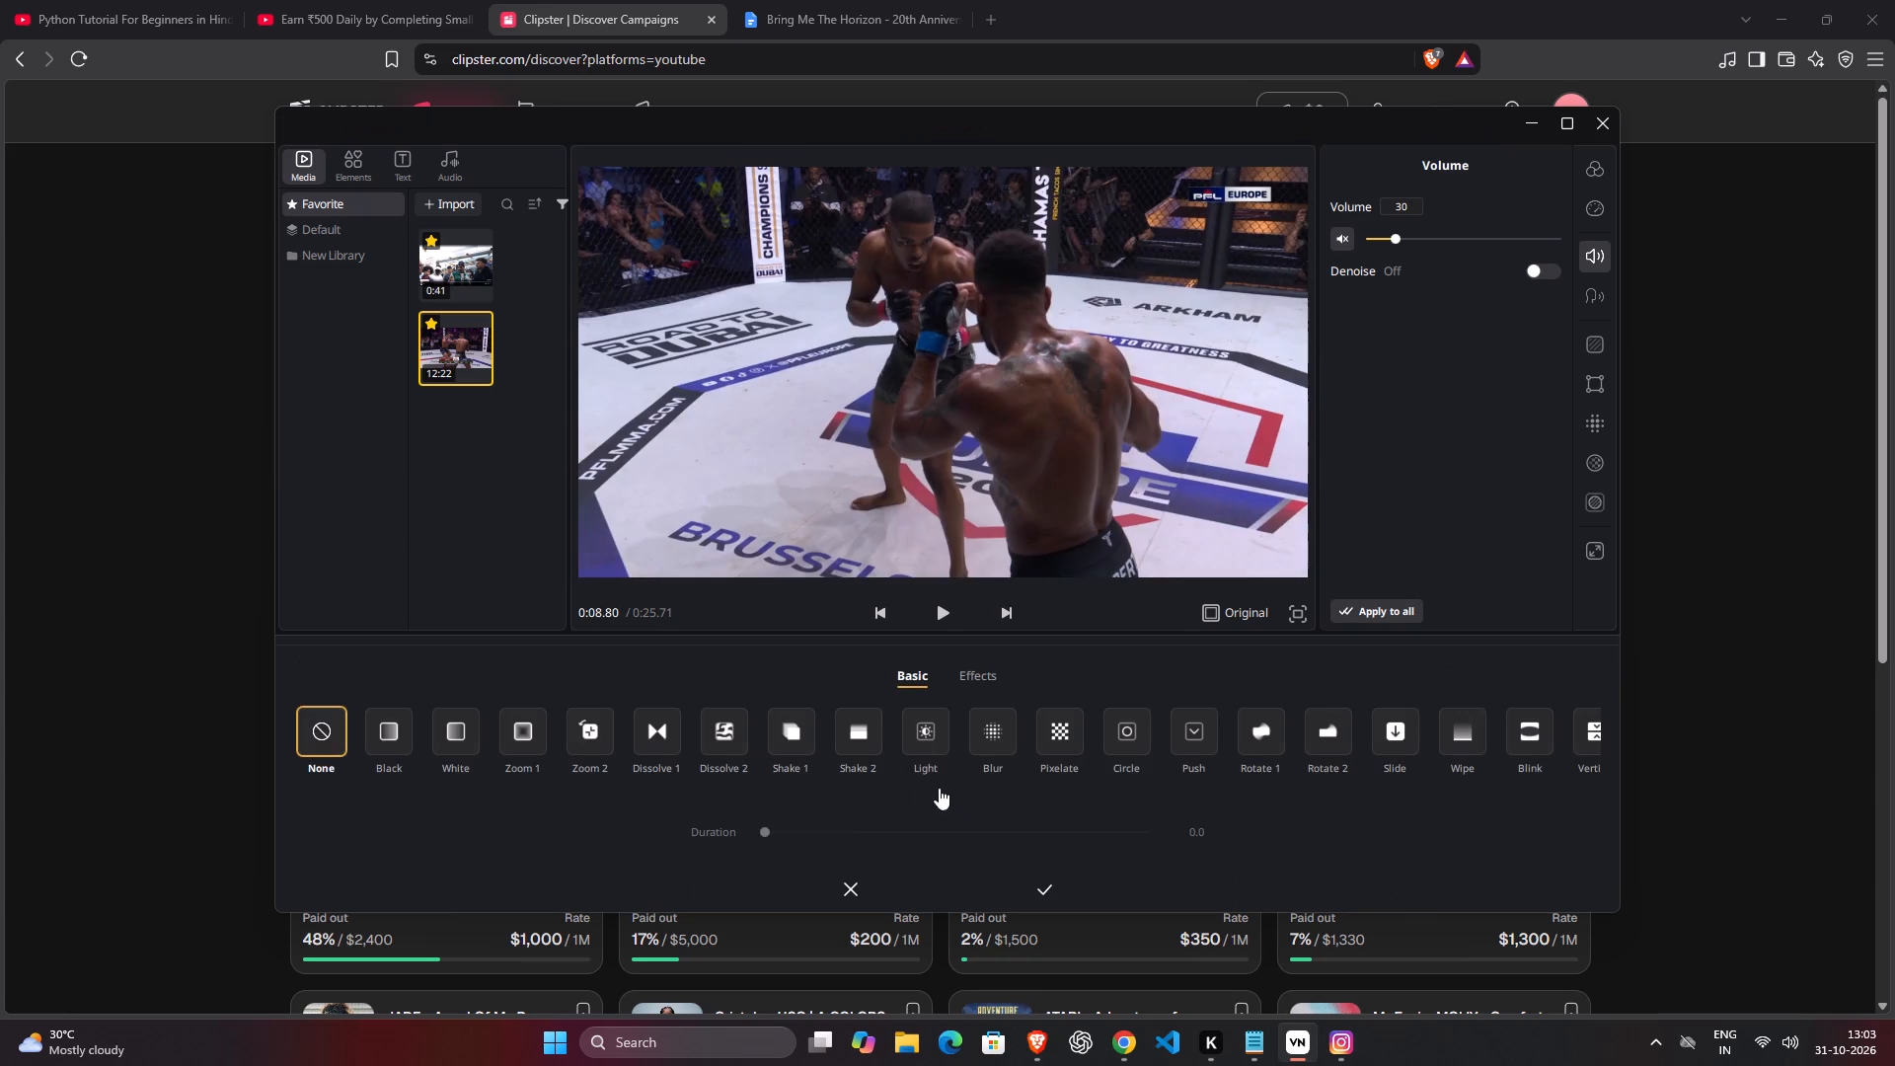
left_click(853, 734)
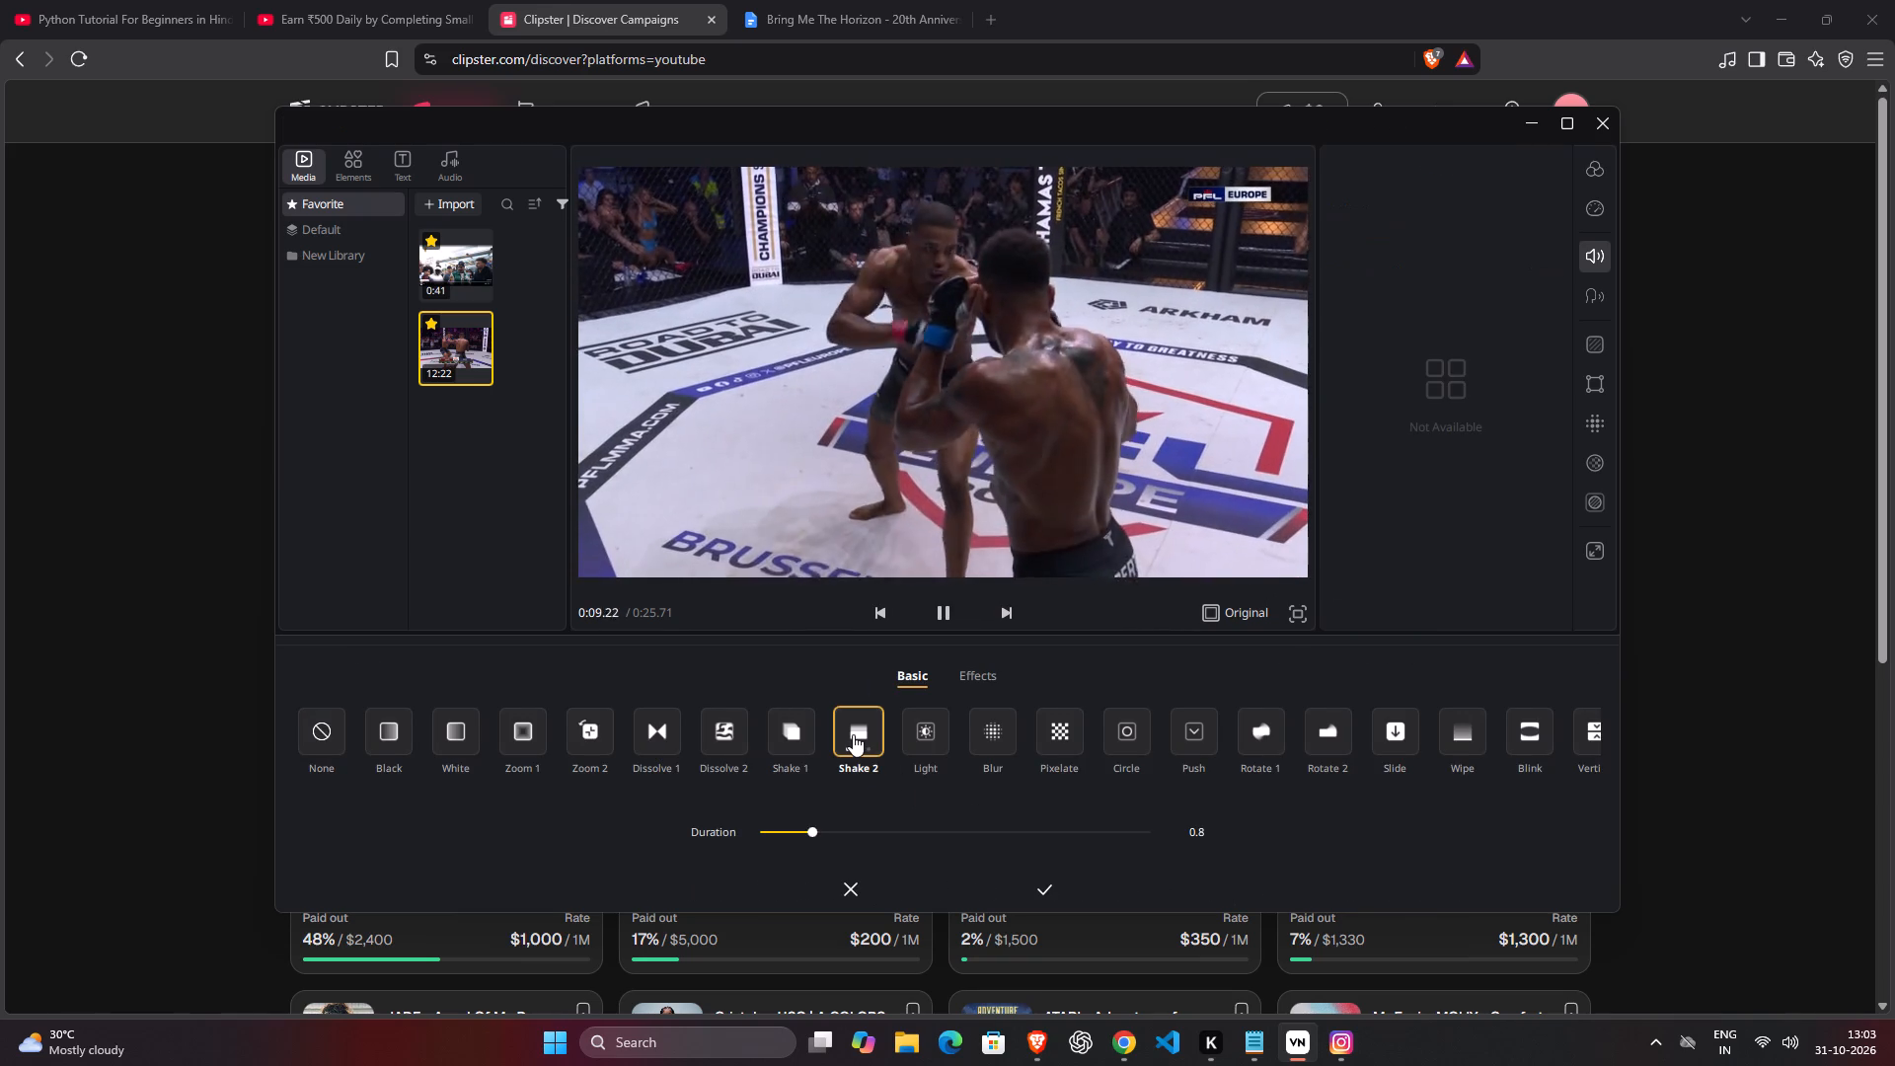
left_click(454, 726)
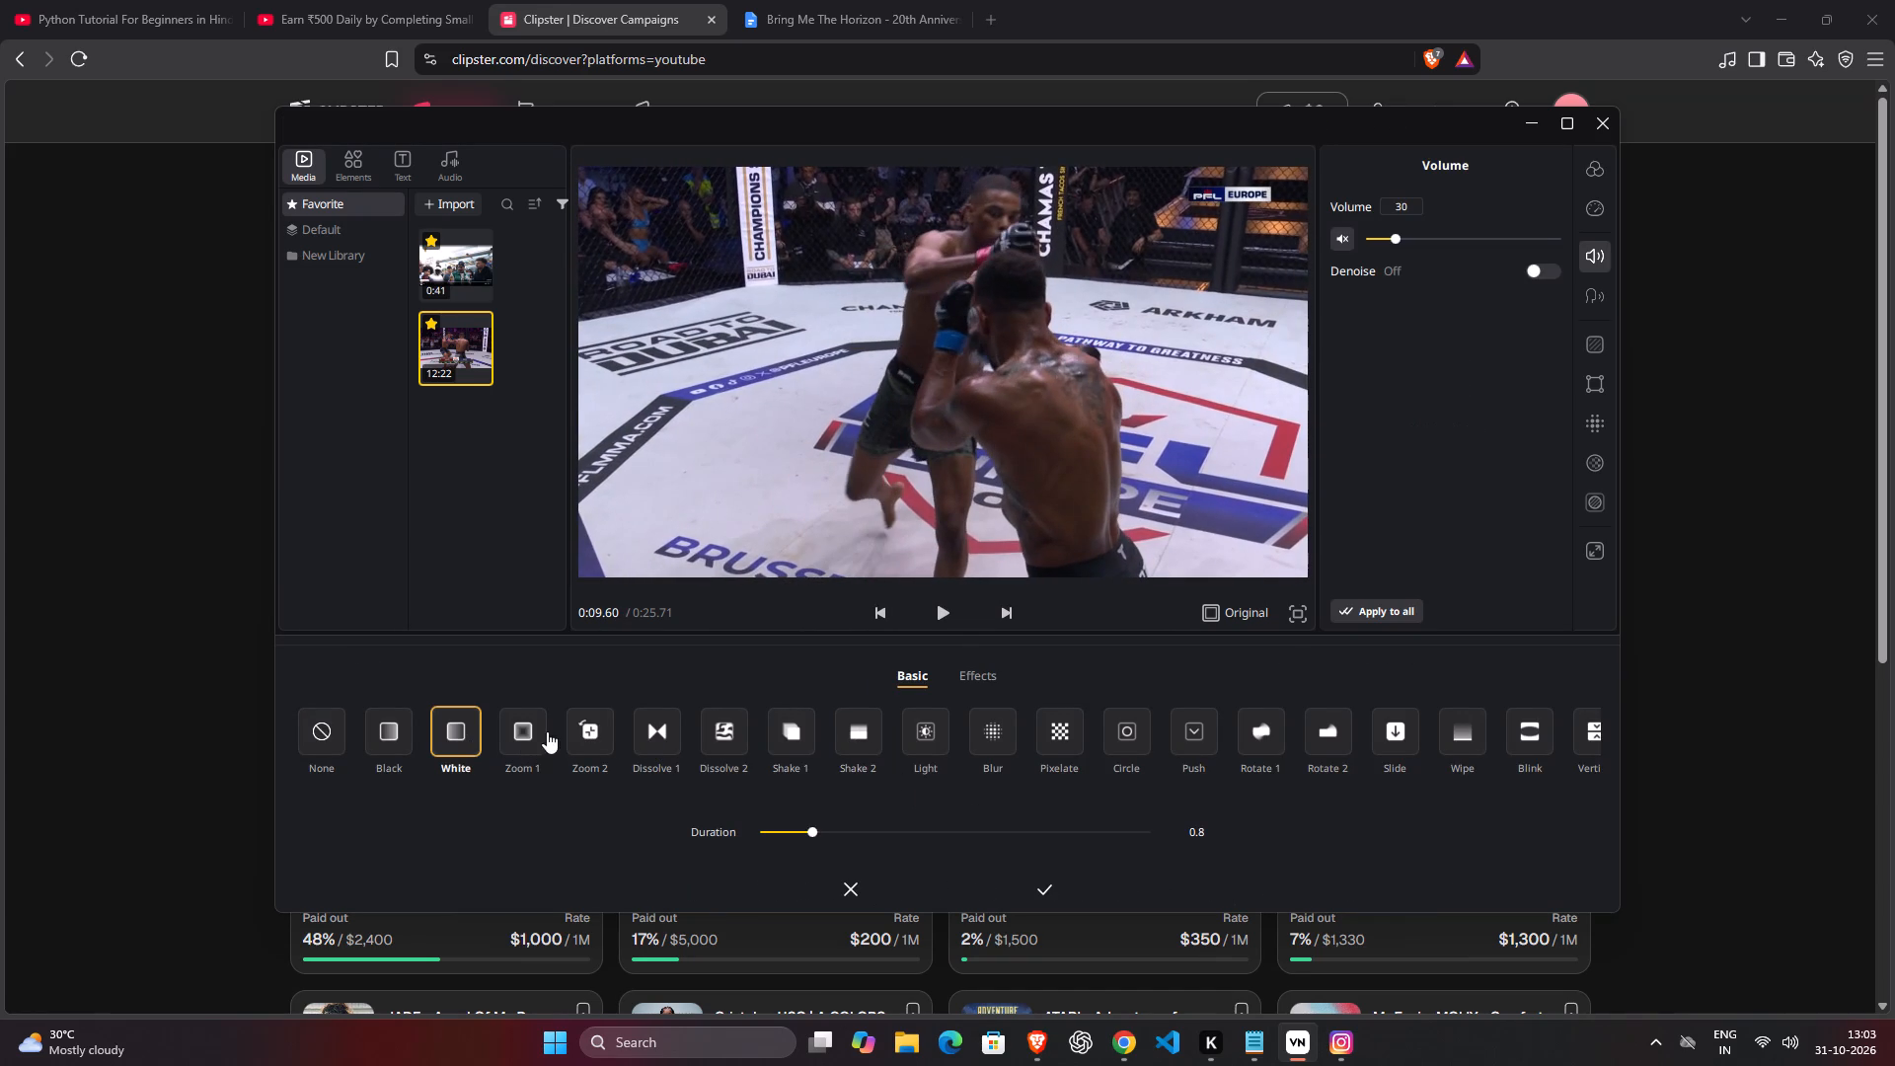
left_click(531, 728)
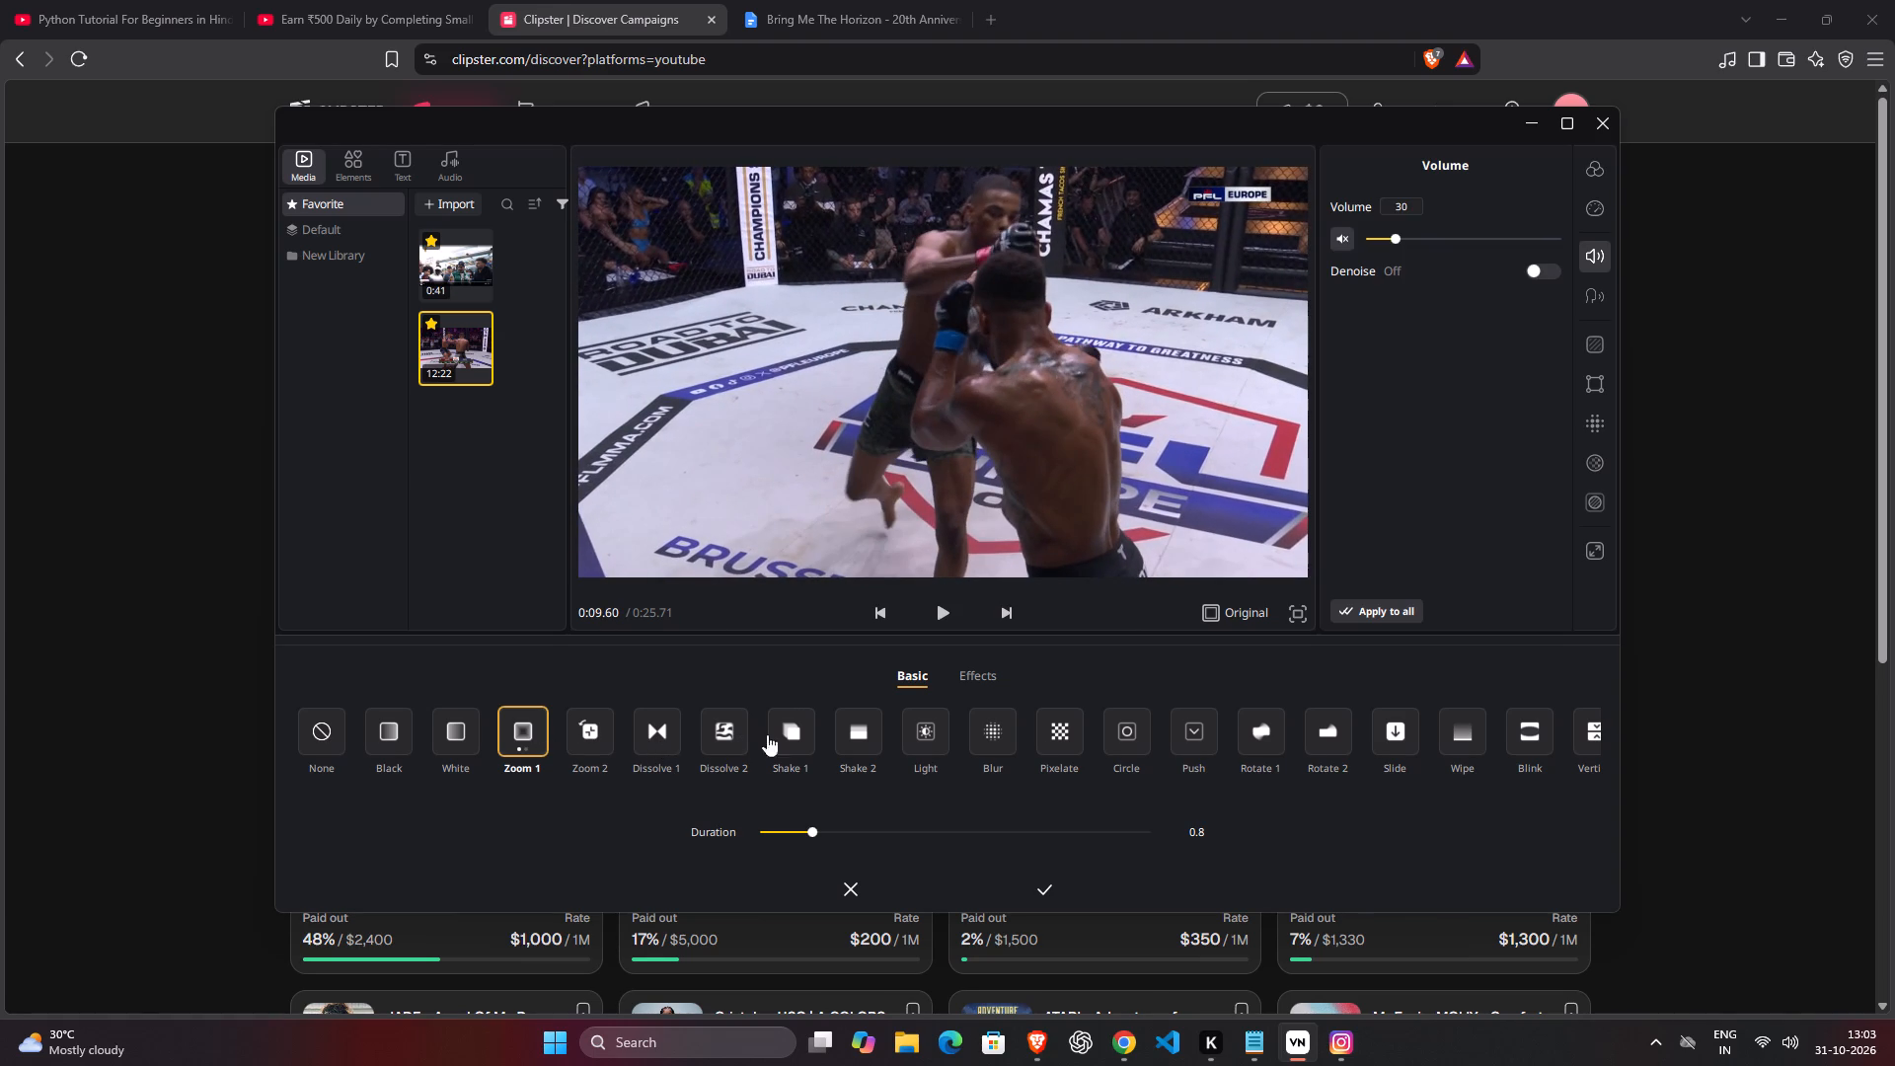
left_click(857, 733)
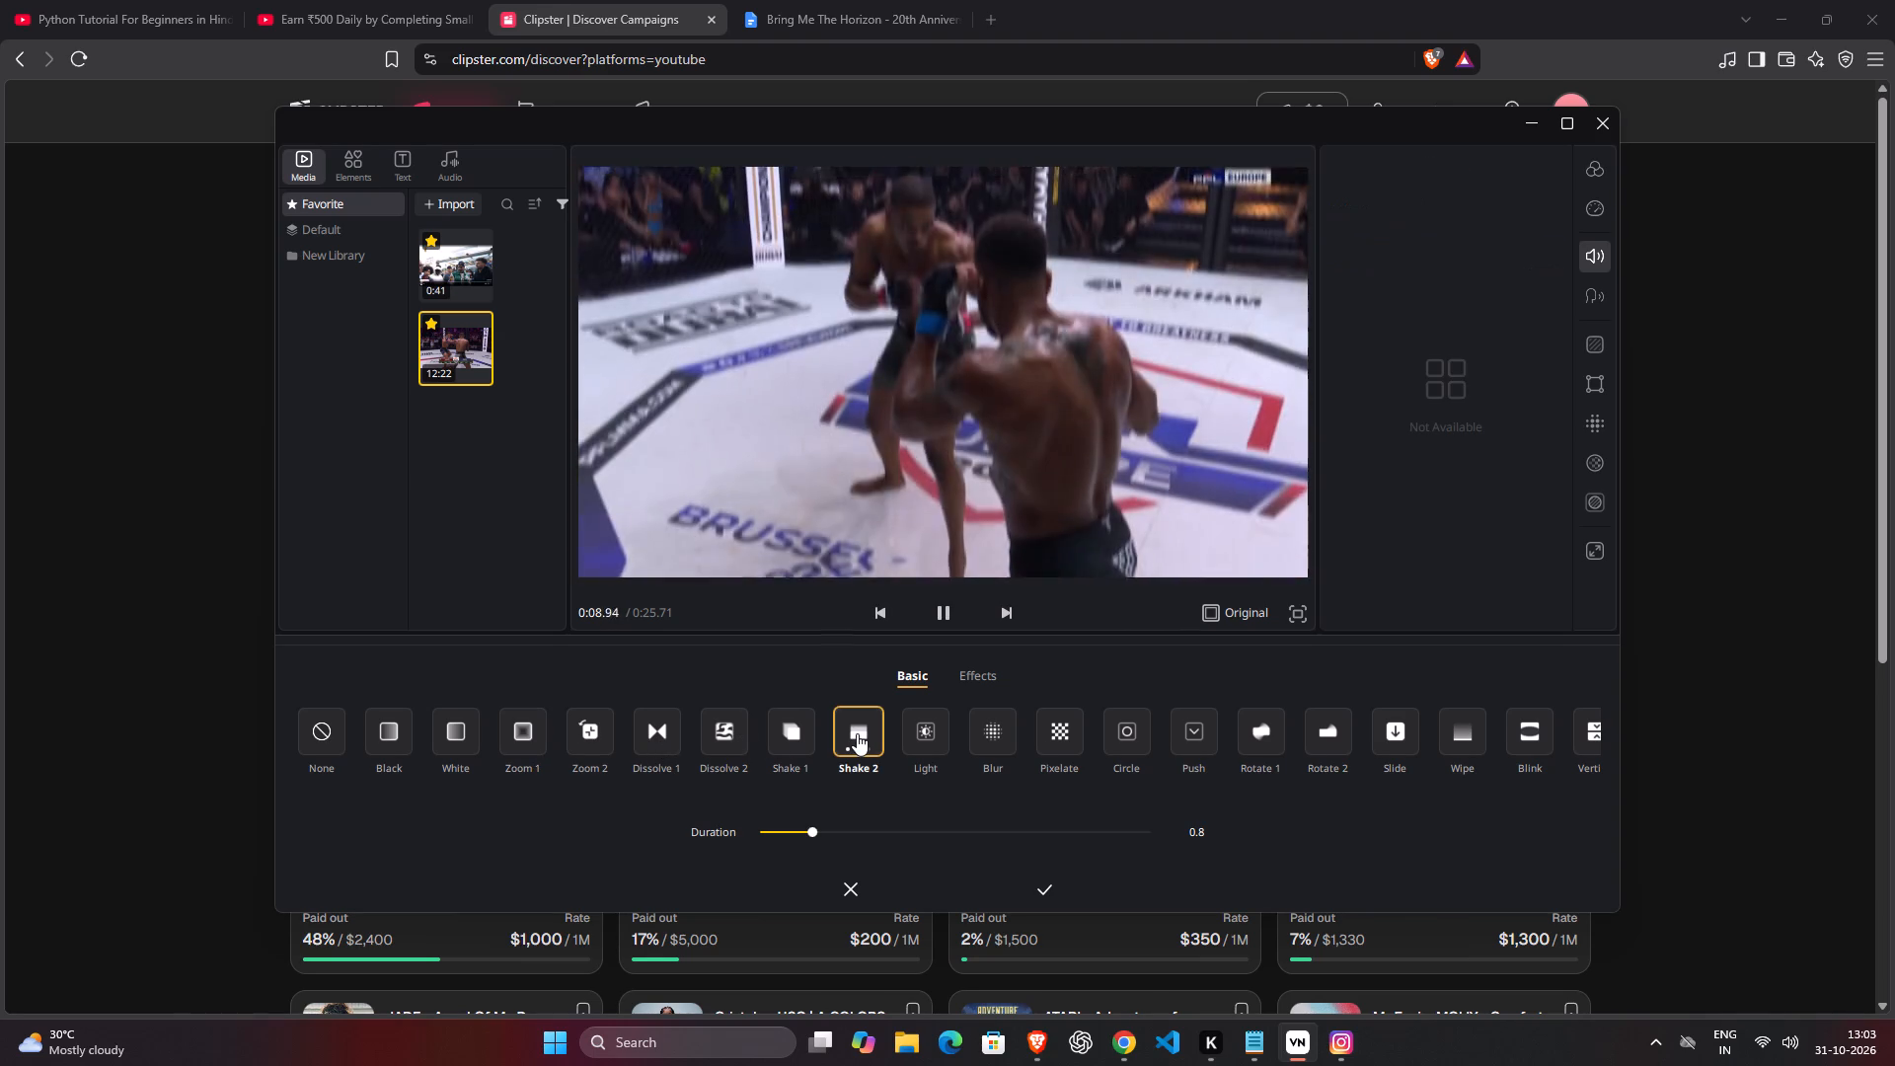
left_click(806, 734)
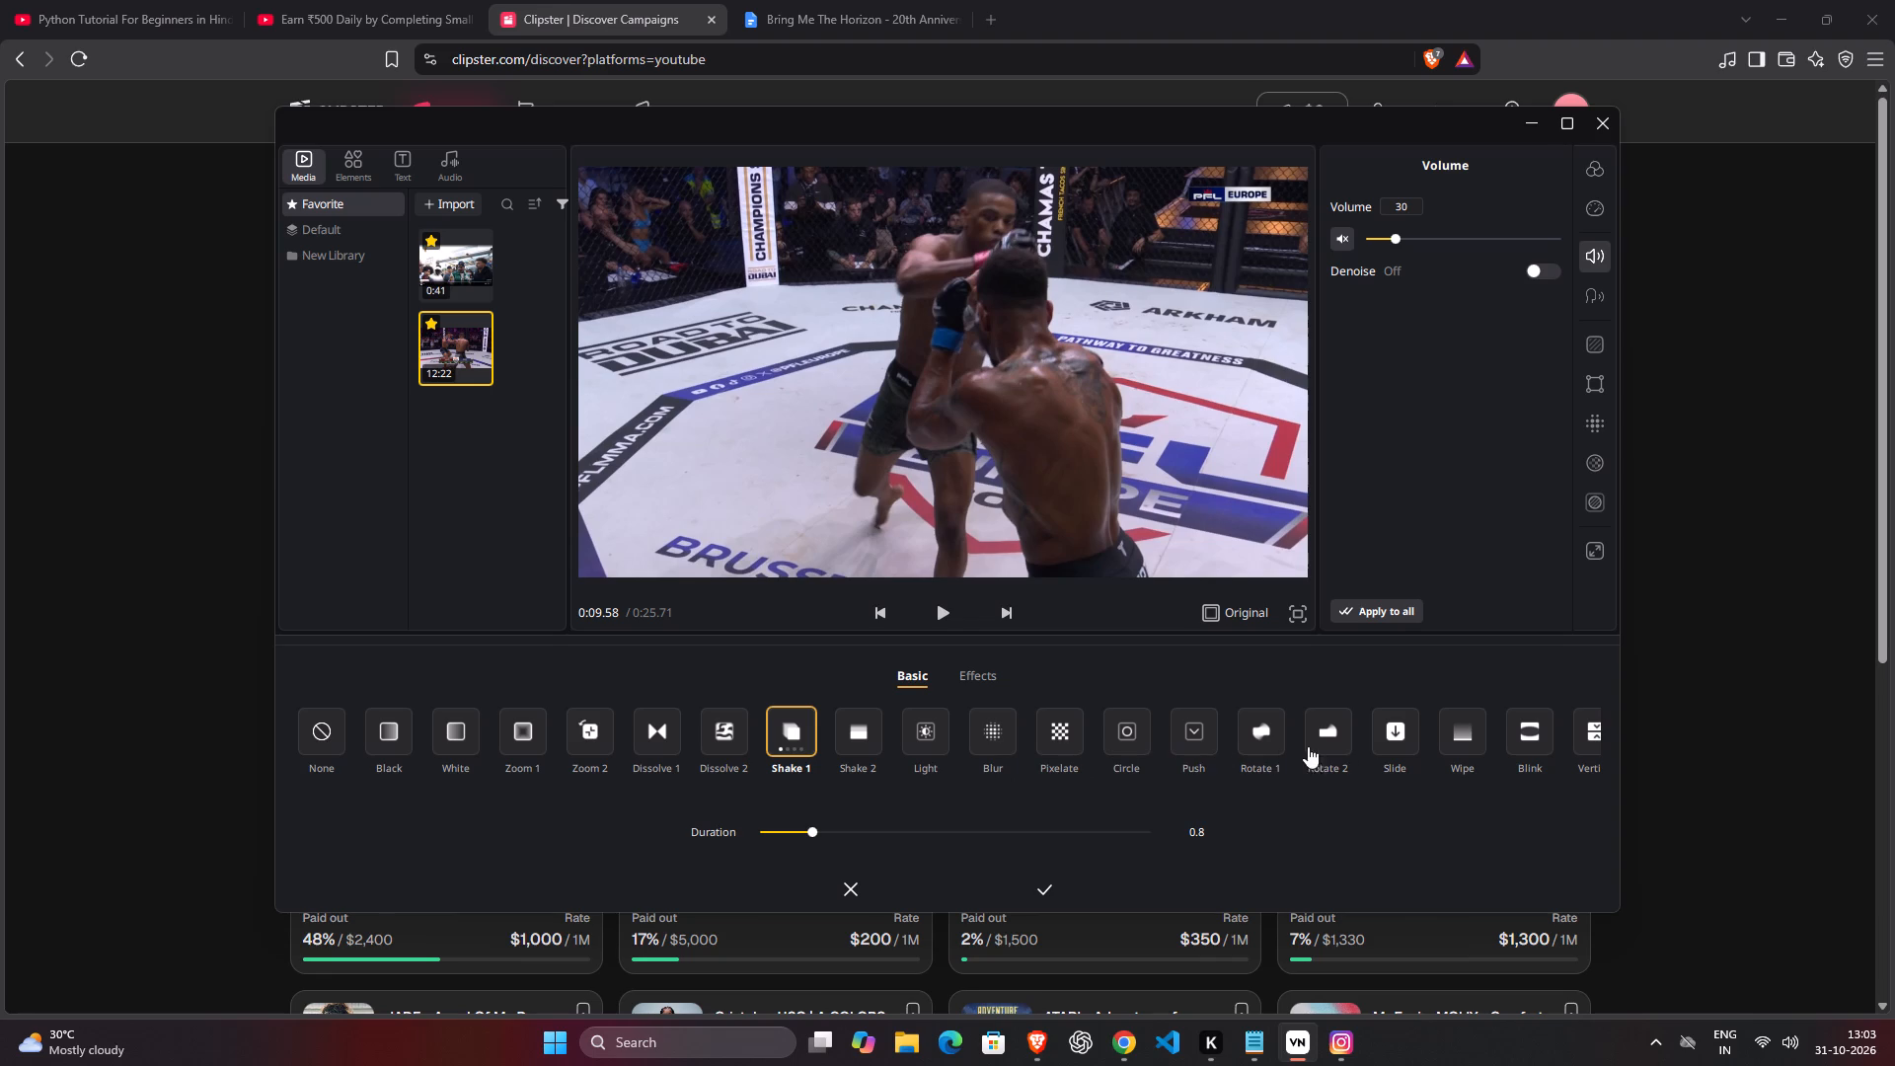
left_click(980, 737)
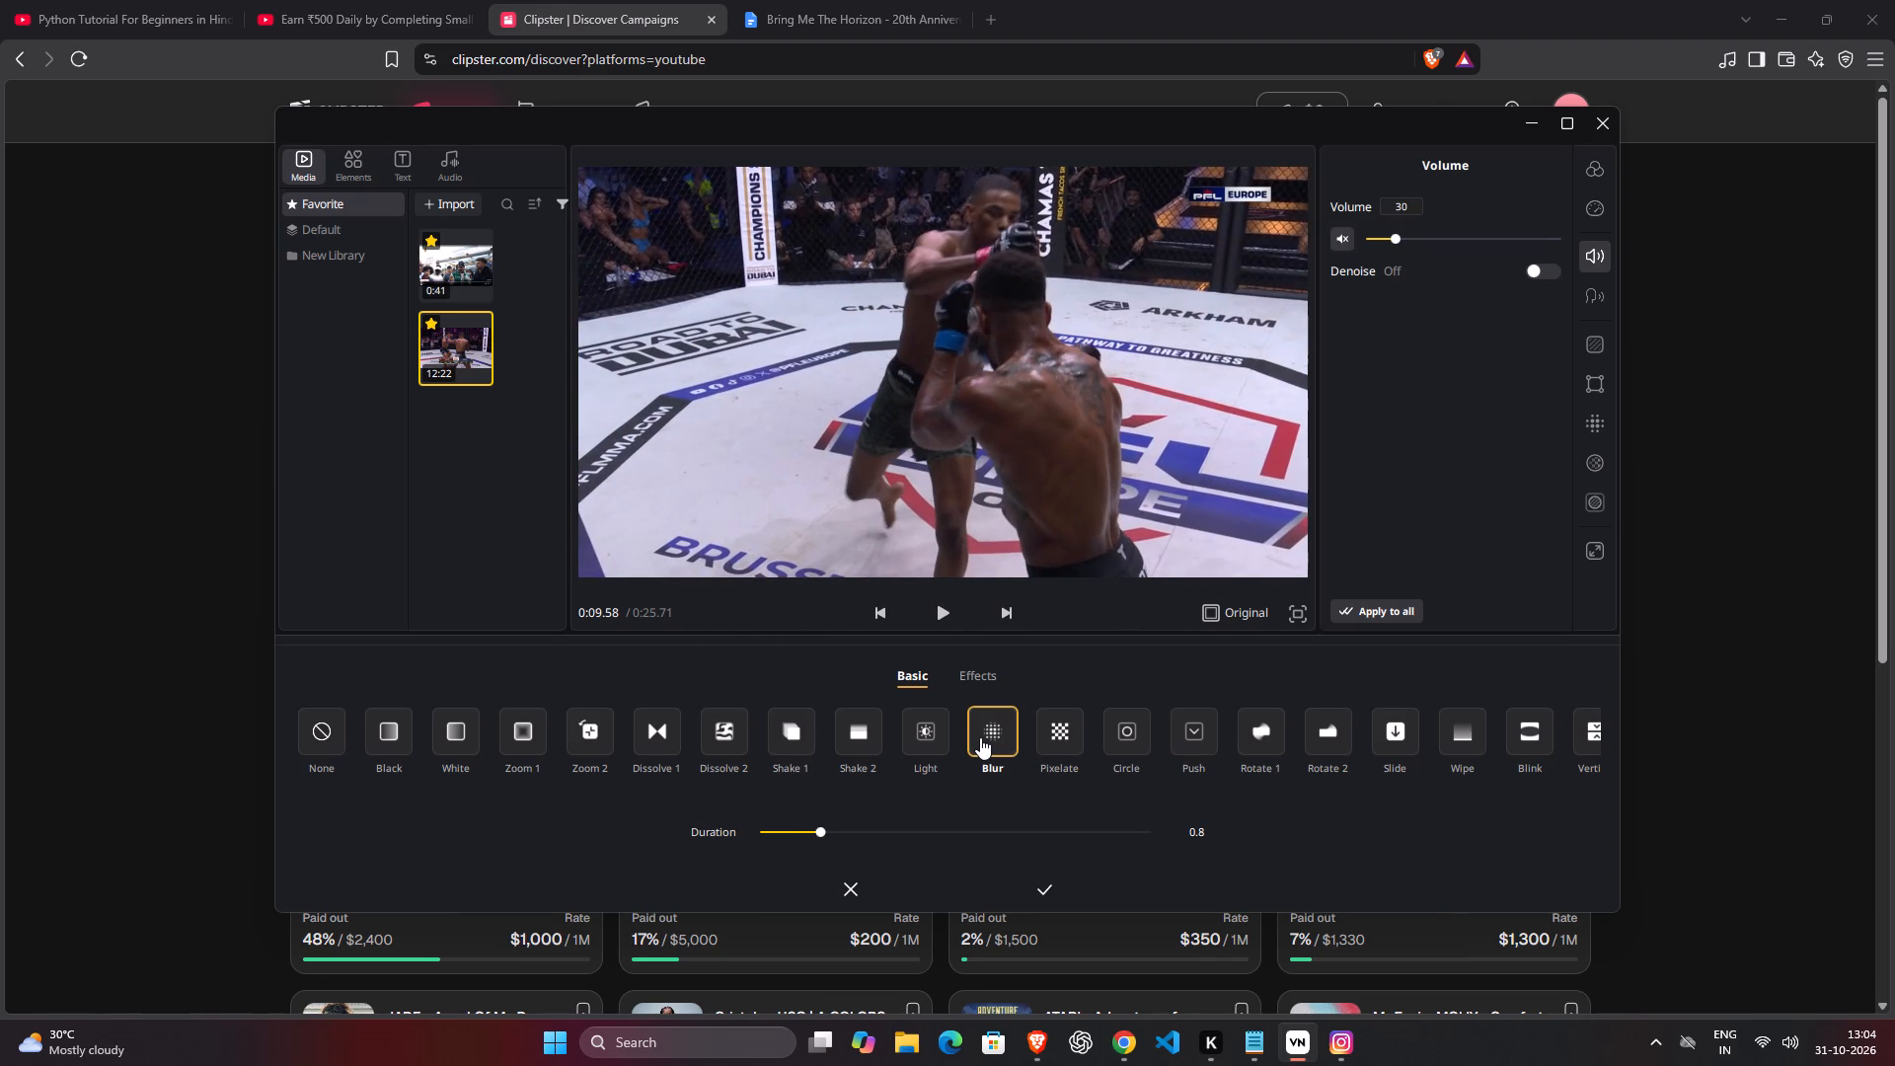
left_click(1588, 732)
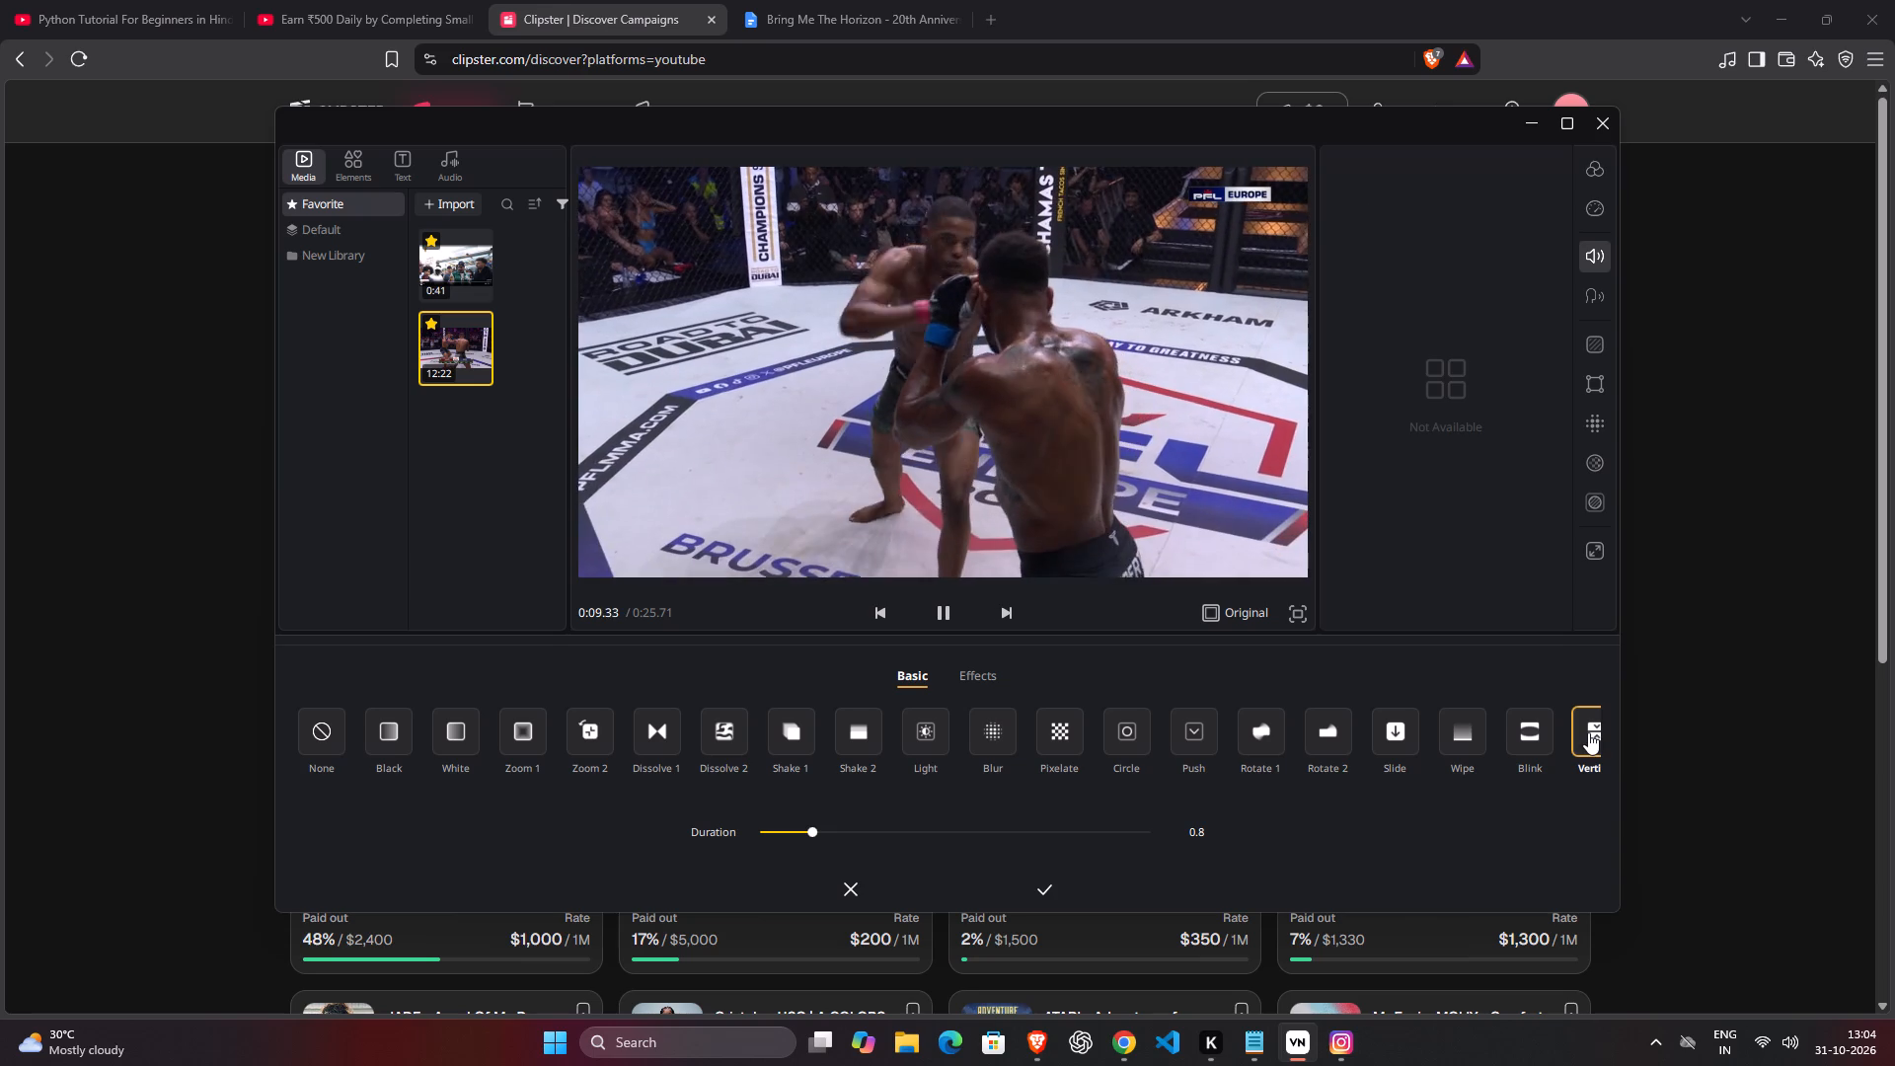
left_click(1198, 744)
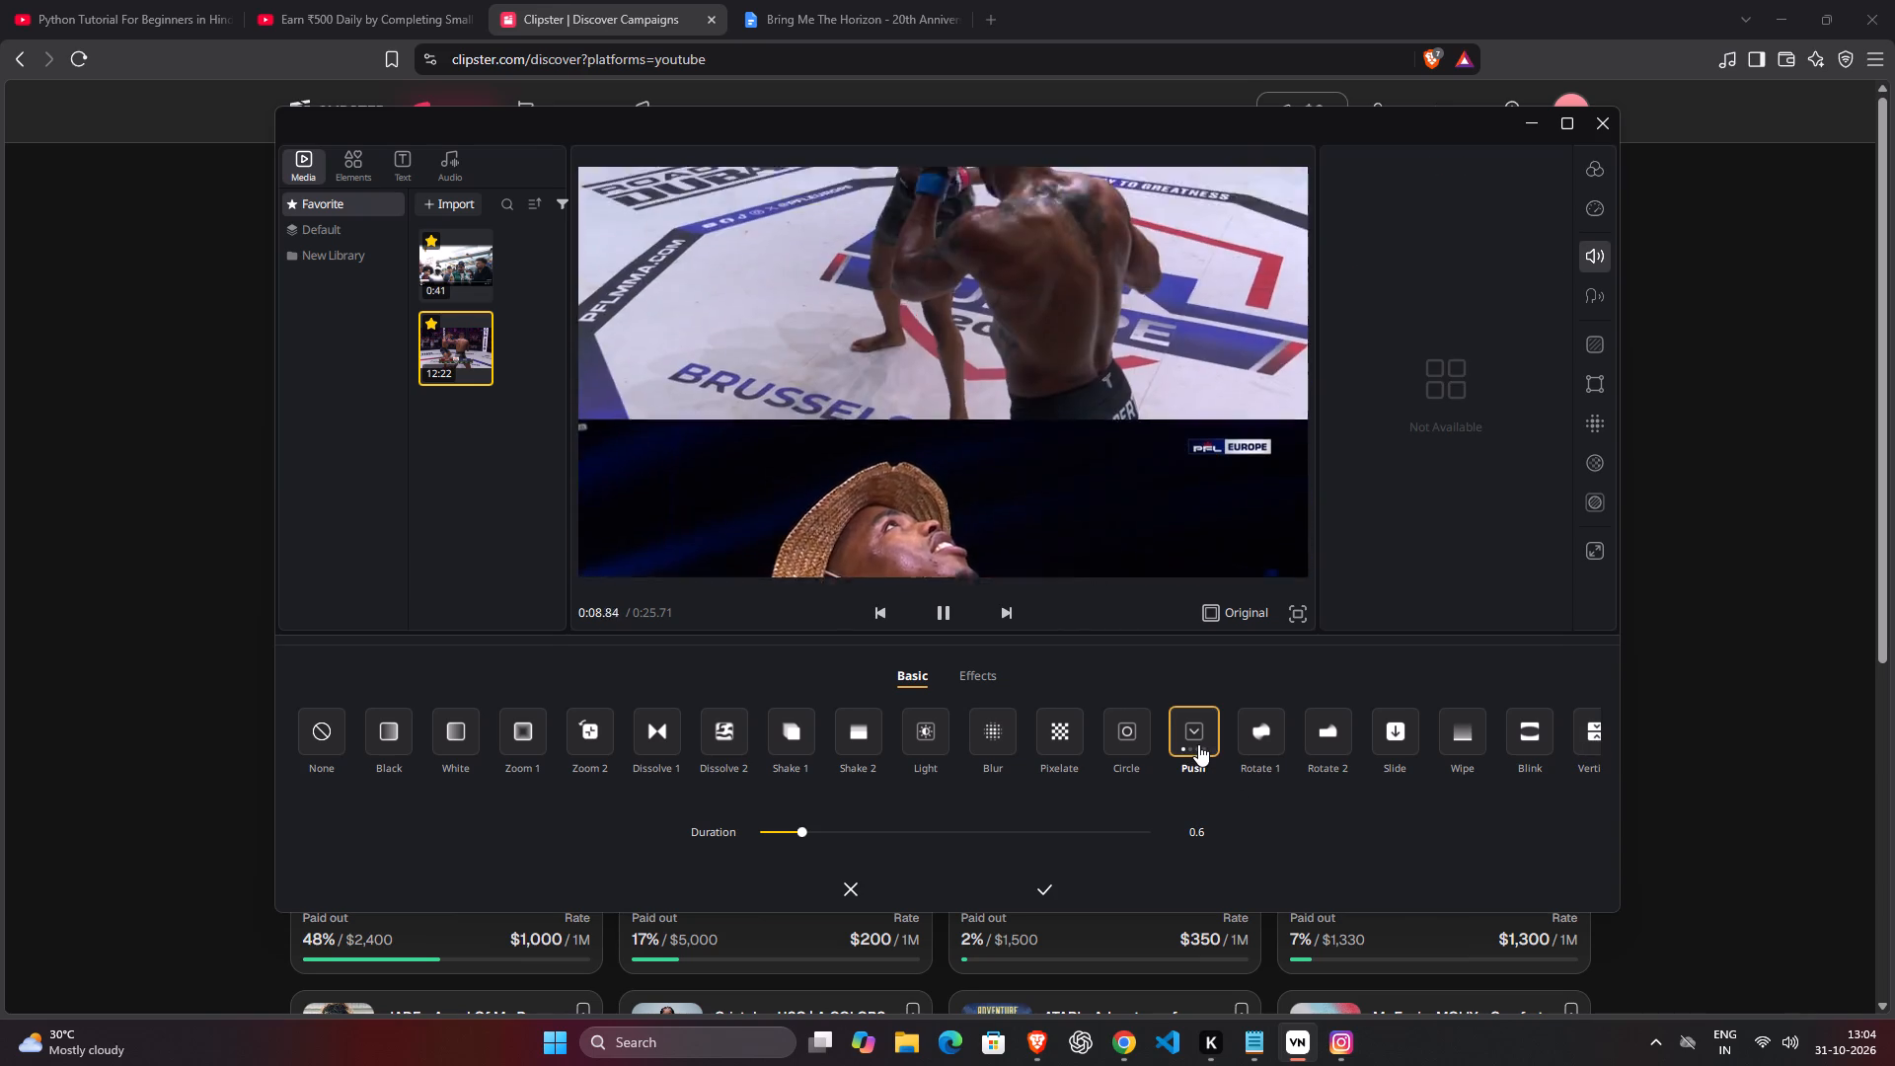
left_click(397, 733)
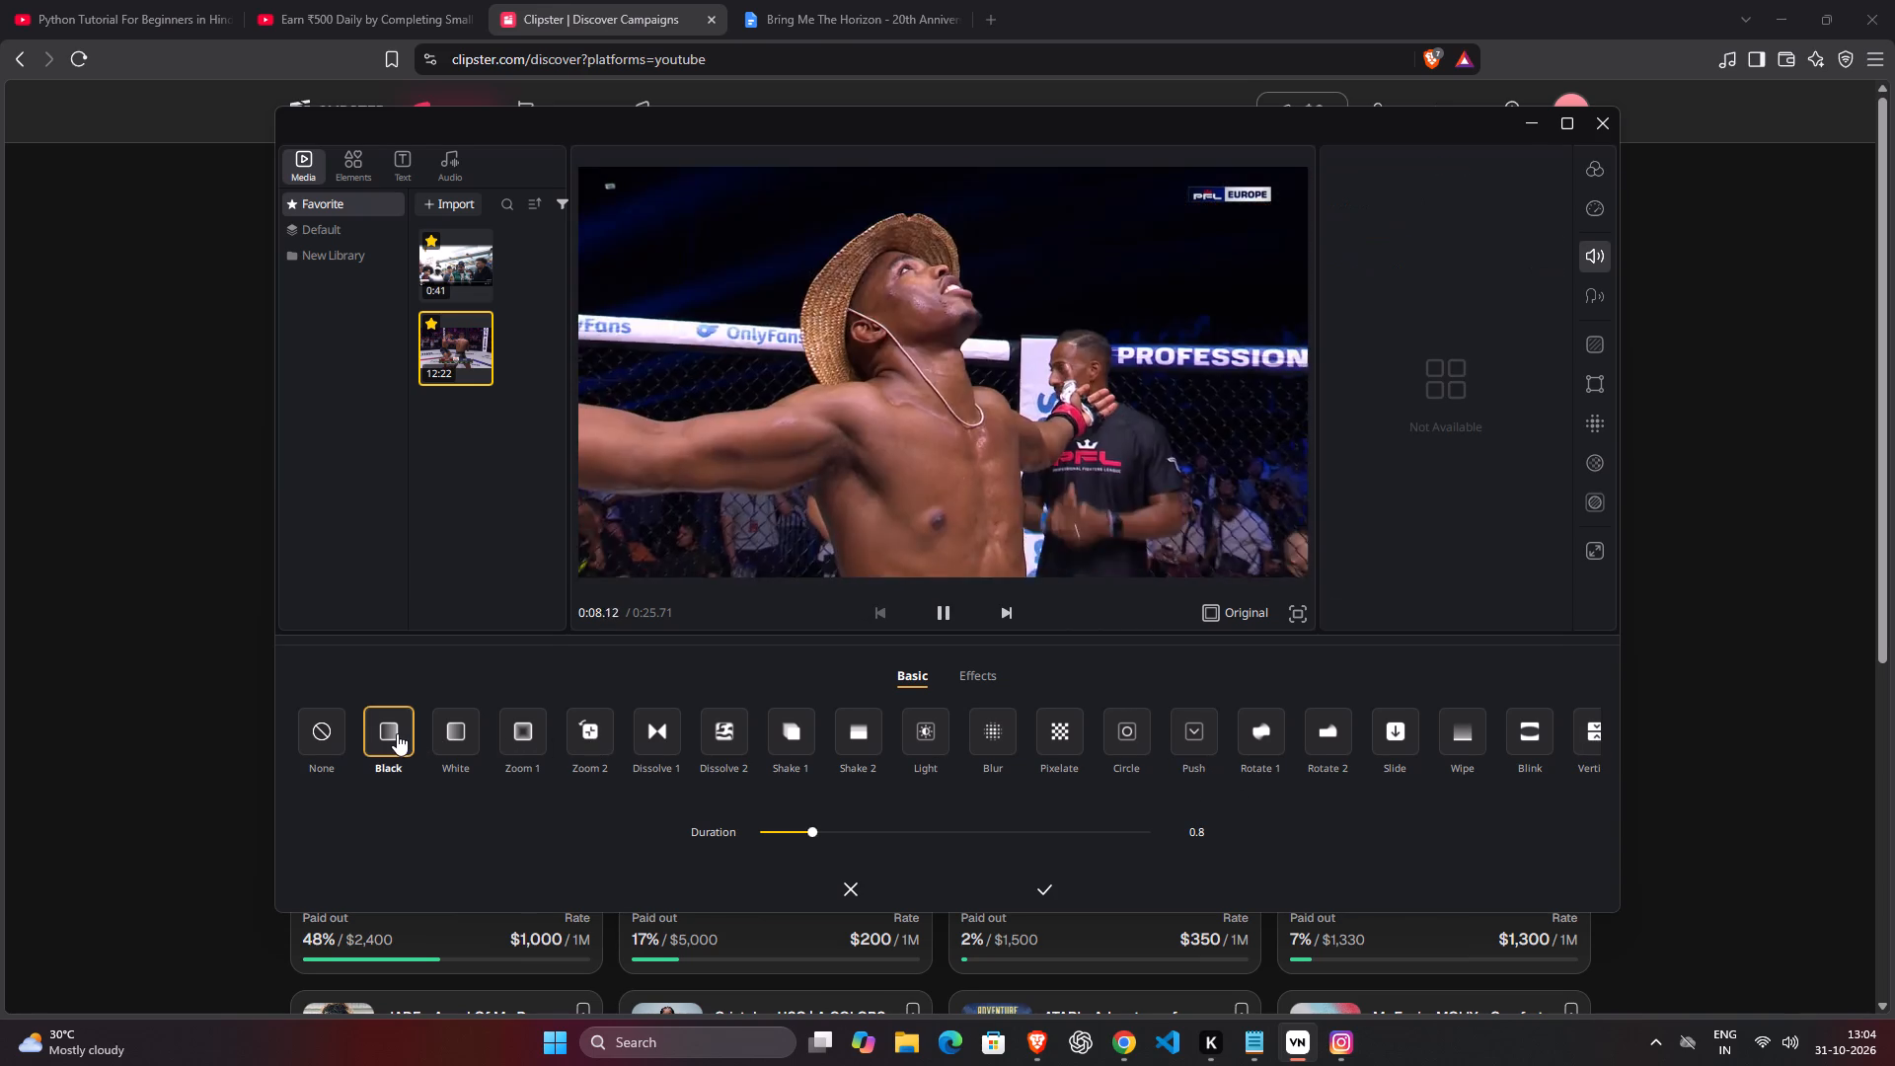
left_click(440, 733)
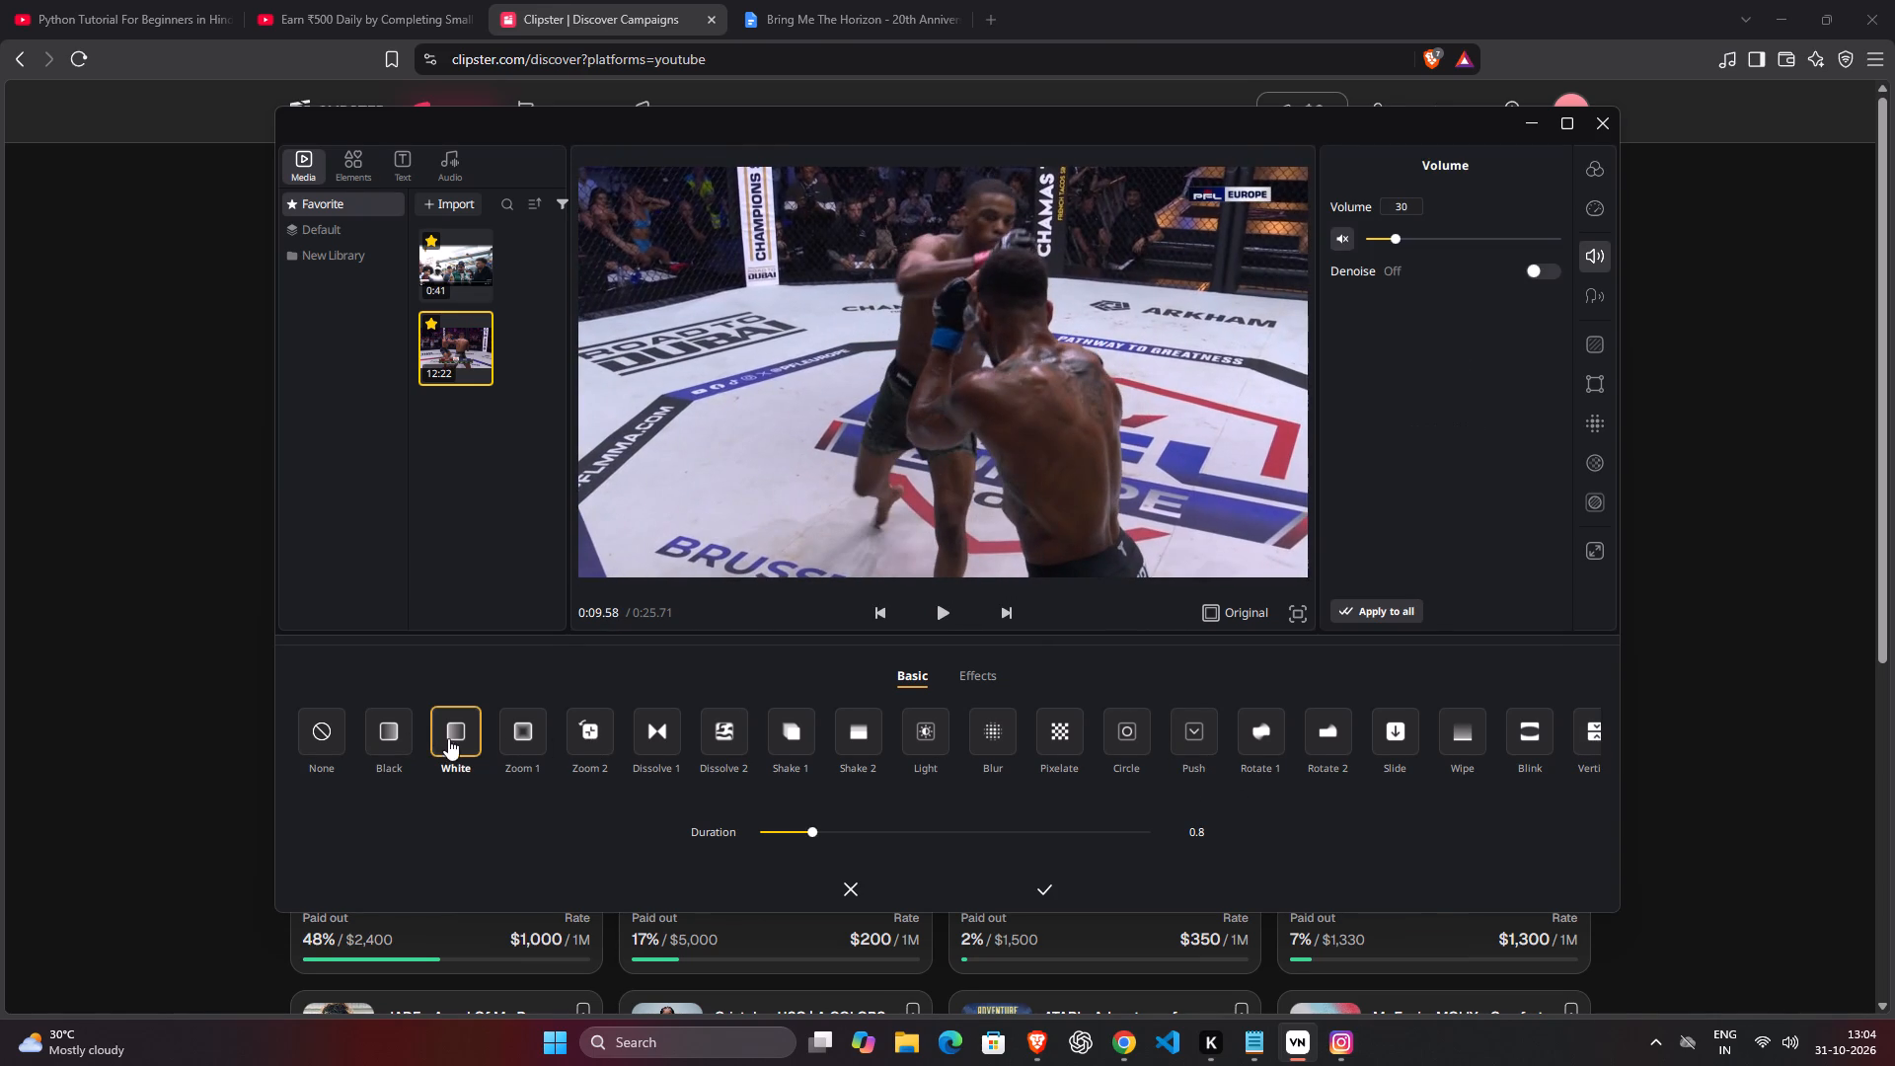
left_click(528, 736)
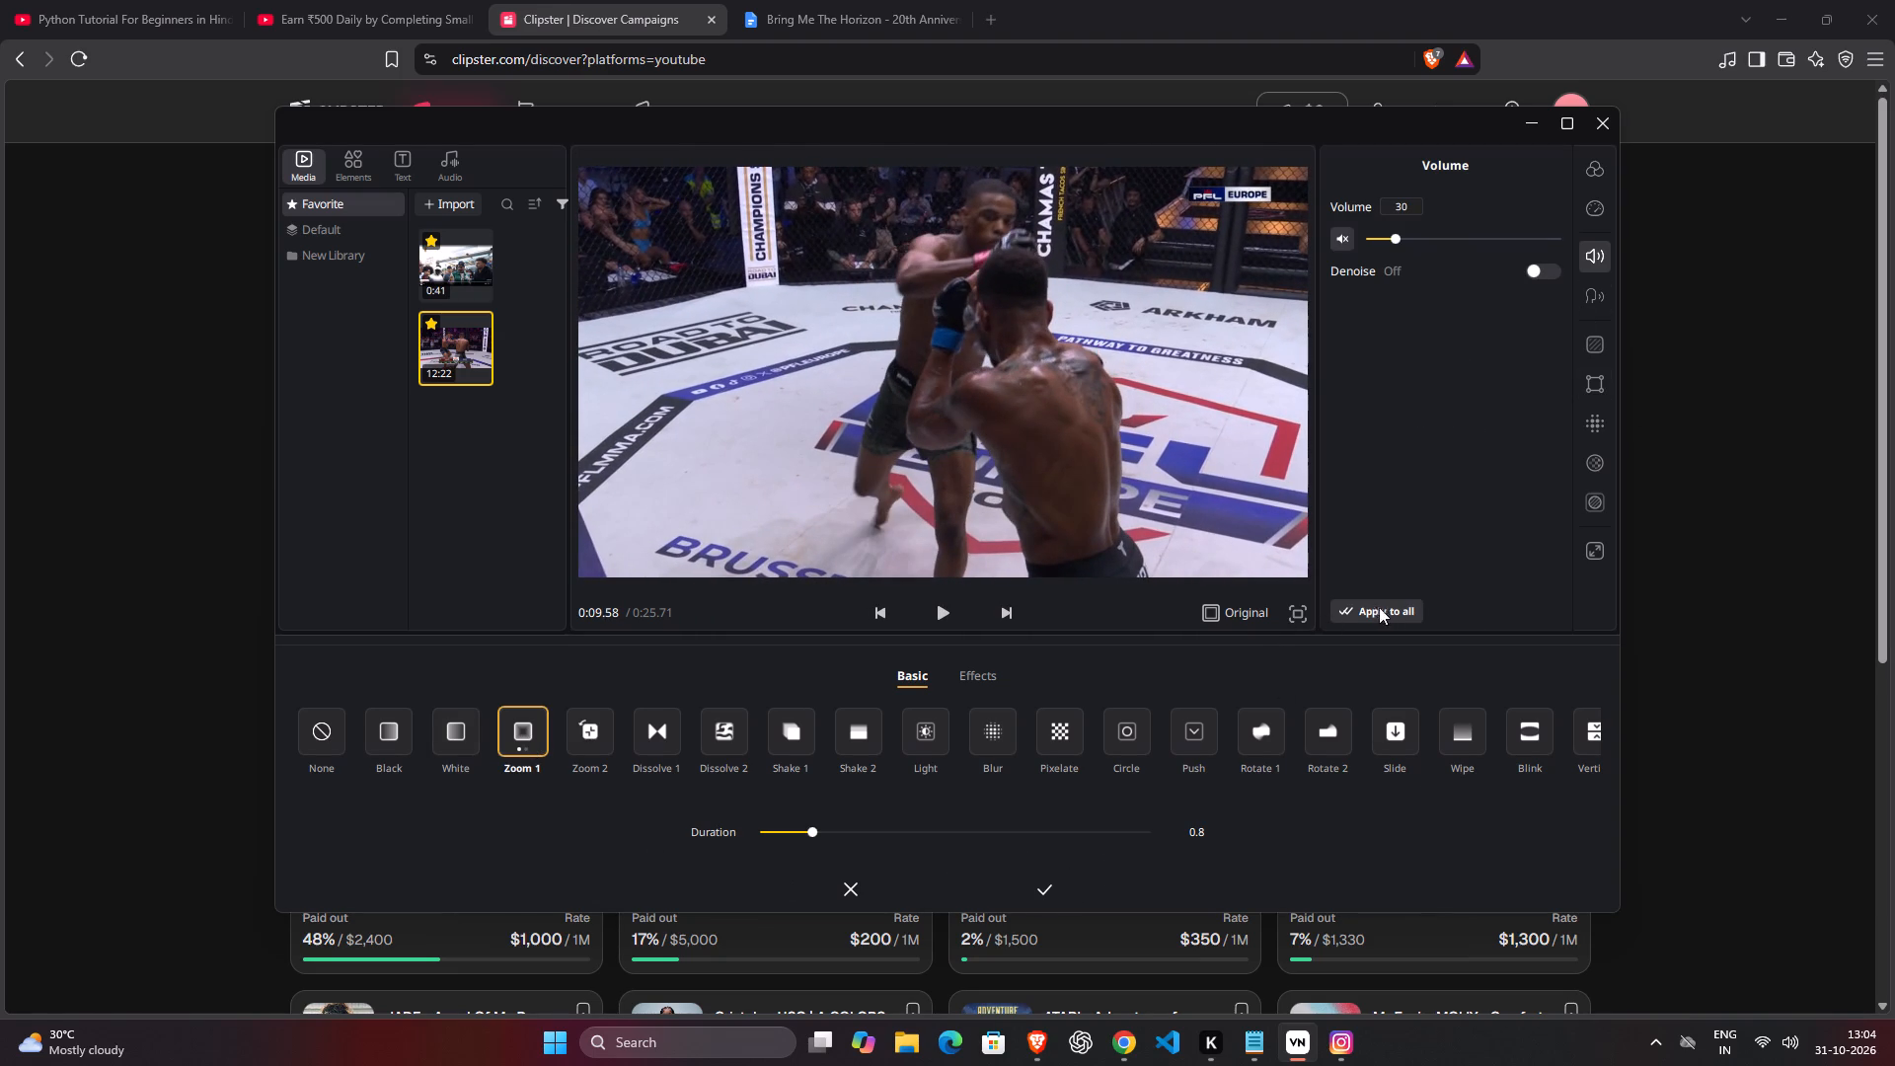
left_click(1242, 613)
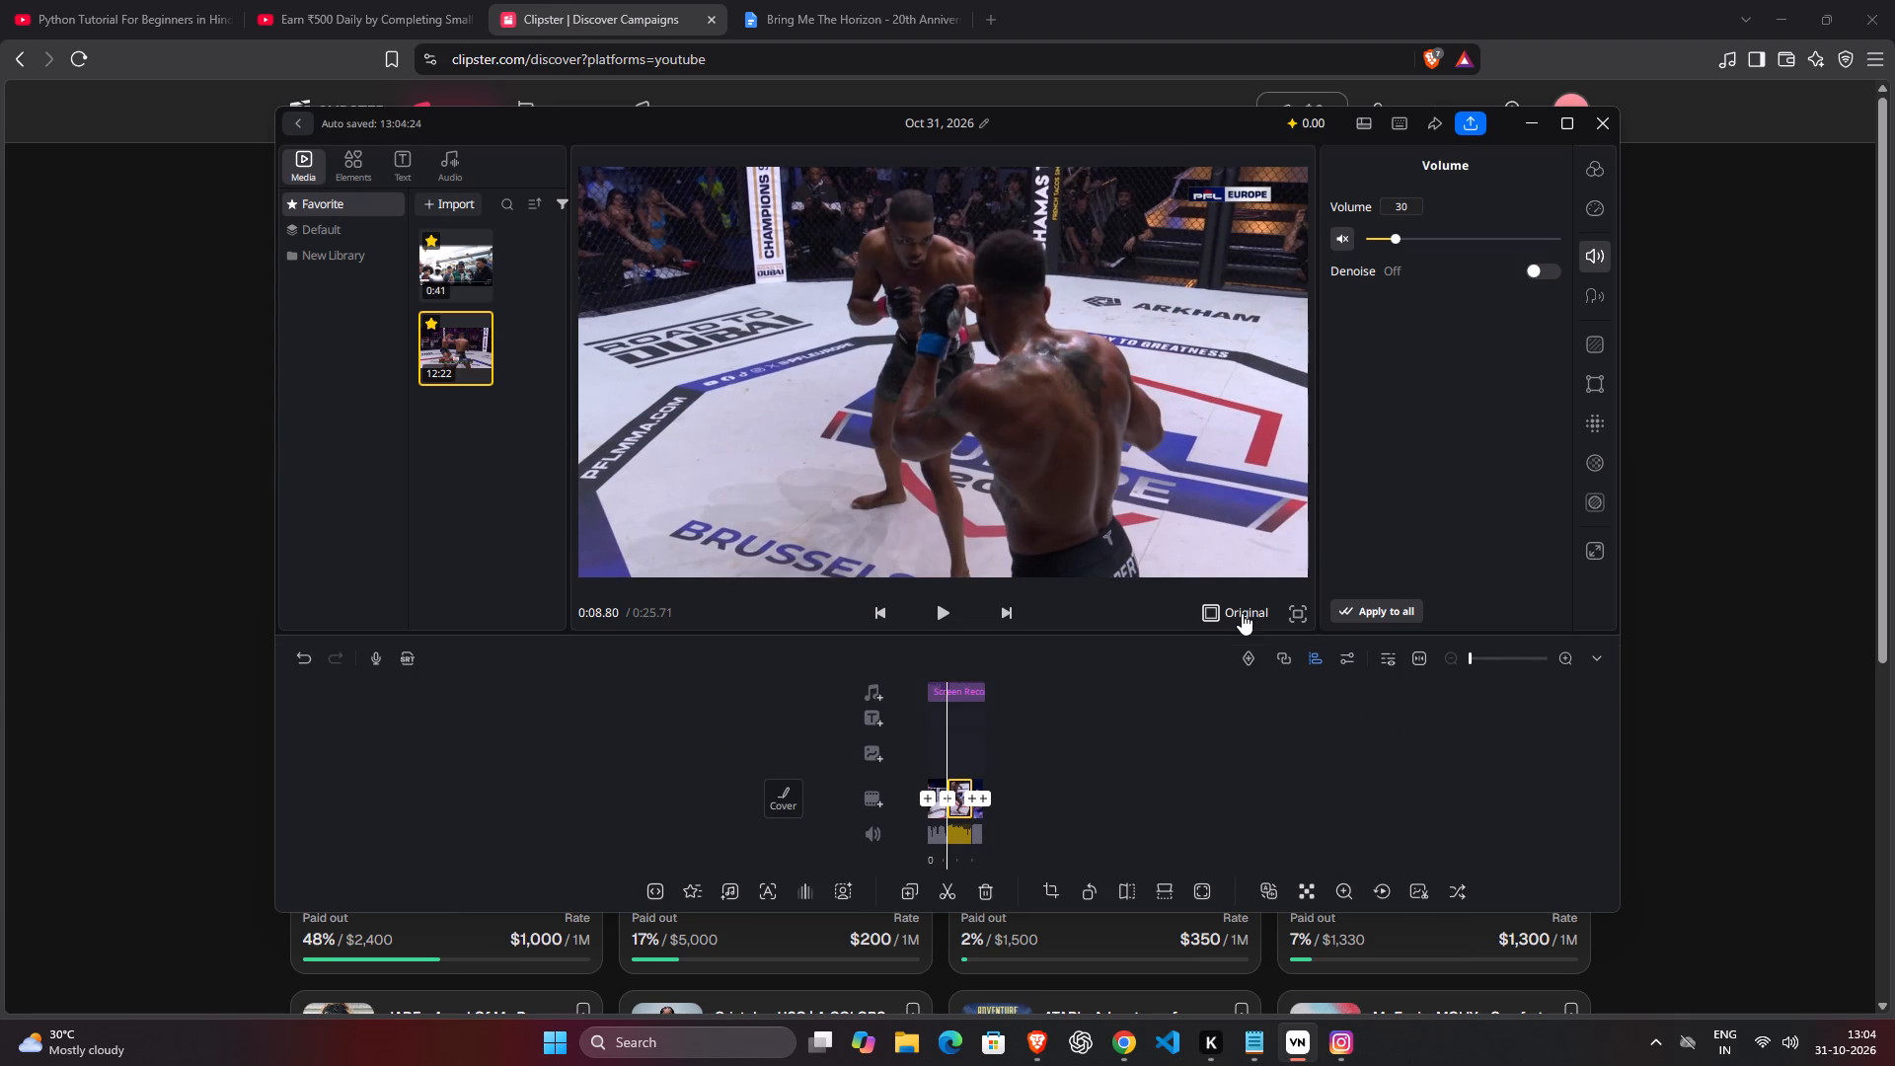
Set the project's aspect ratio to 9:16.
left_click(1231, 616)
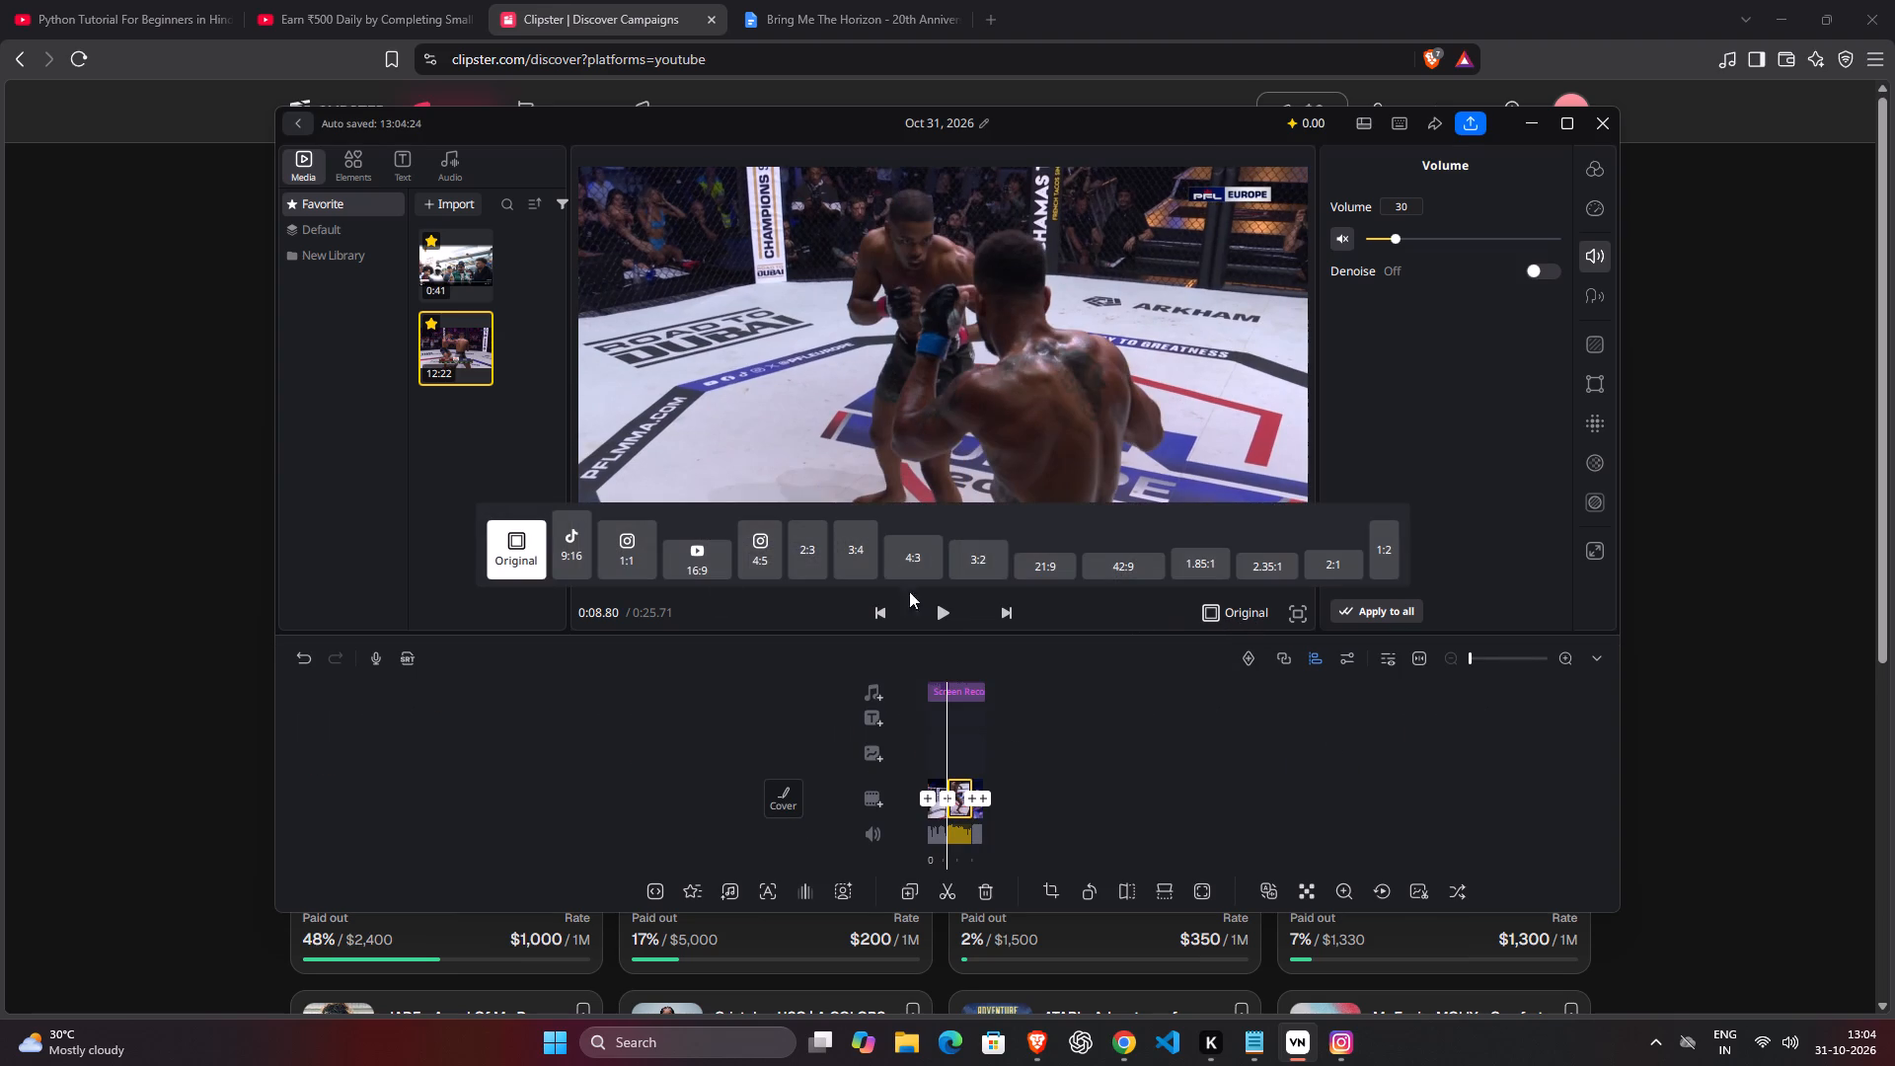
left_click(581, 549)
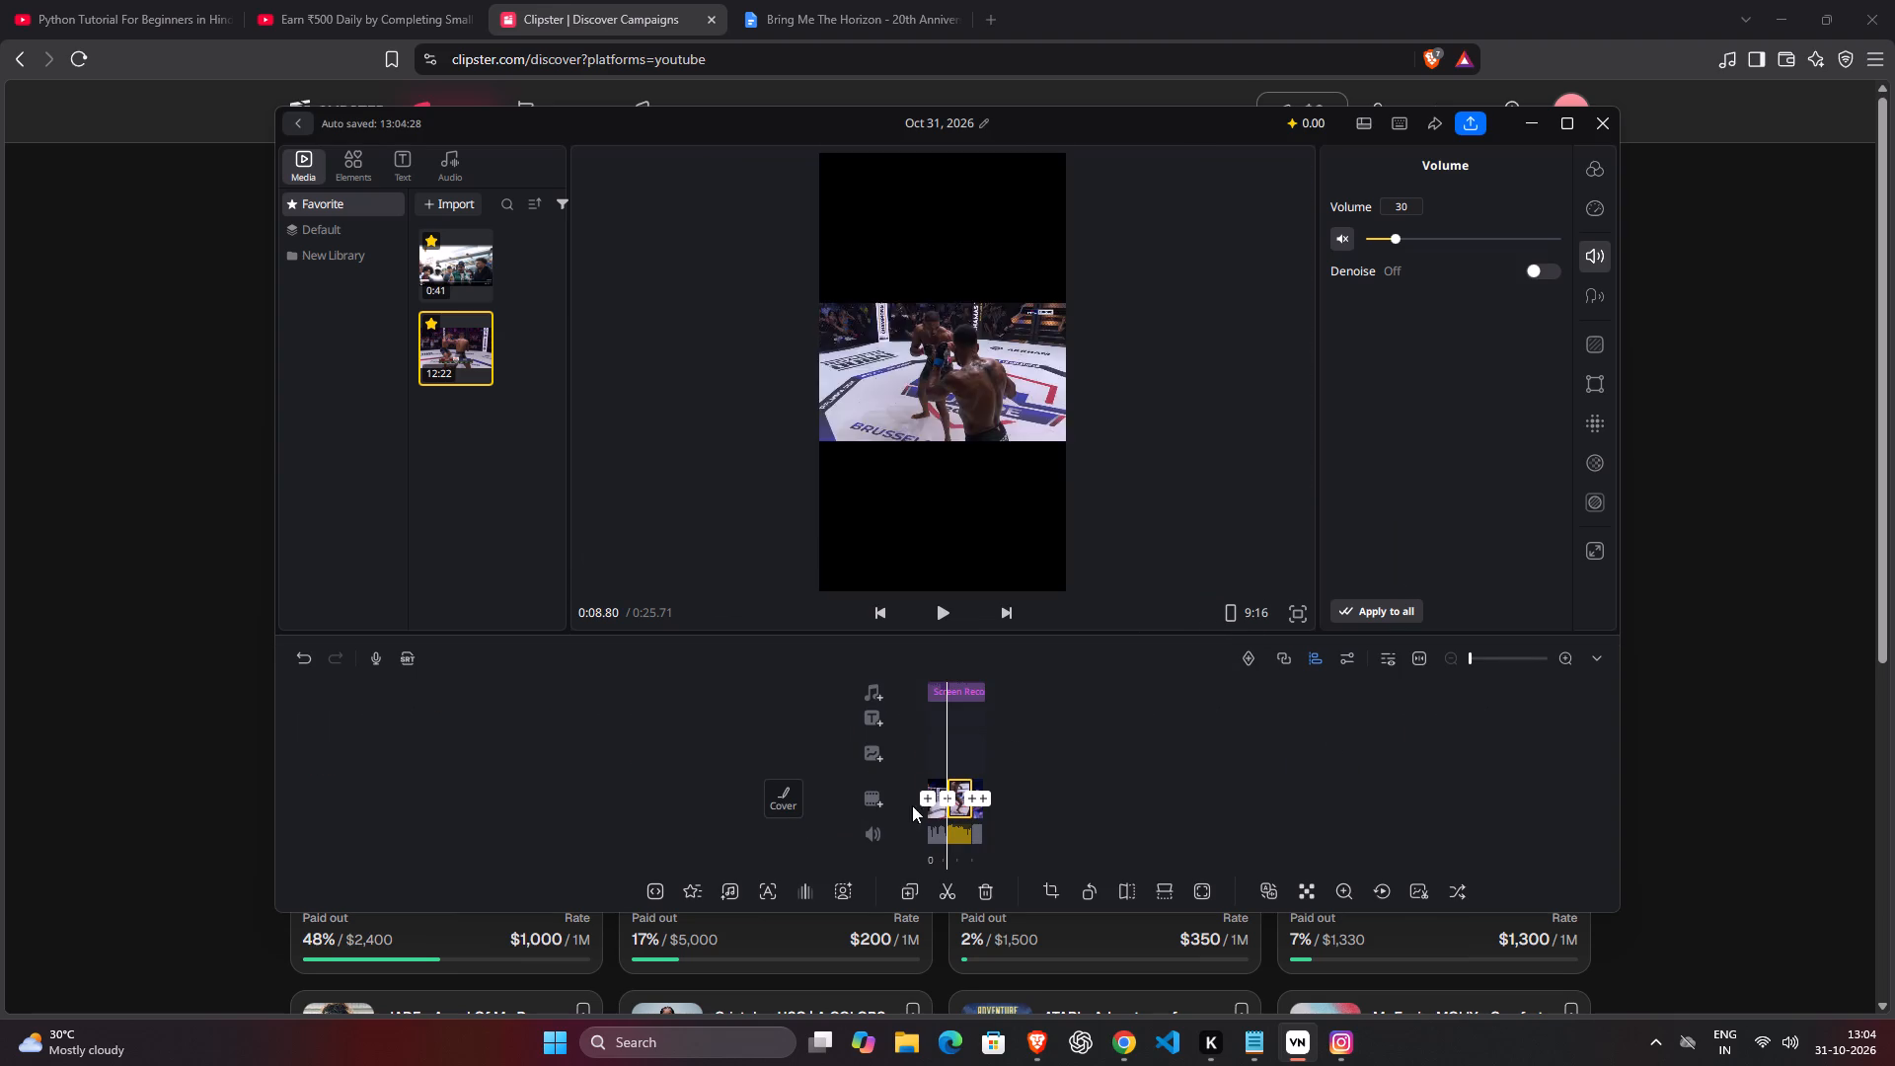
Scale up the opening straw-hat fighter clip so it fills most of the vertical frame, with thin black bands above and below.
left_click(932, 805)
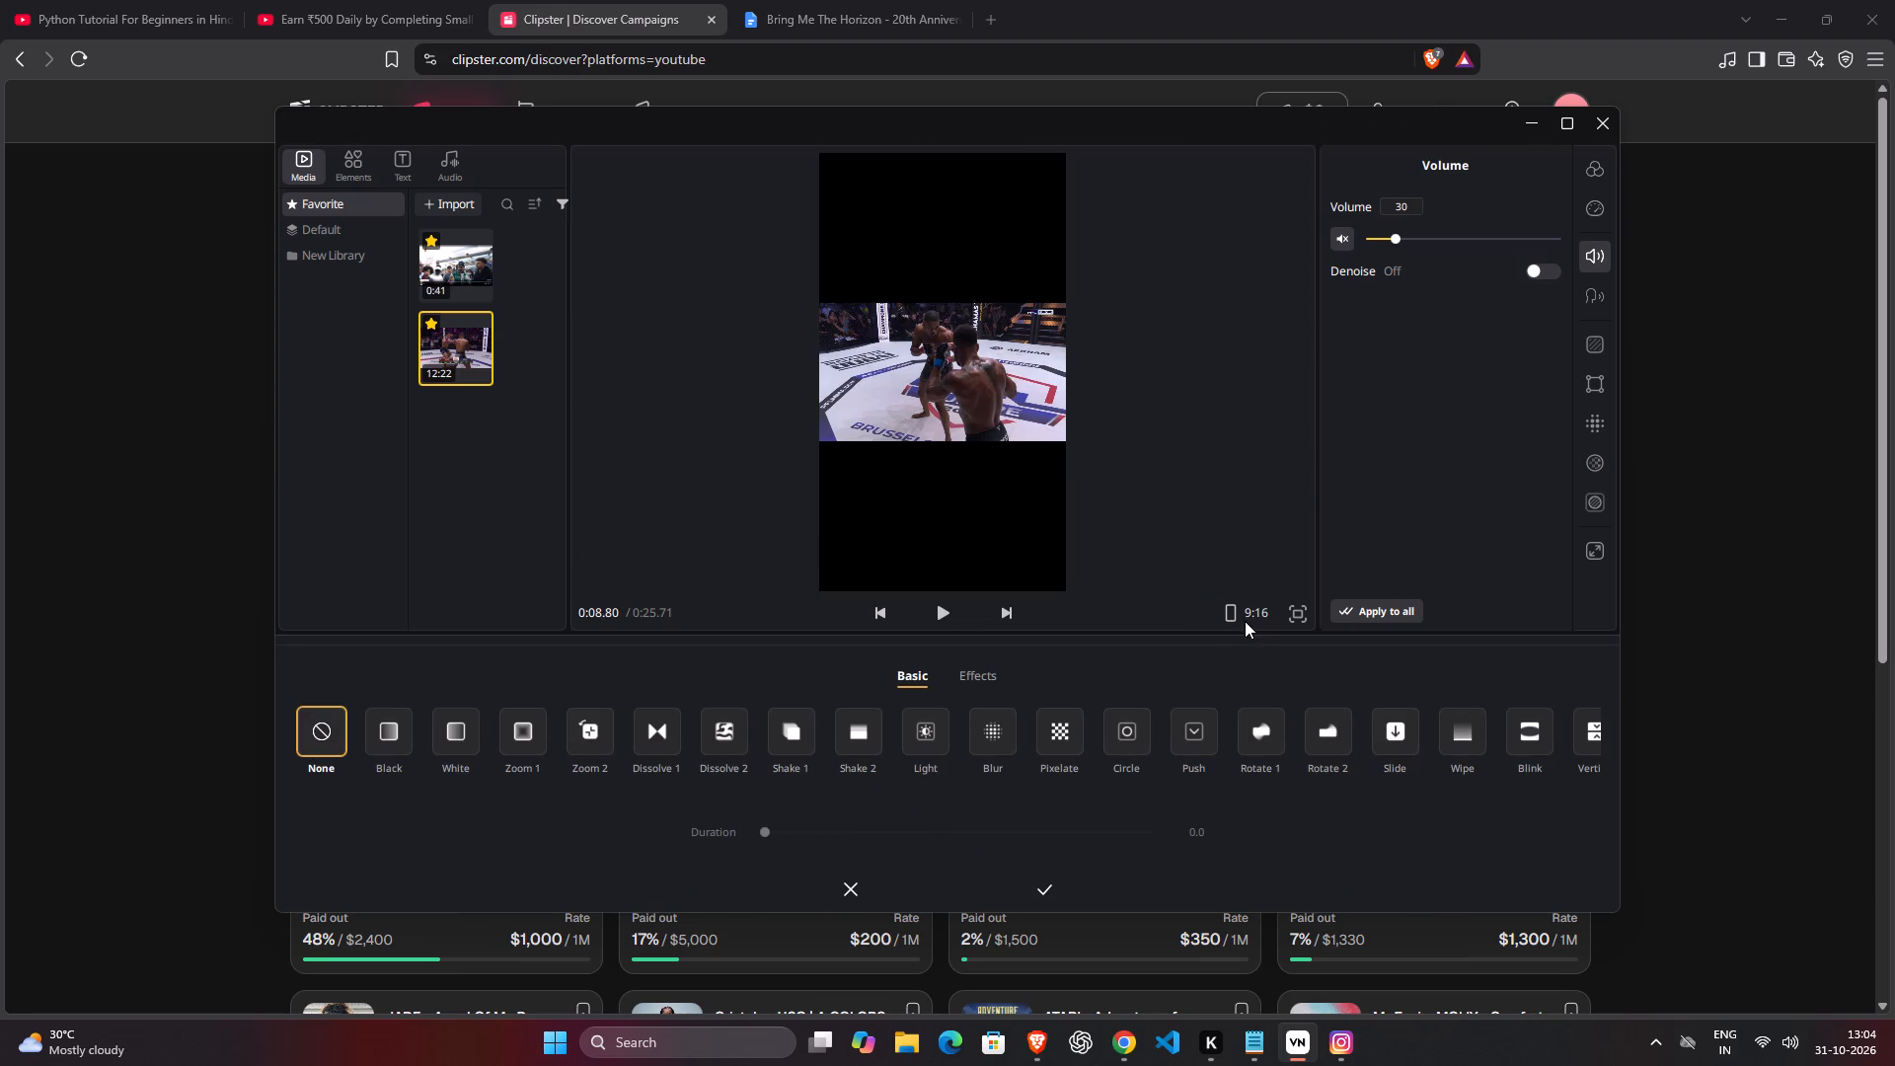
left_click(1230, 615)
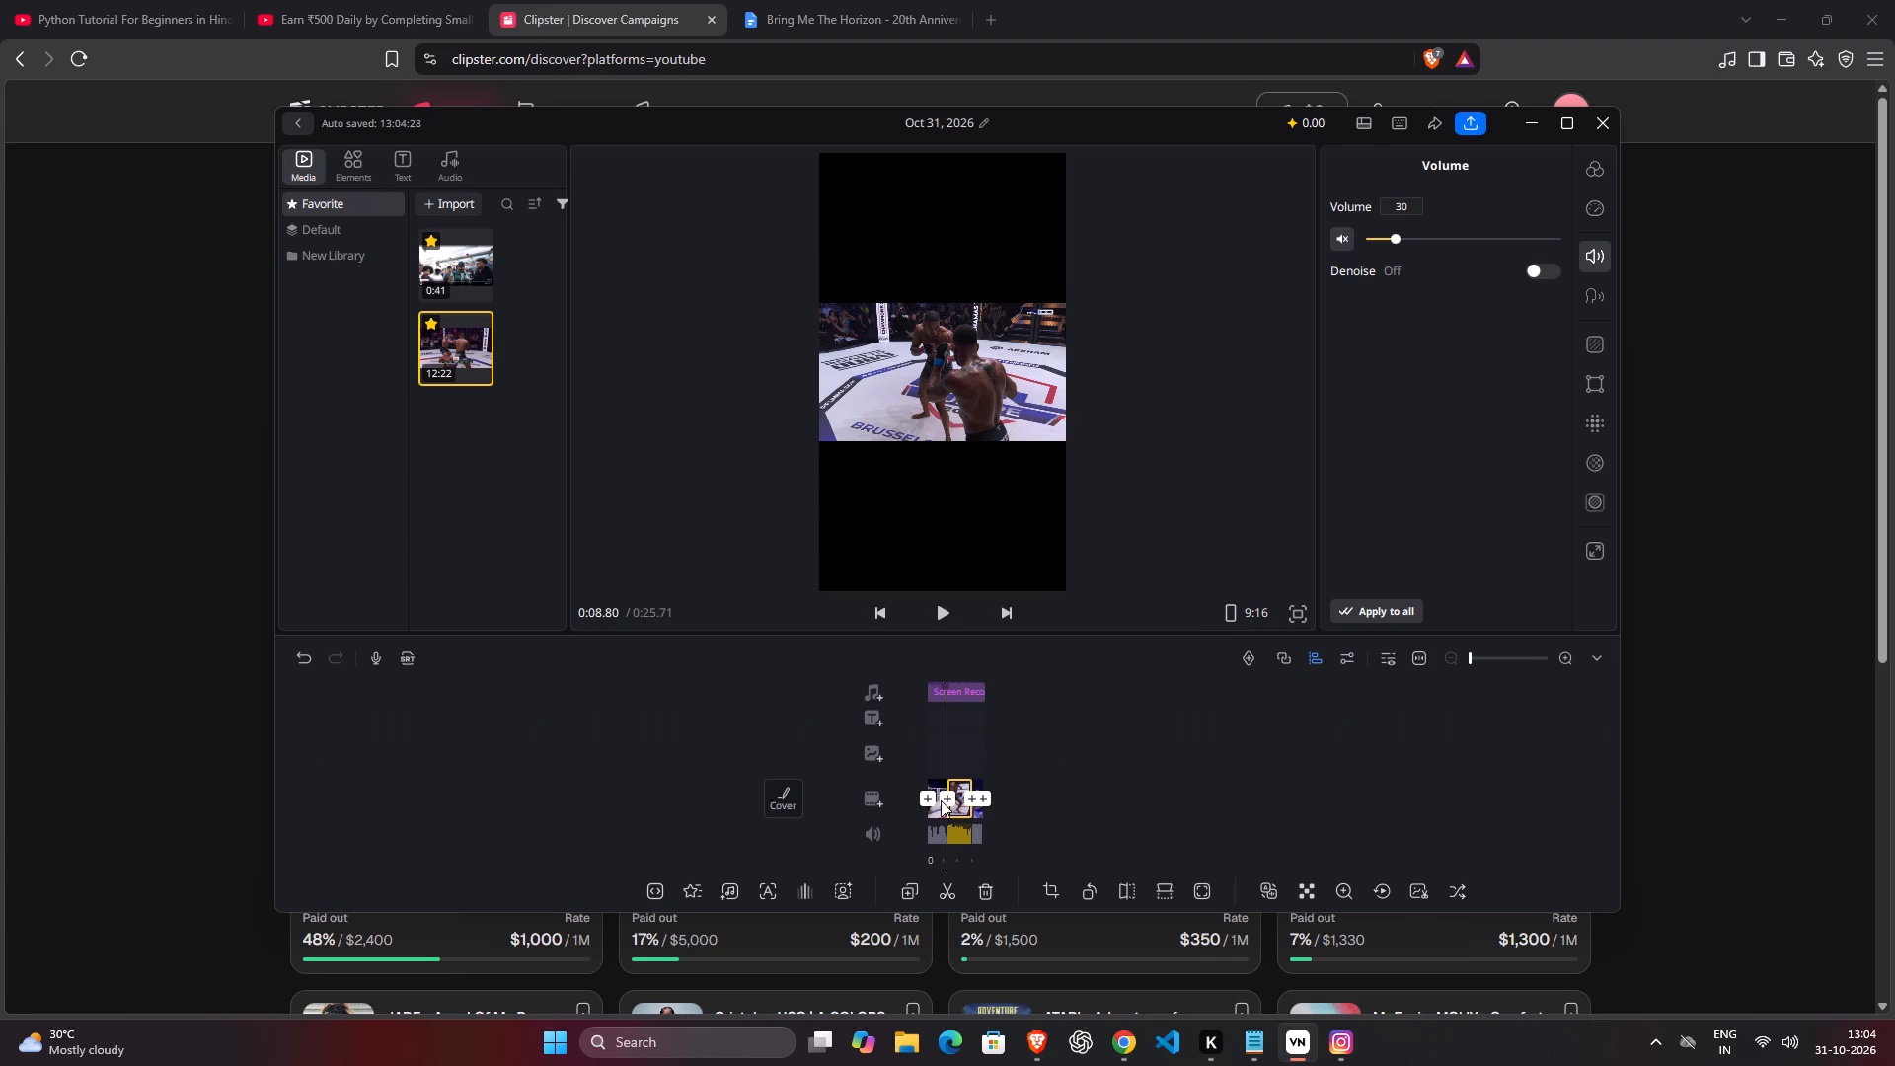
left_click_drag(1051, 800, 1069, 803)
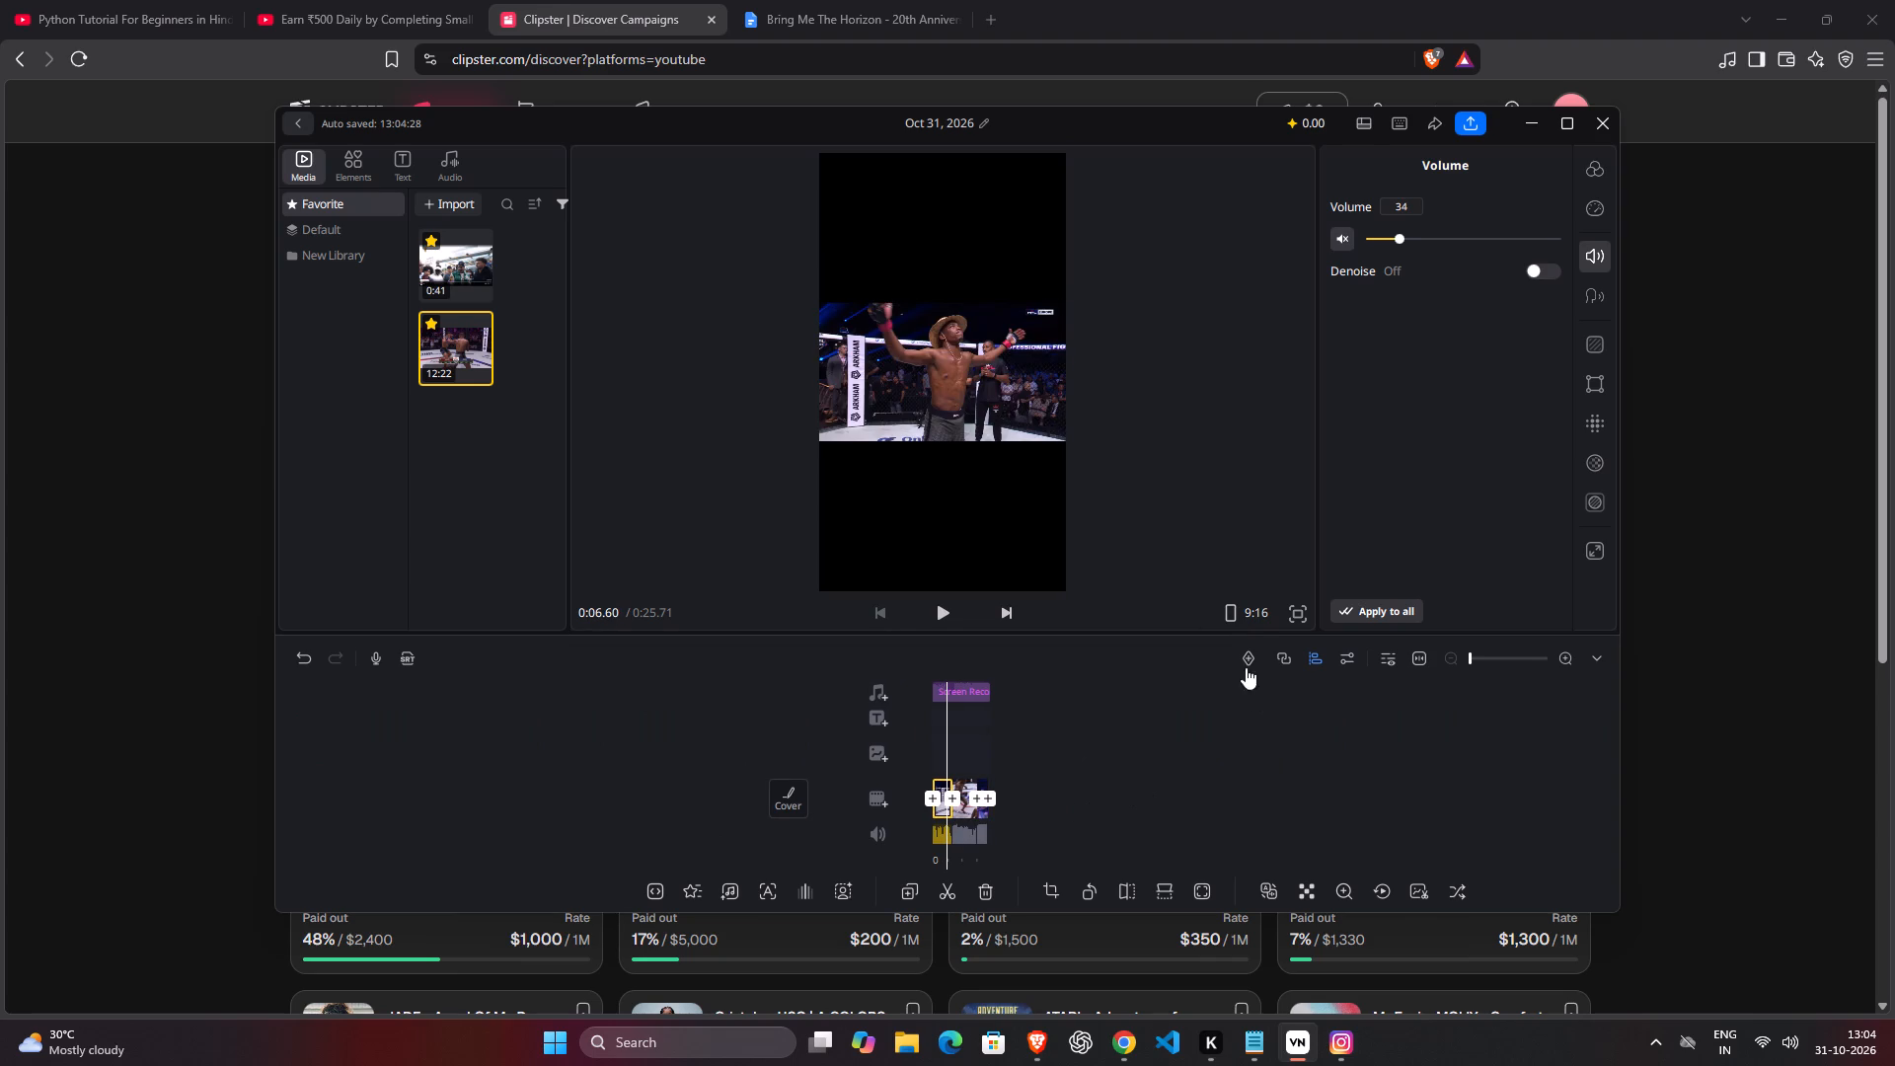
left_click_drag(1105, 784, 1083, 784)
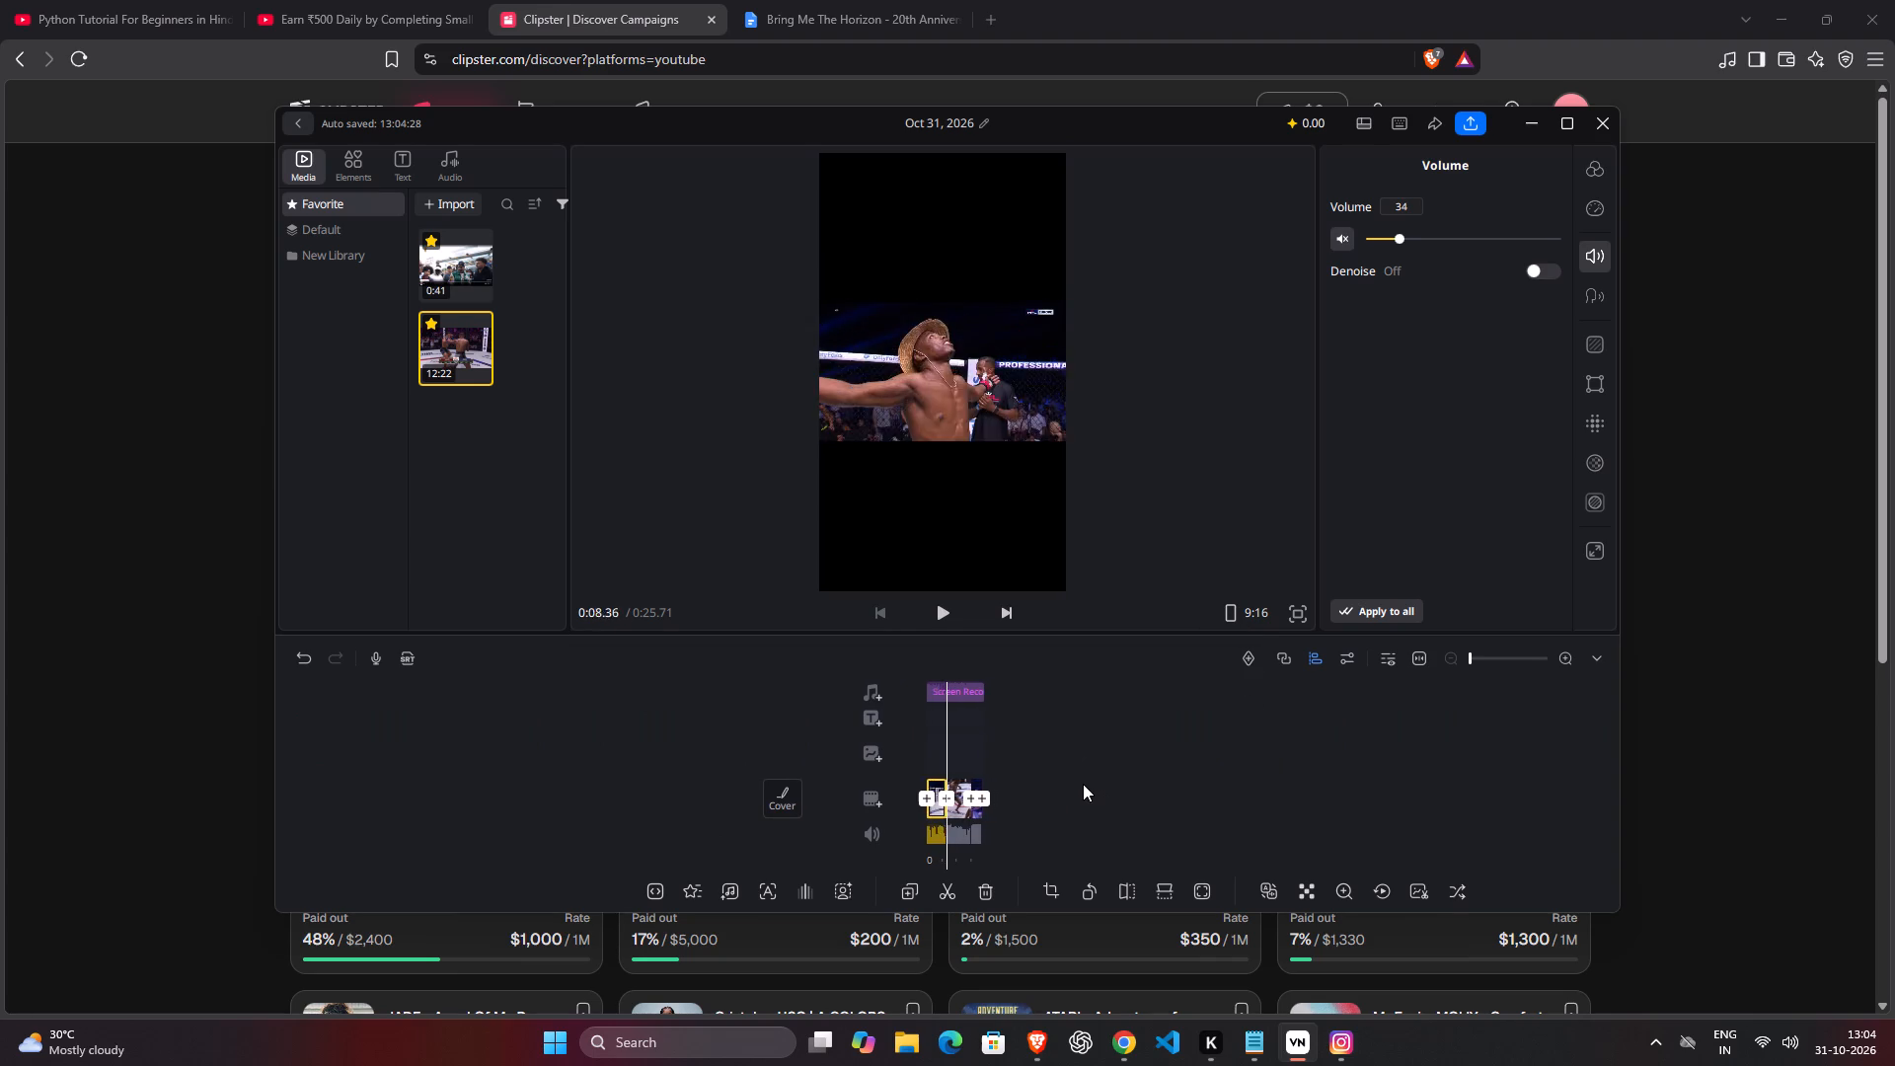
left_click_drag(1083, 784, 1056, 787)
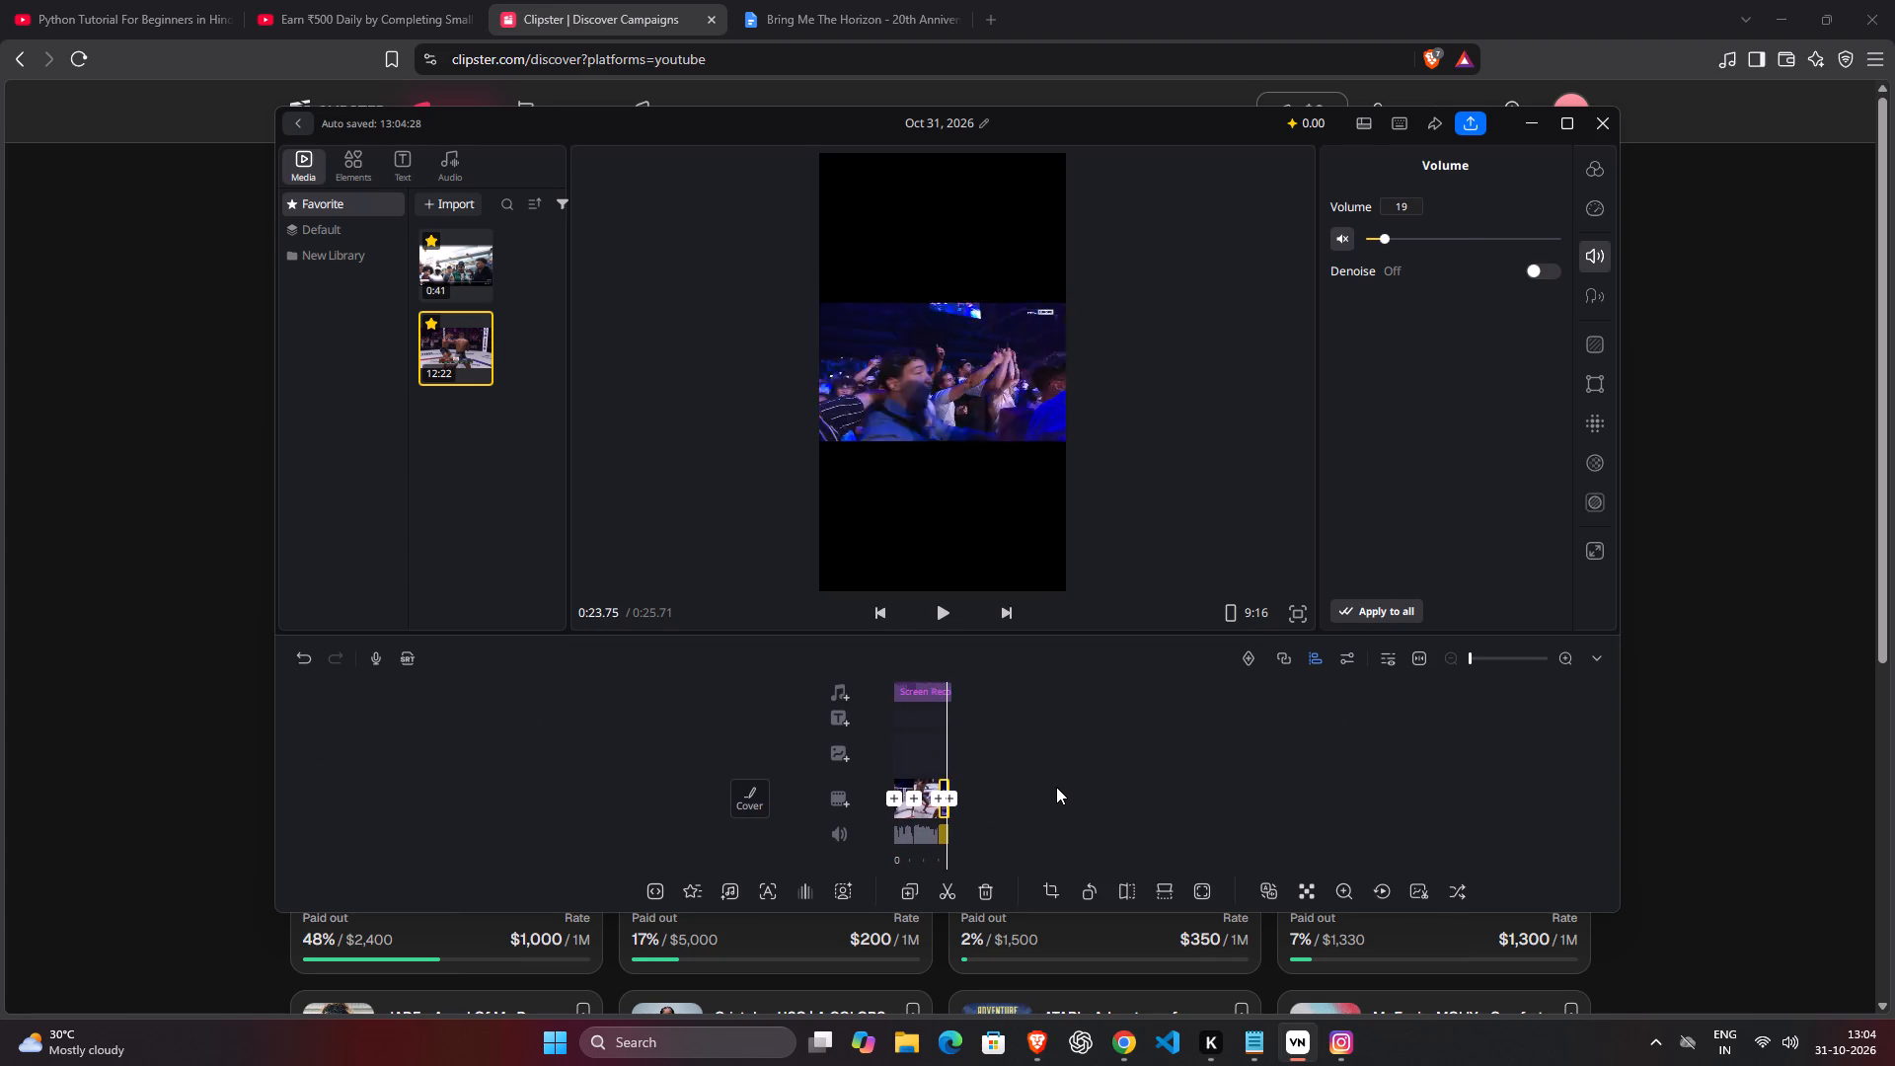
left_click_drag(1056, 787, 1093, 796)
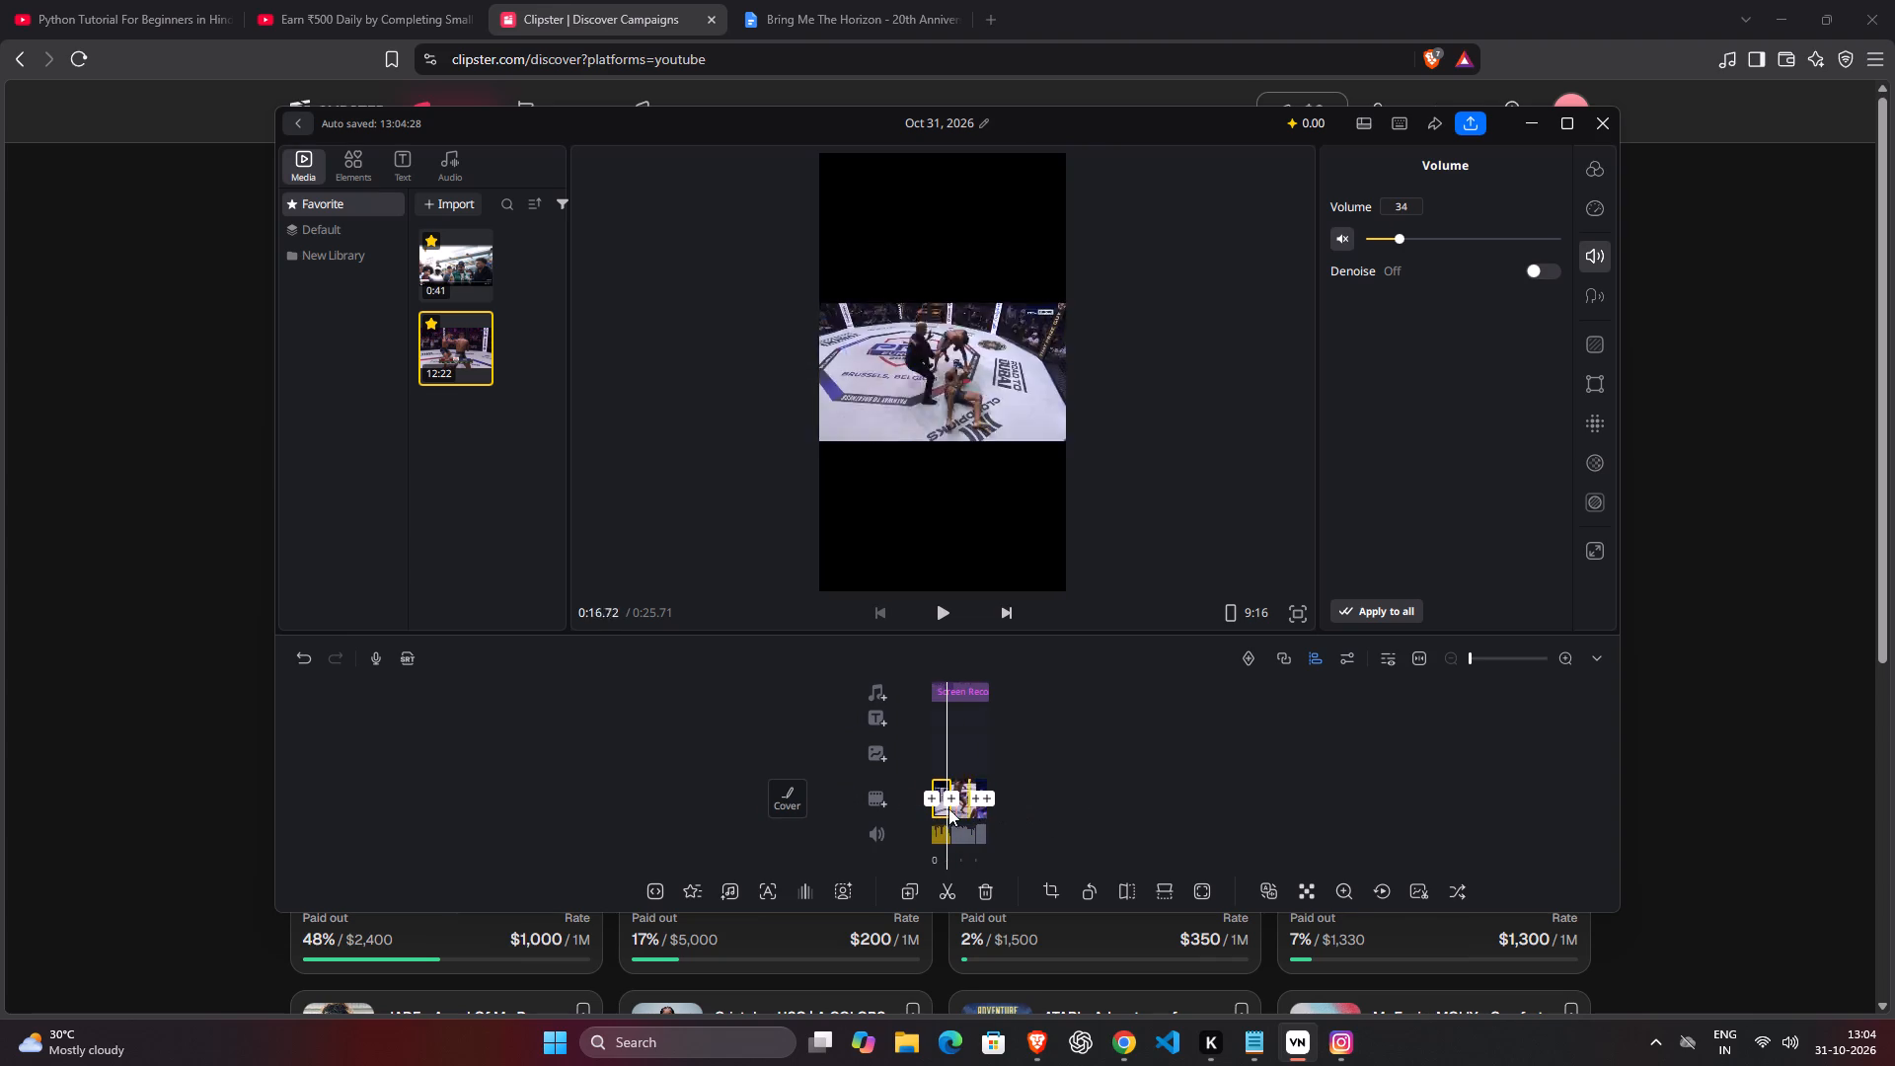
left_click(933, 407)
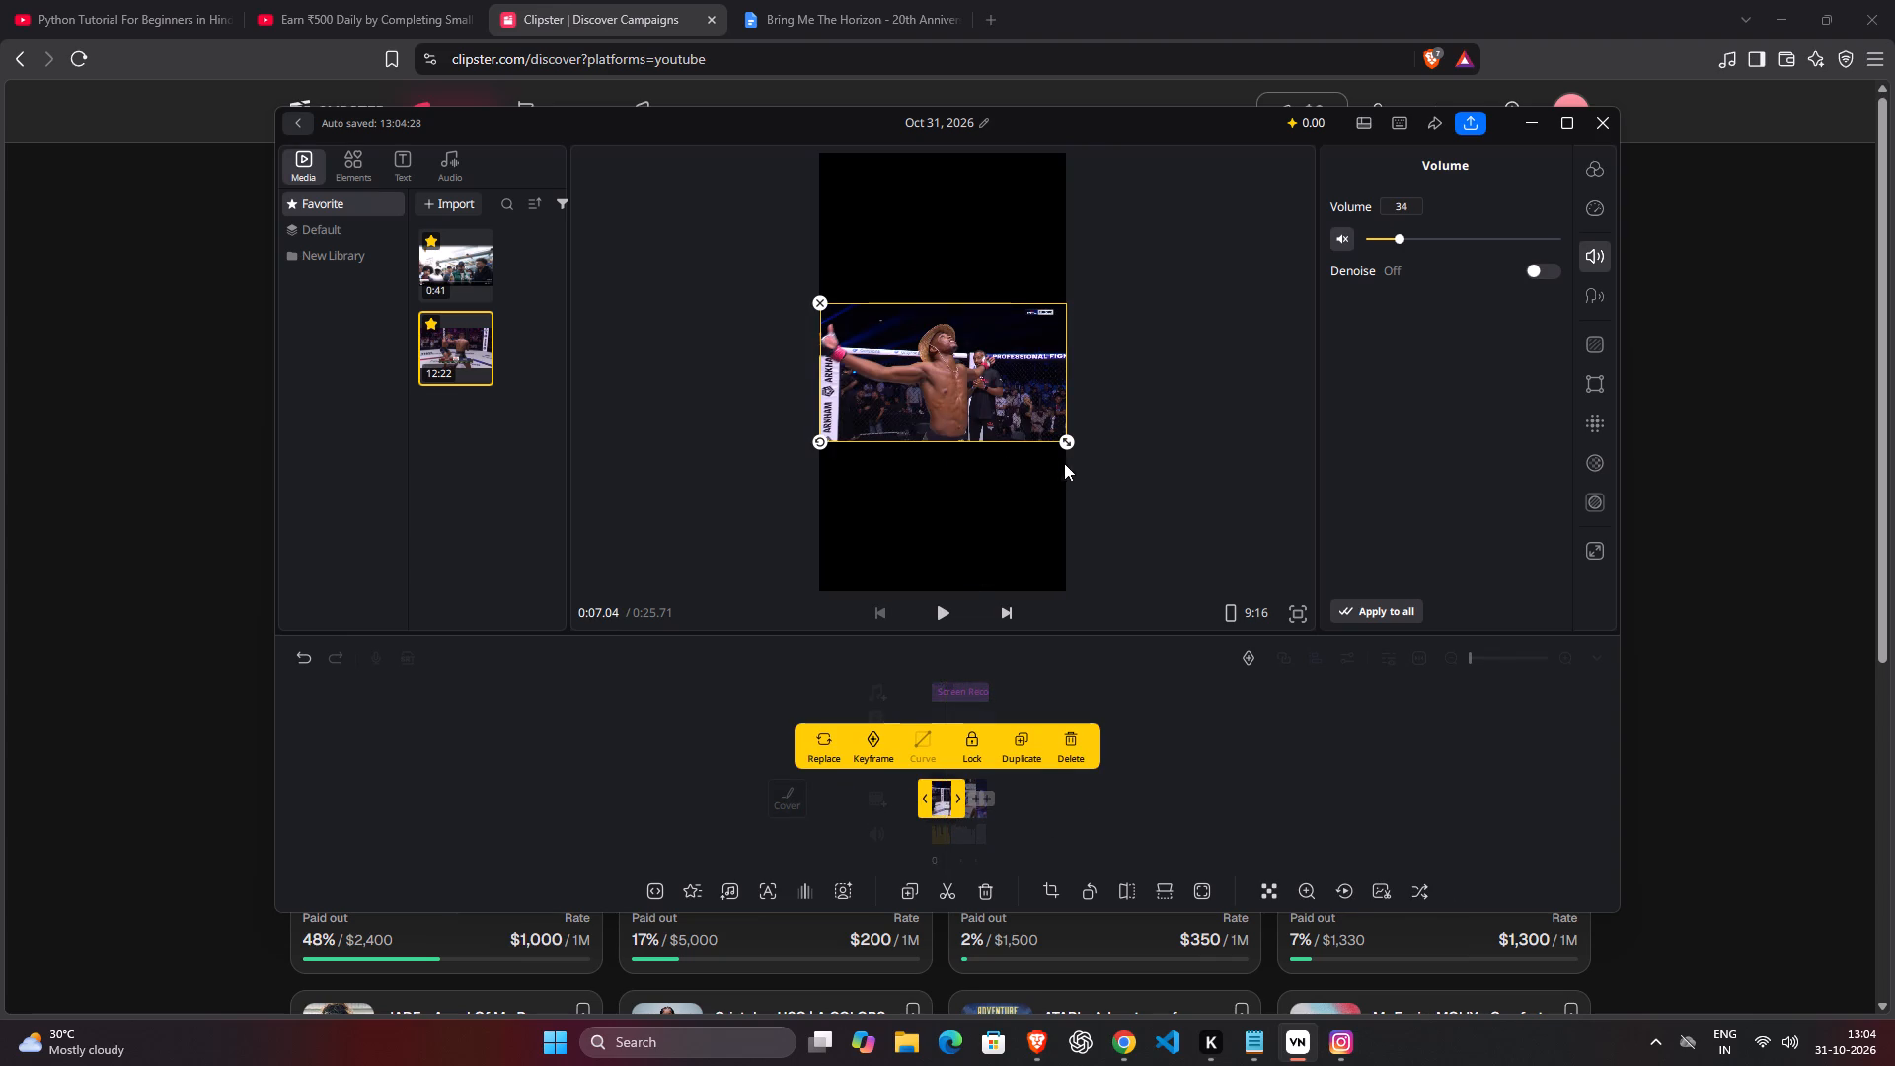
left_click_drag(1070, 443, 1162, 529)
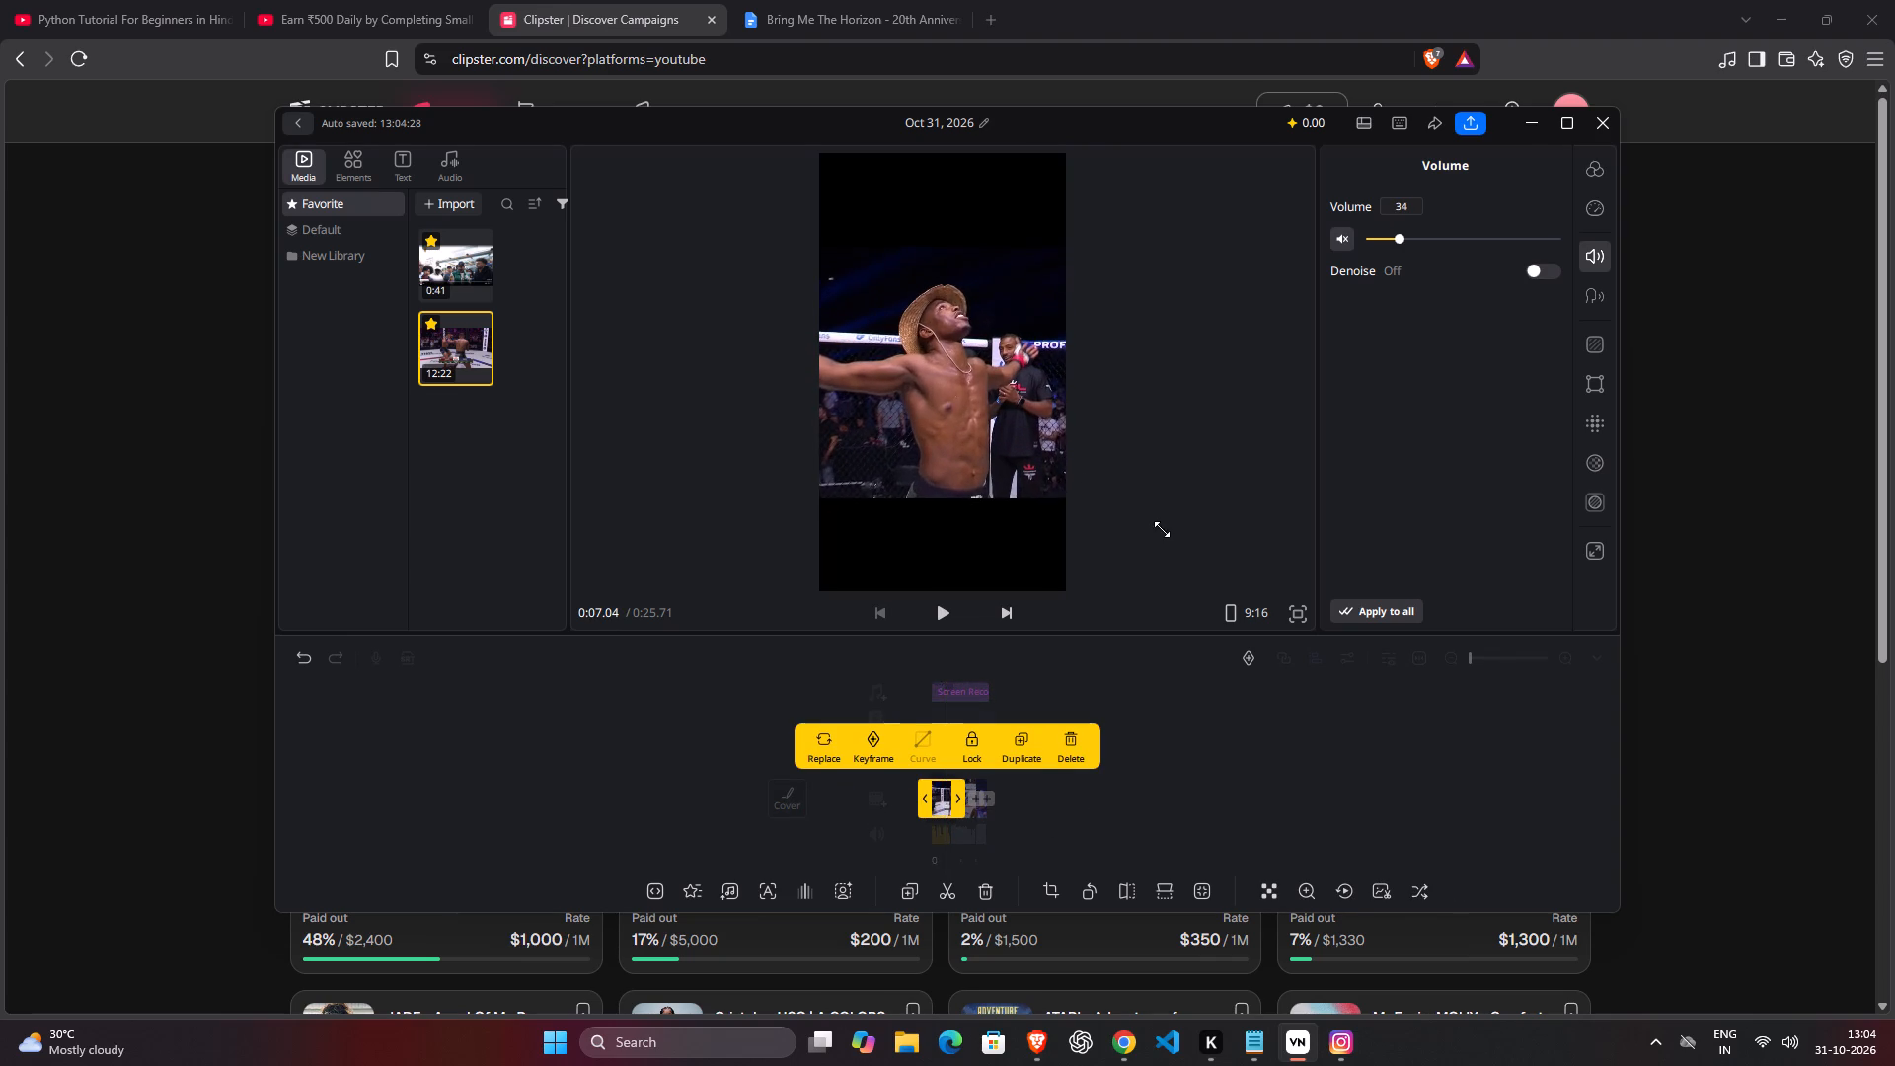
left_click_drag(1162, 529, 1203, 556)
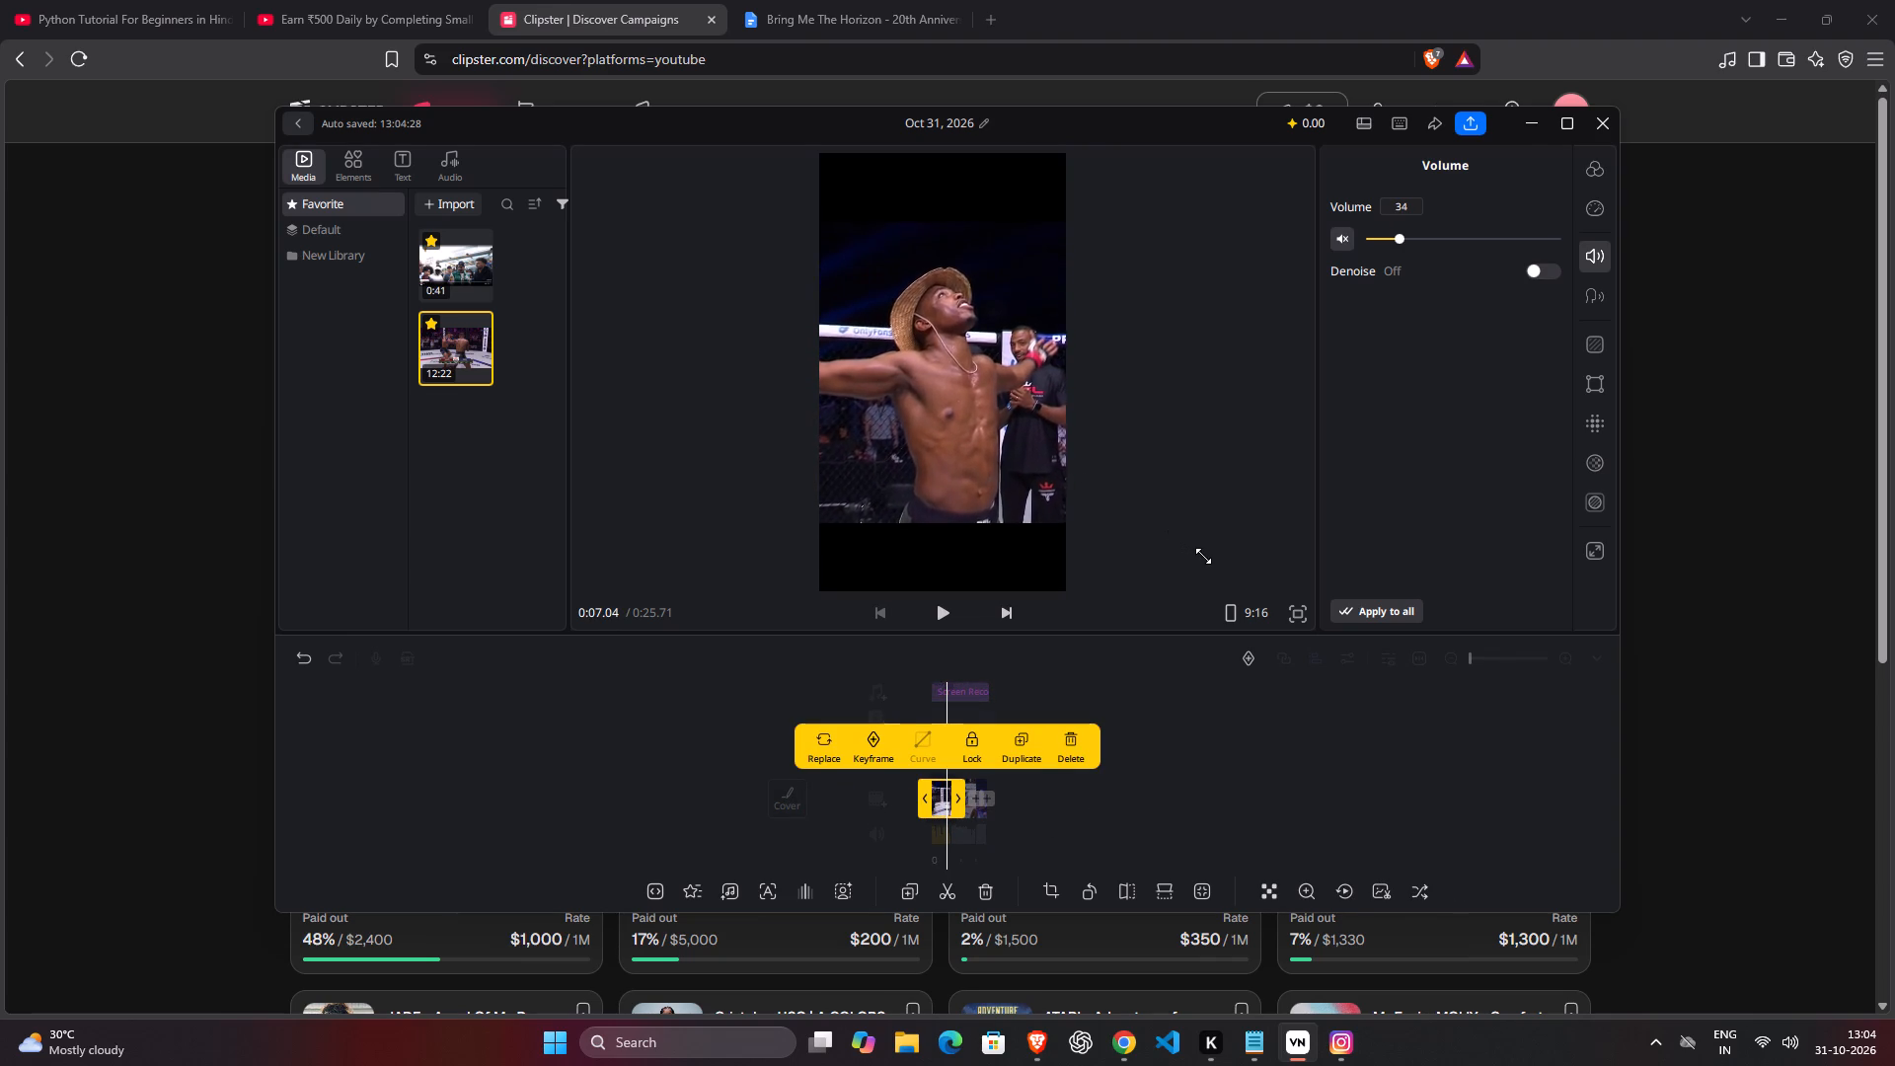
left_click_drag(1203, 556, 1246, 575)
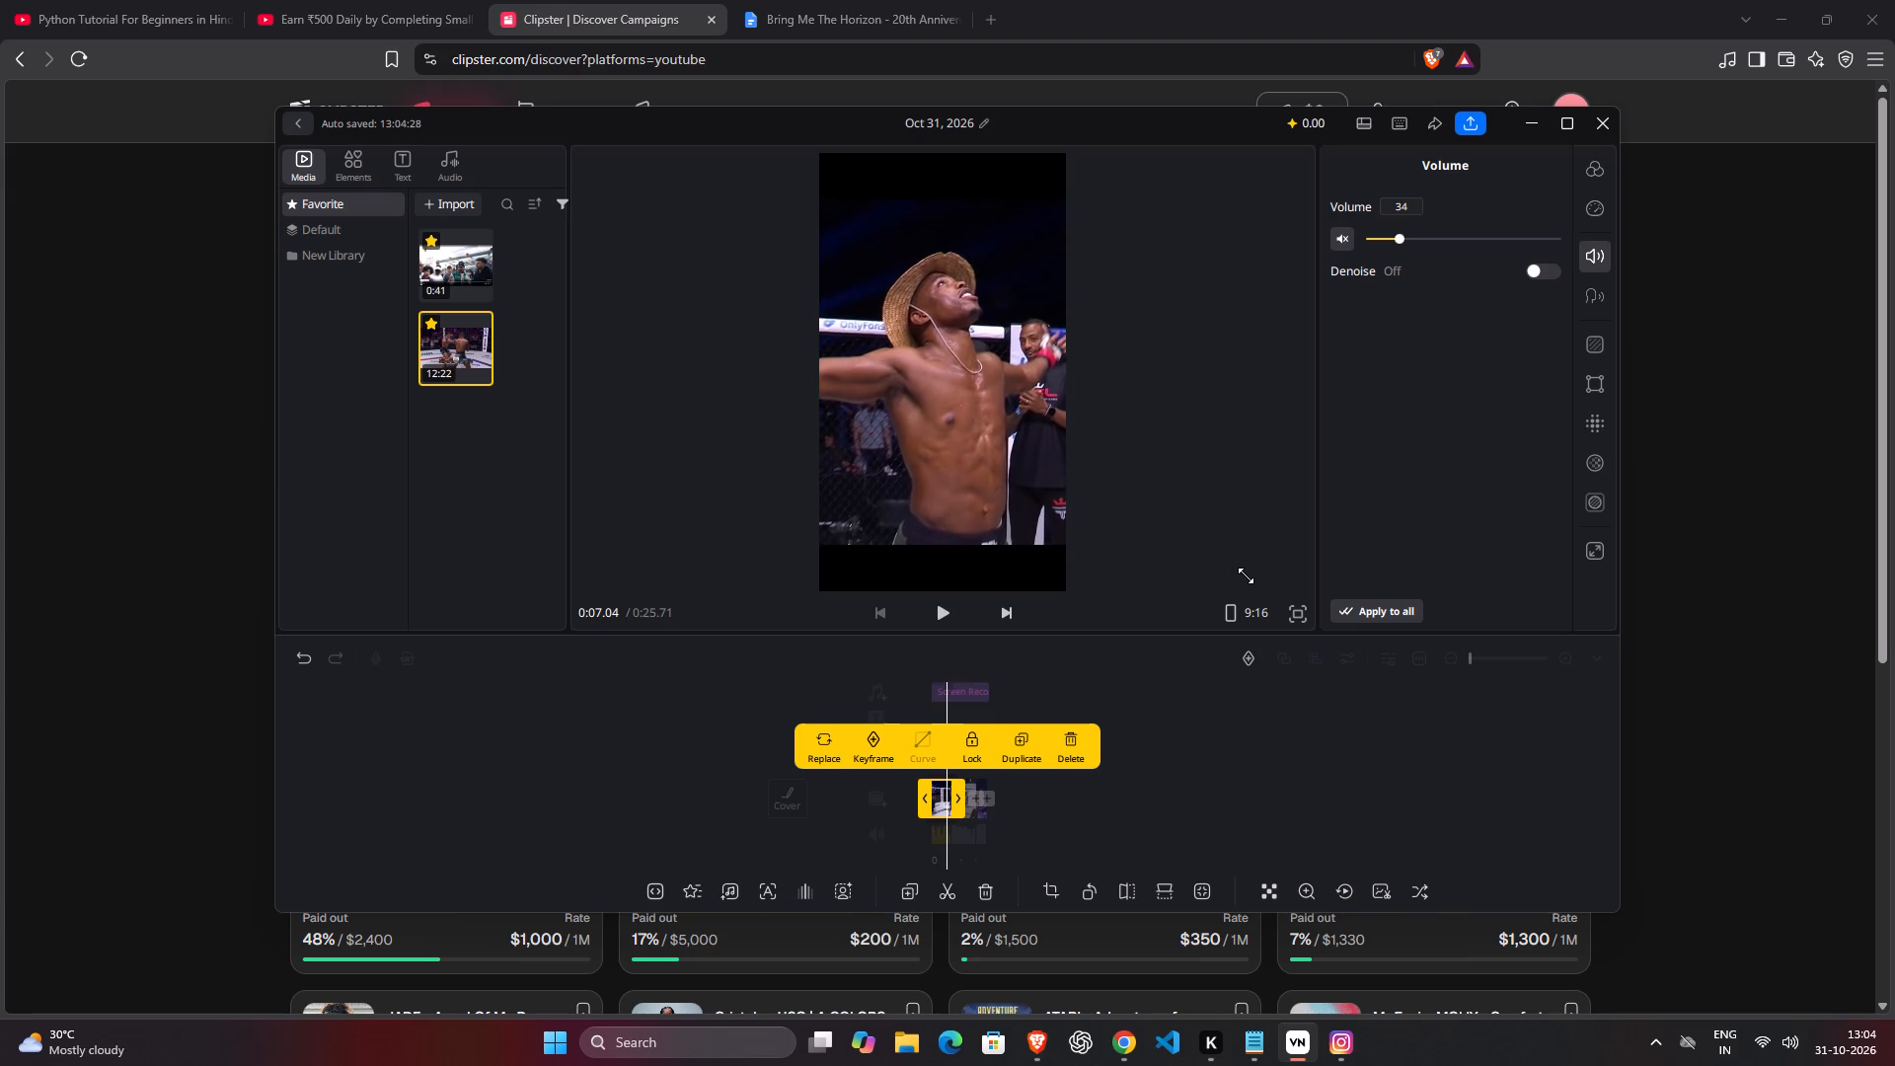
left_click_drag(1246, 575, 1233, 575)
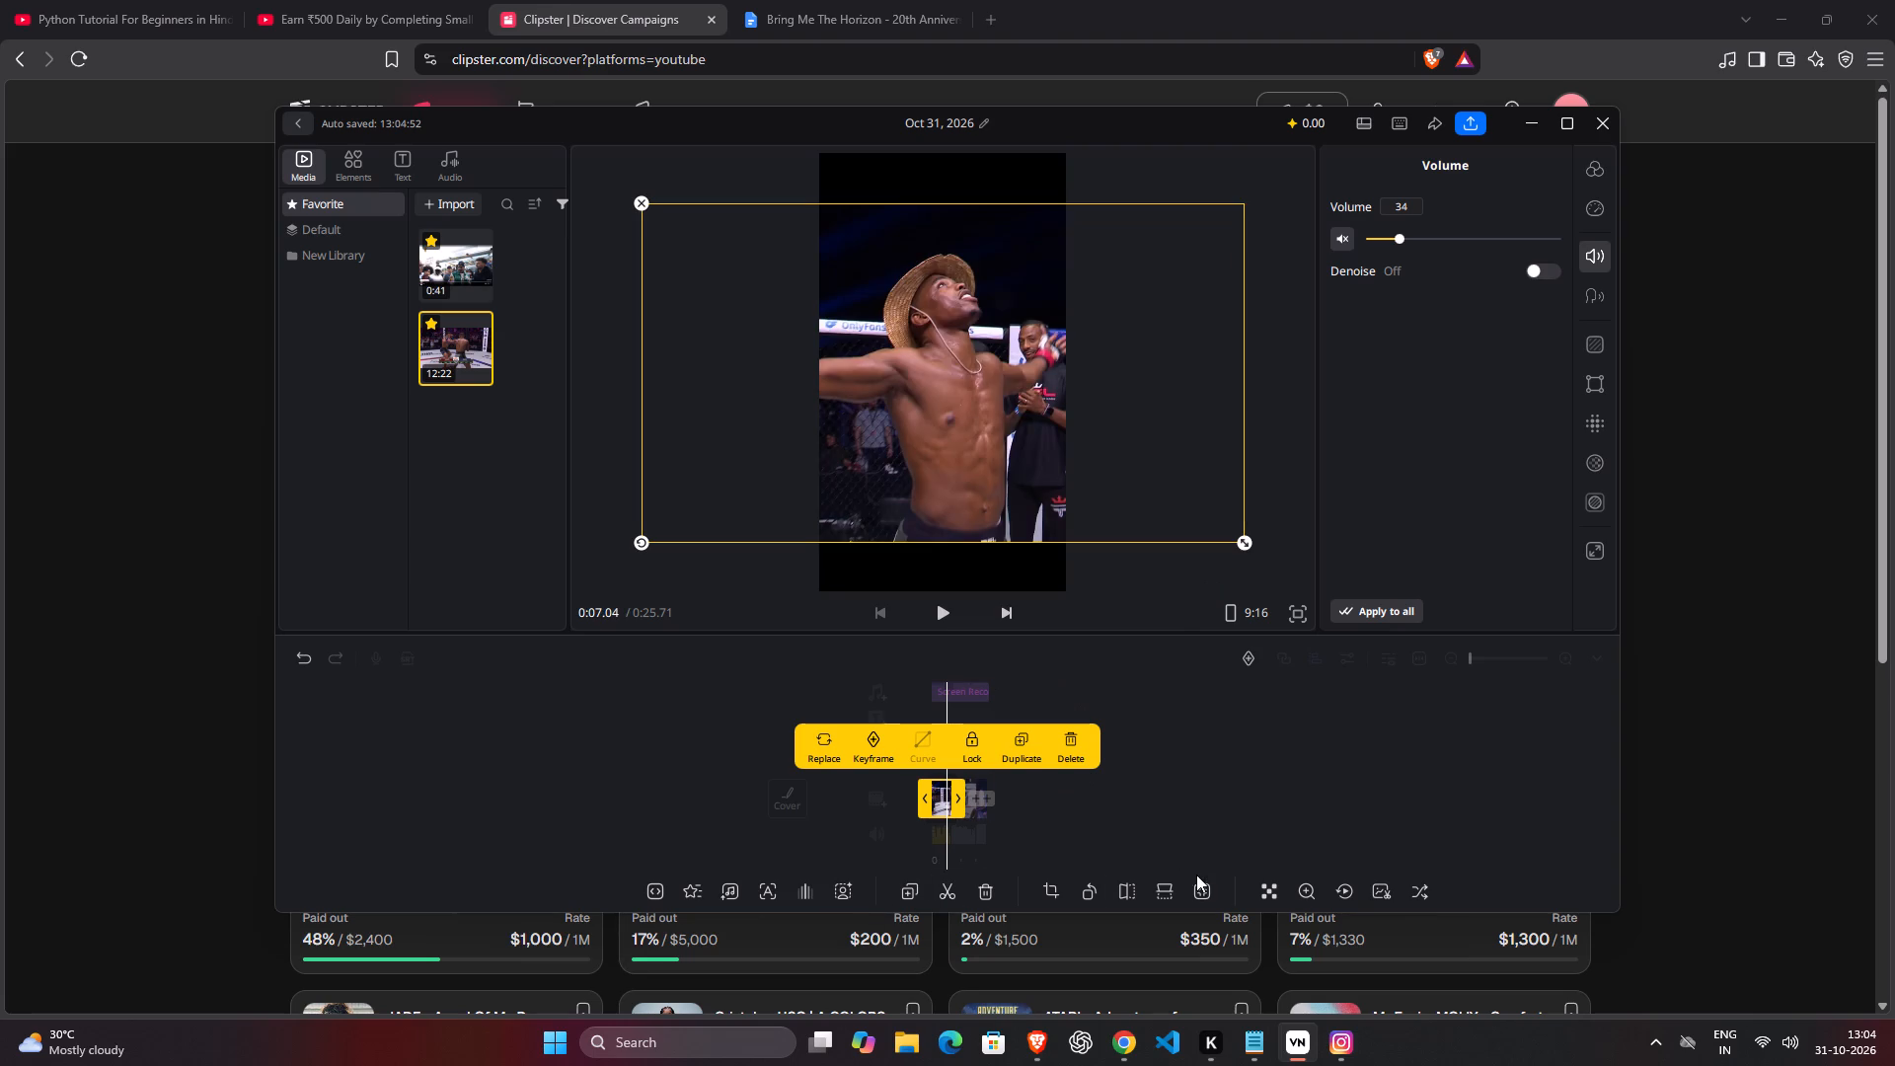
Apply the opening clip's volume of 34 to all clips.
left_click(1341, 616)
Scale up the knockout fight clip so it fills most of the vertical frame.
left_click_drag(1160, 727, 1127, 725)
left_click(1137, 780)
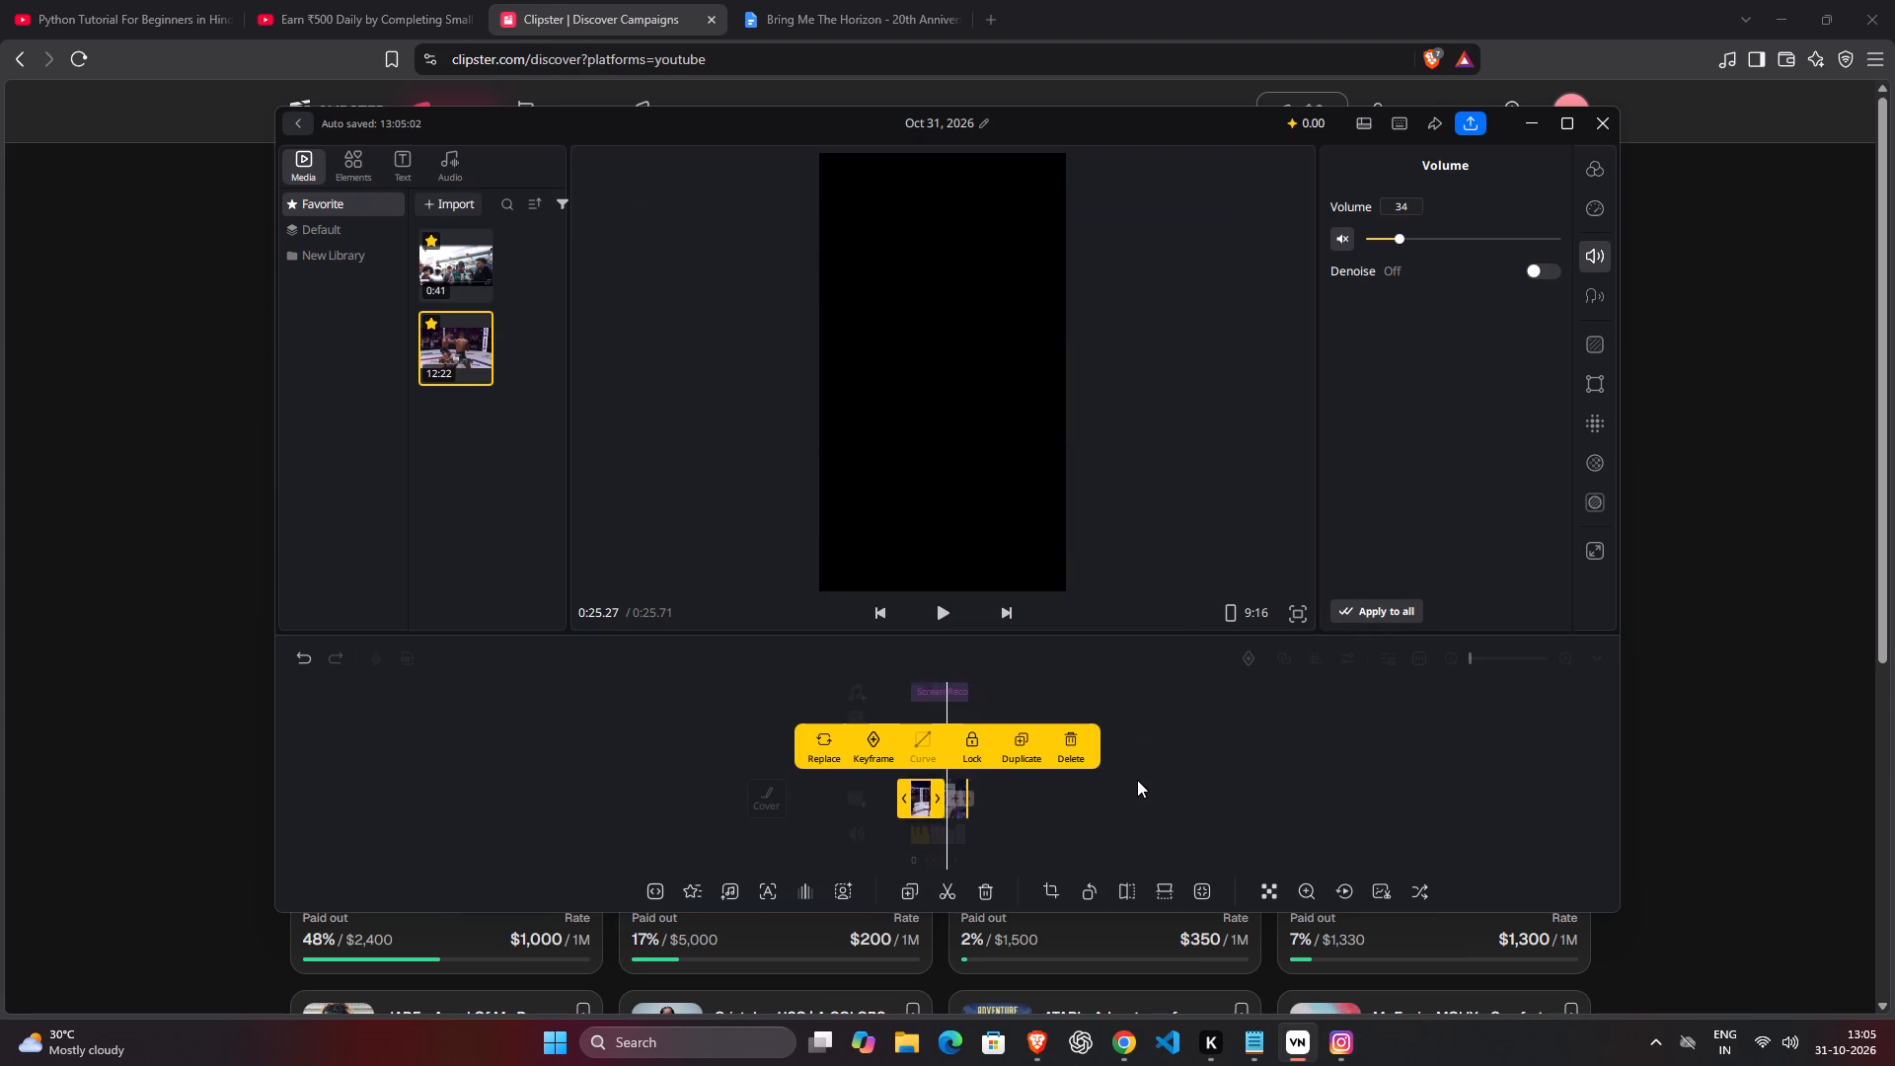
left_click_drag(1118, 784, 1105, 785)
left_click_drag(1076, 784, 1092, 784)
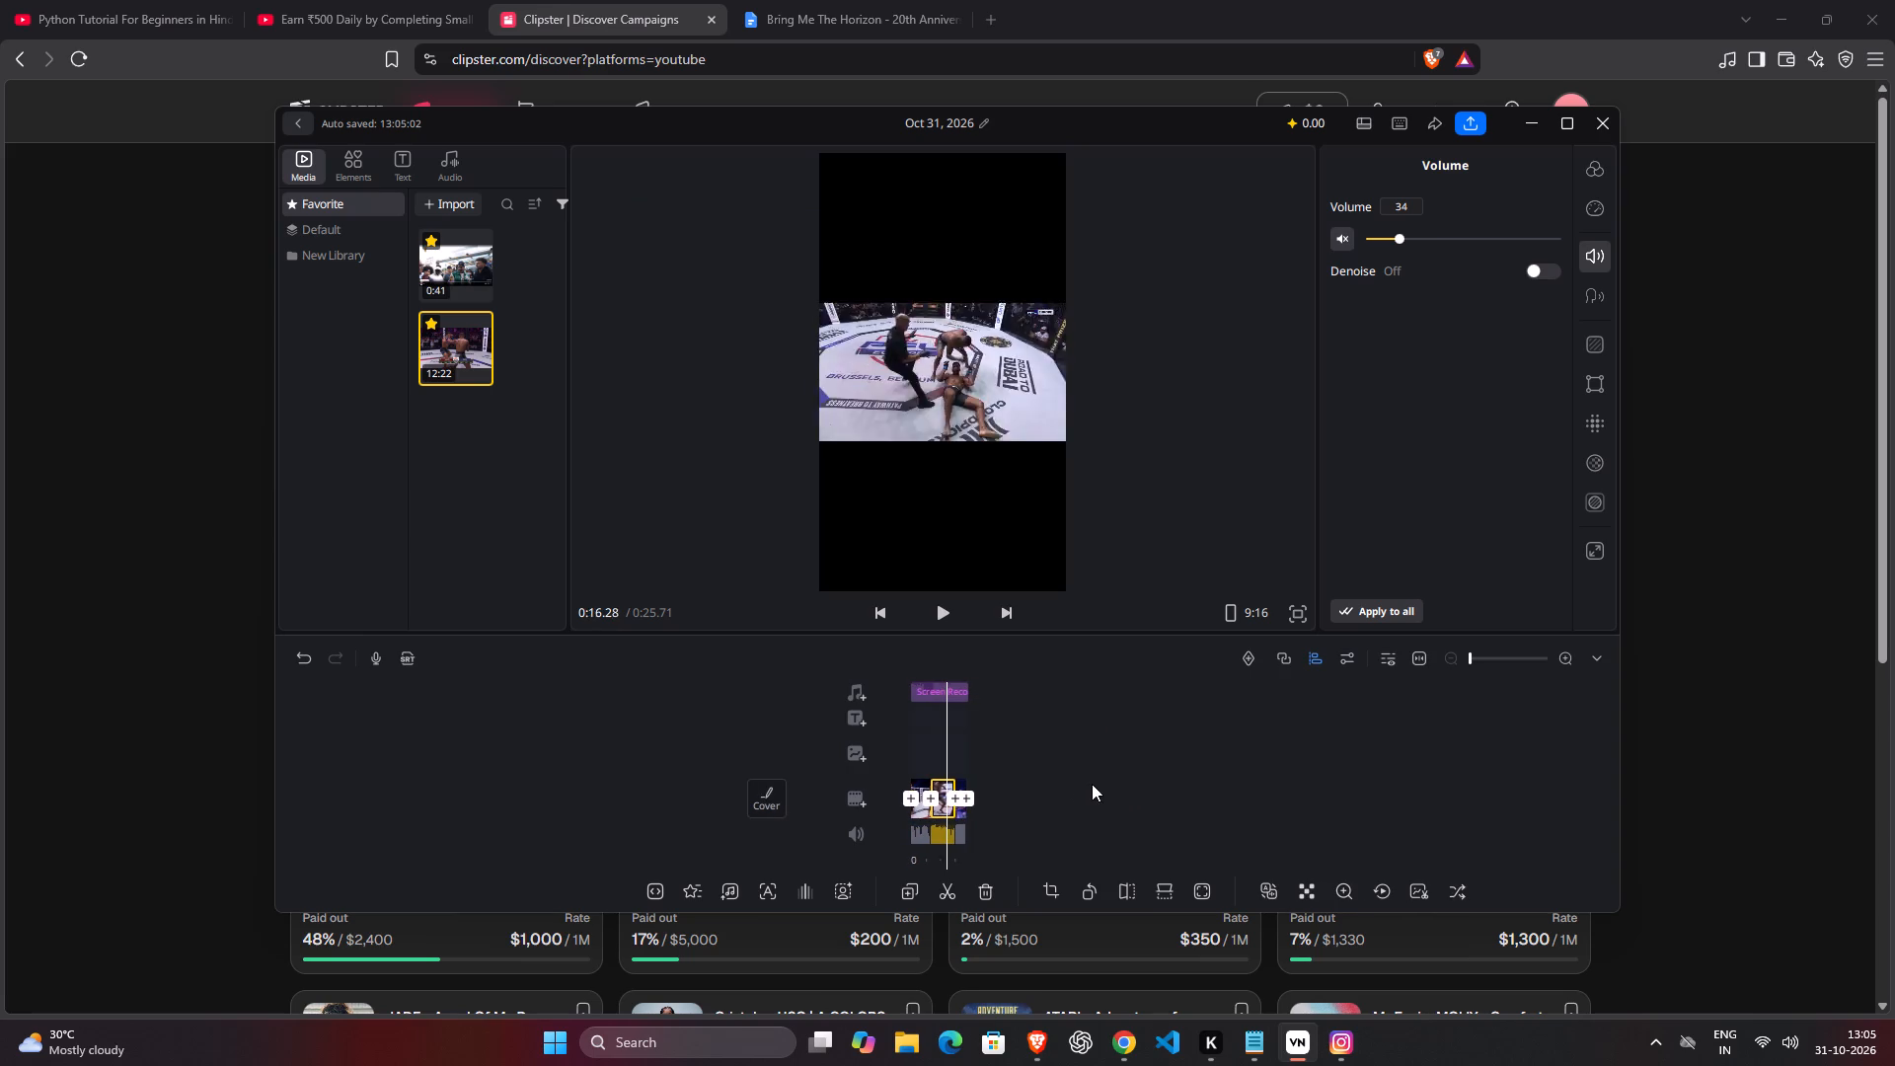
left_click_drag(1092, 784, 1163, 798)
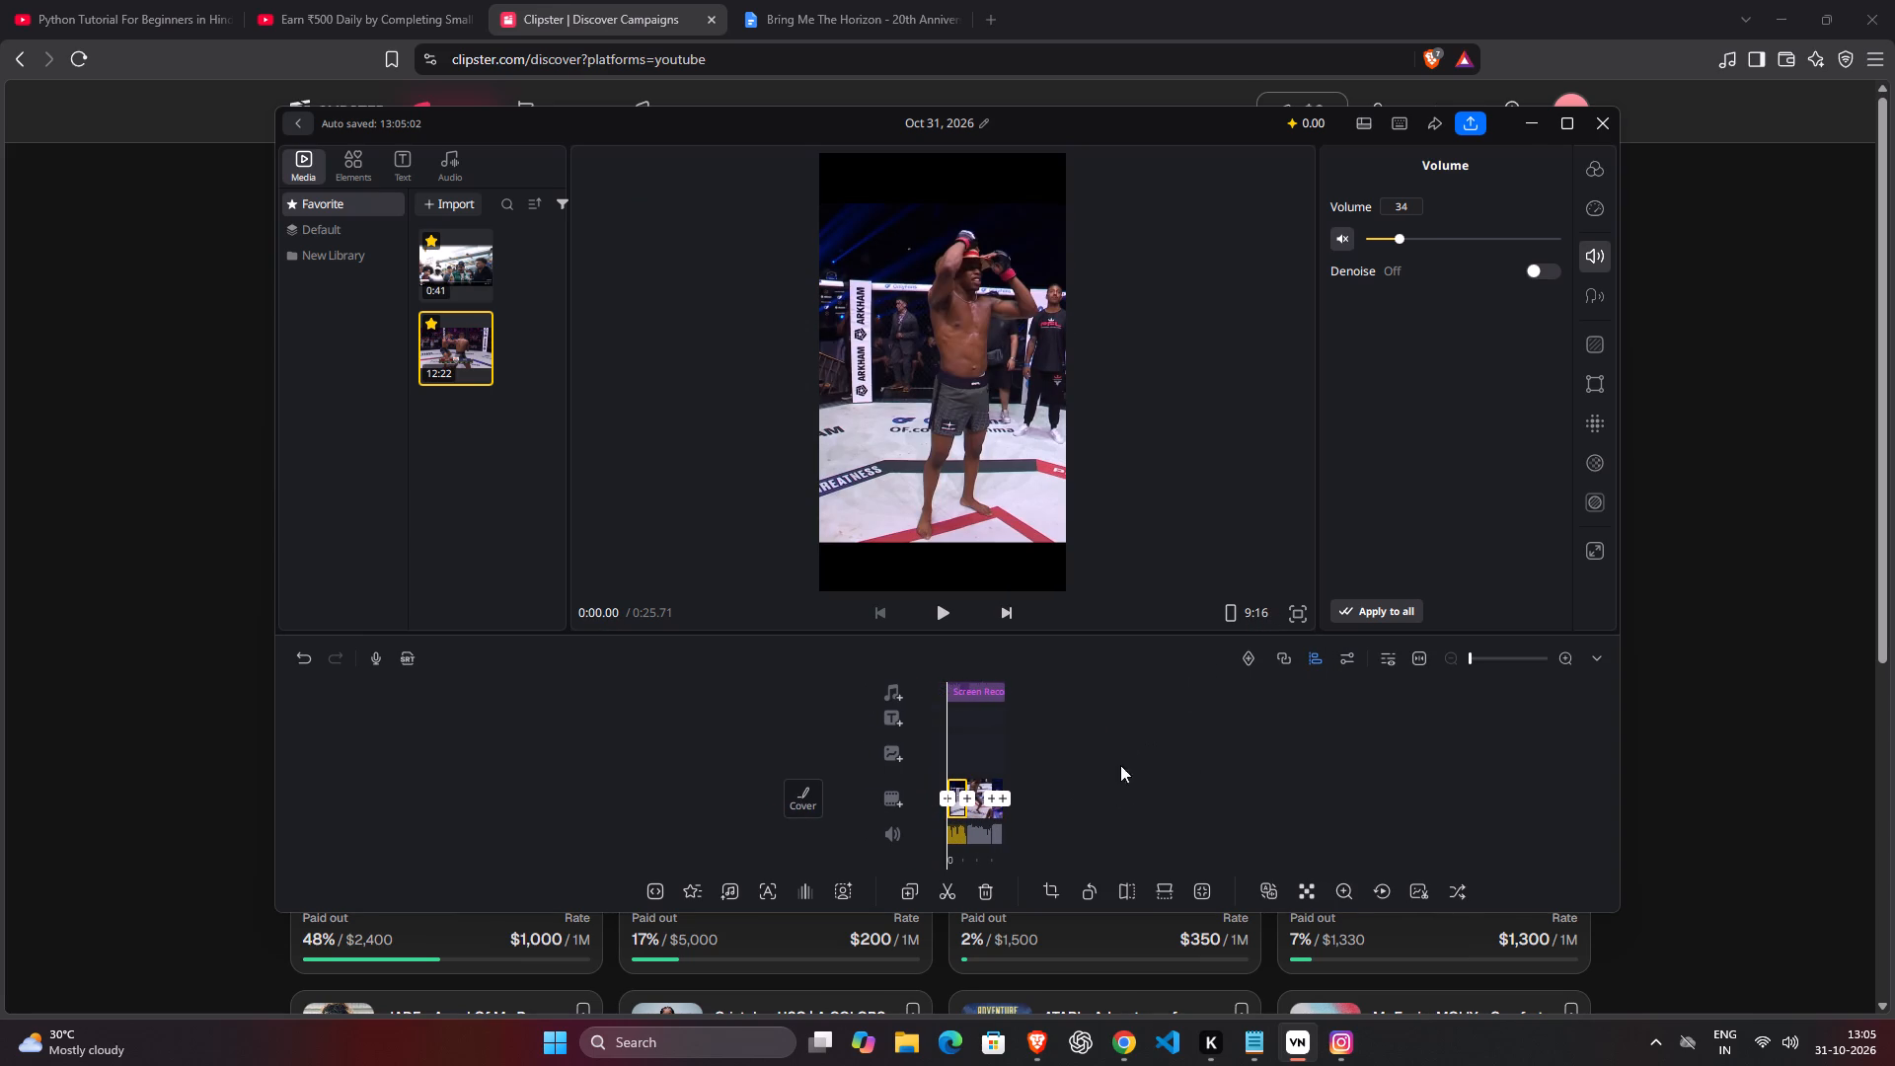
left_click_drag(1099, 782, 1049, 777)
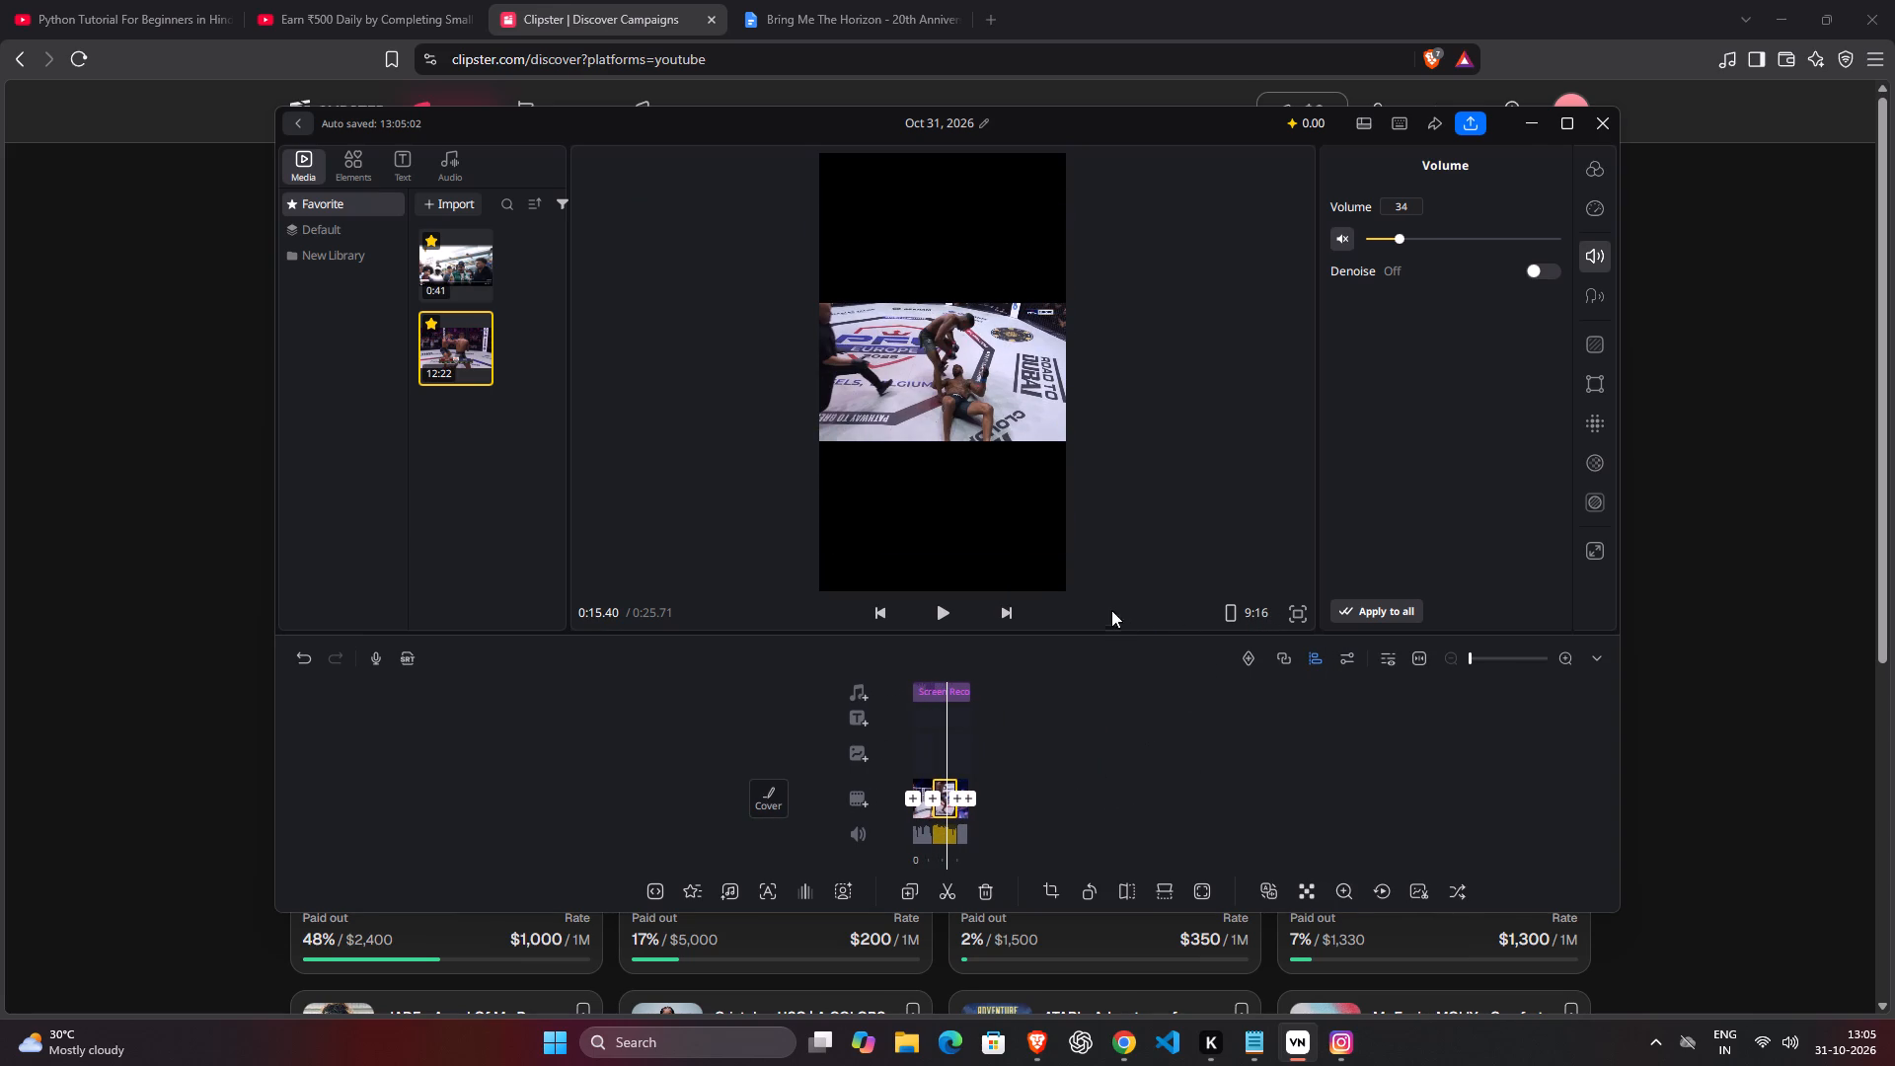
left_click(1023, 363)
left_click_drag(1069, 448, 1226, 560)
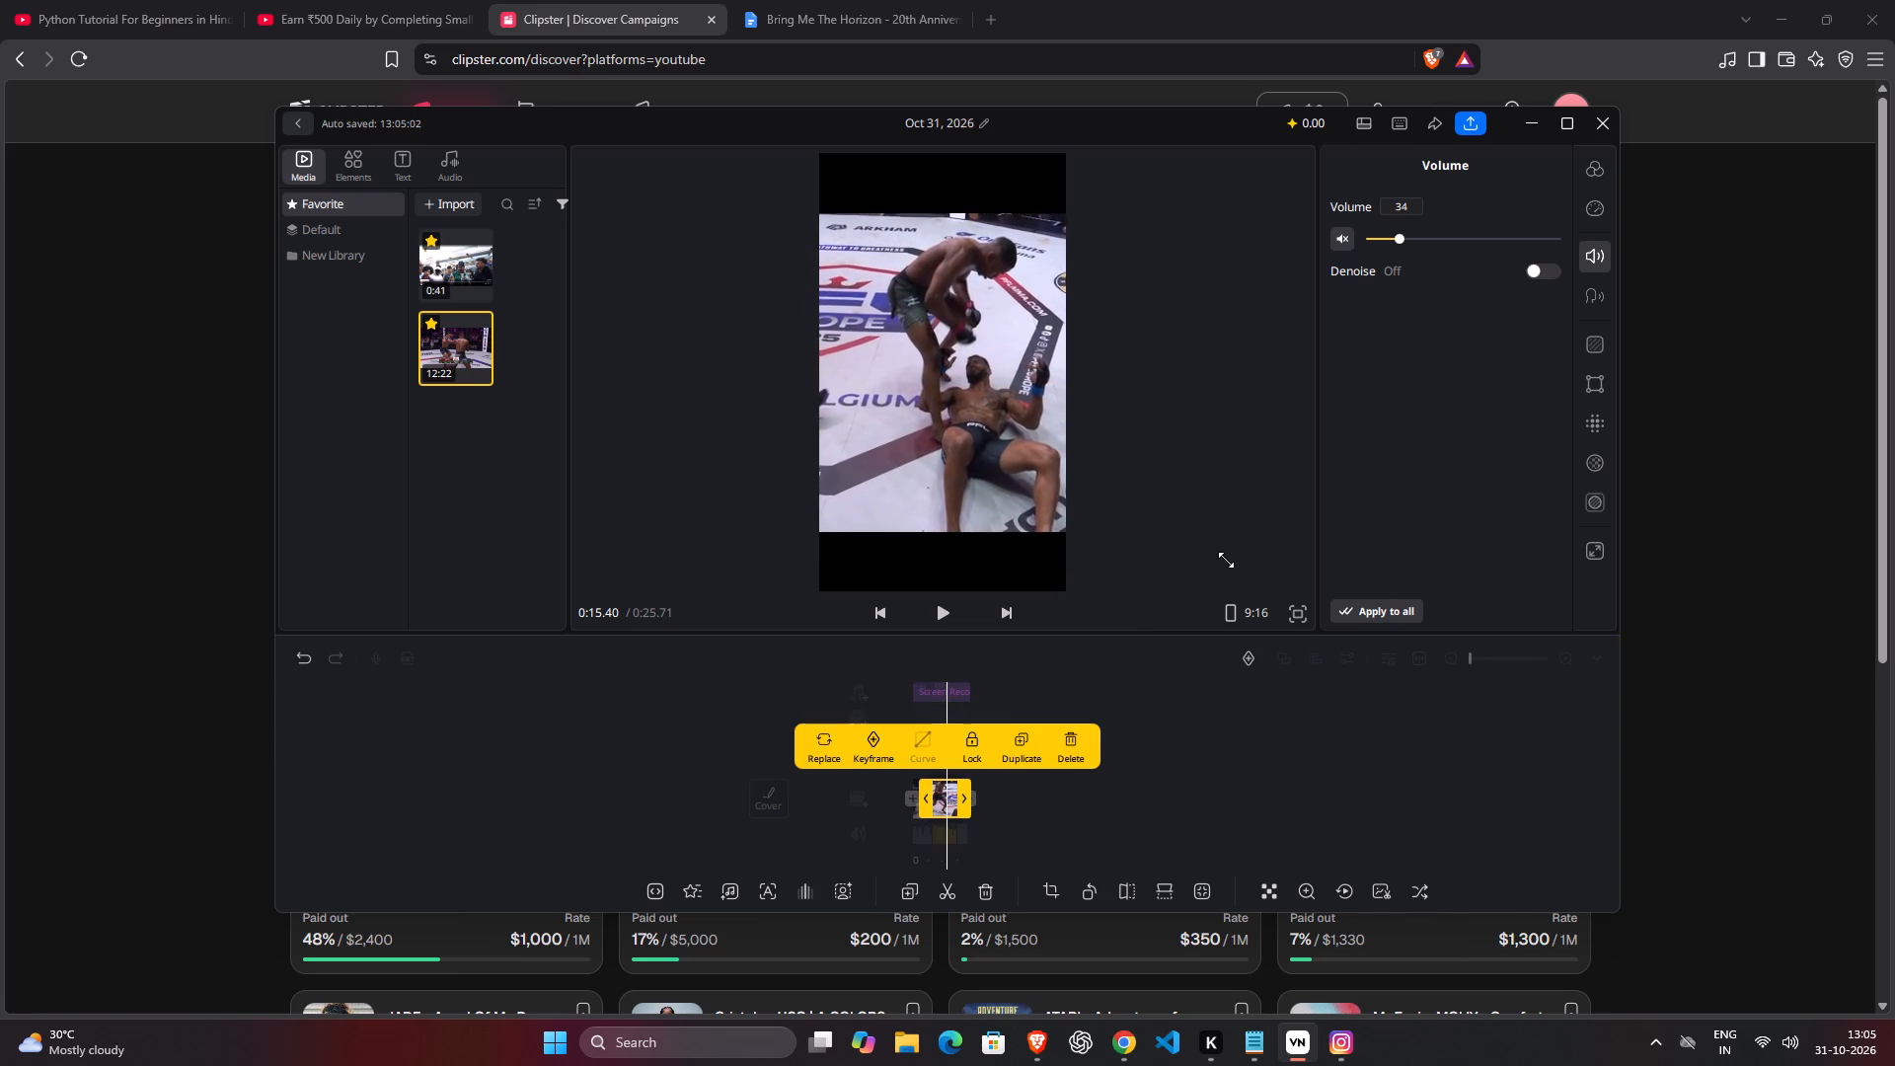
left_click_drag(1226, 560, 1226, 562)
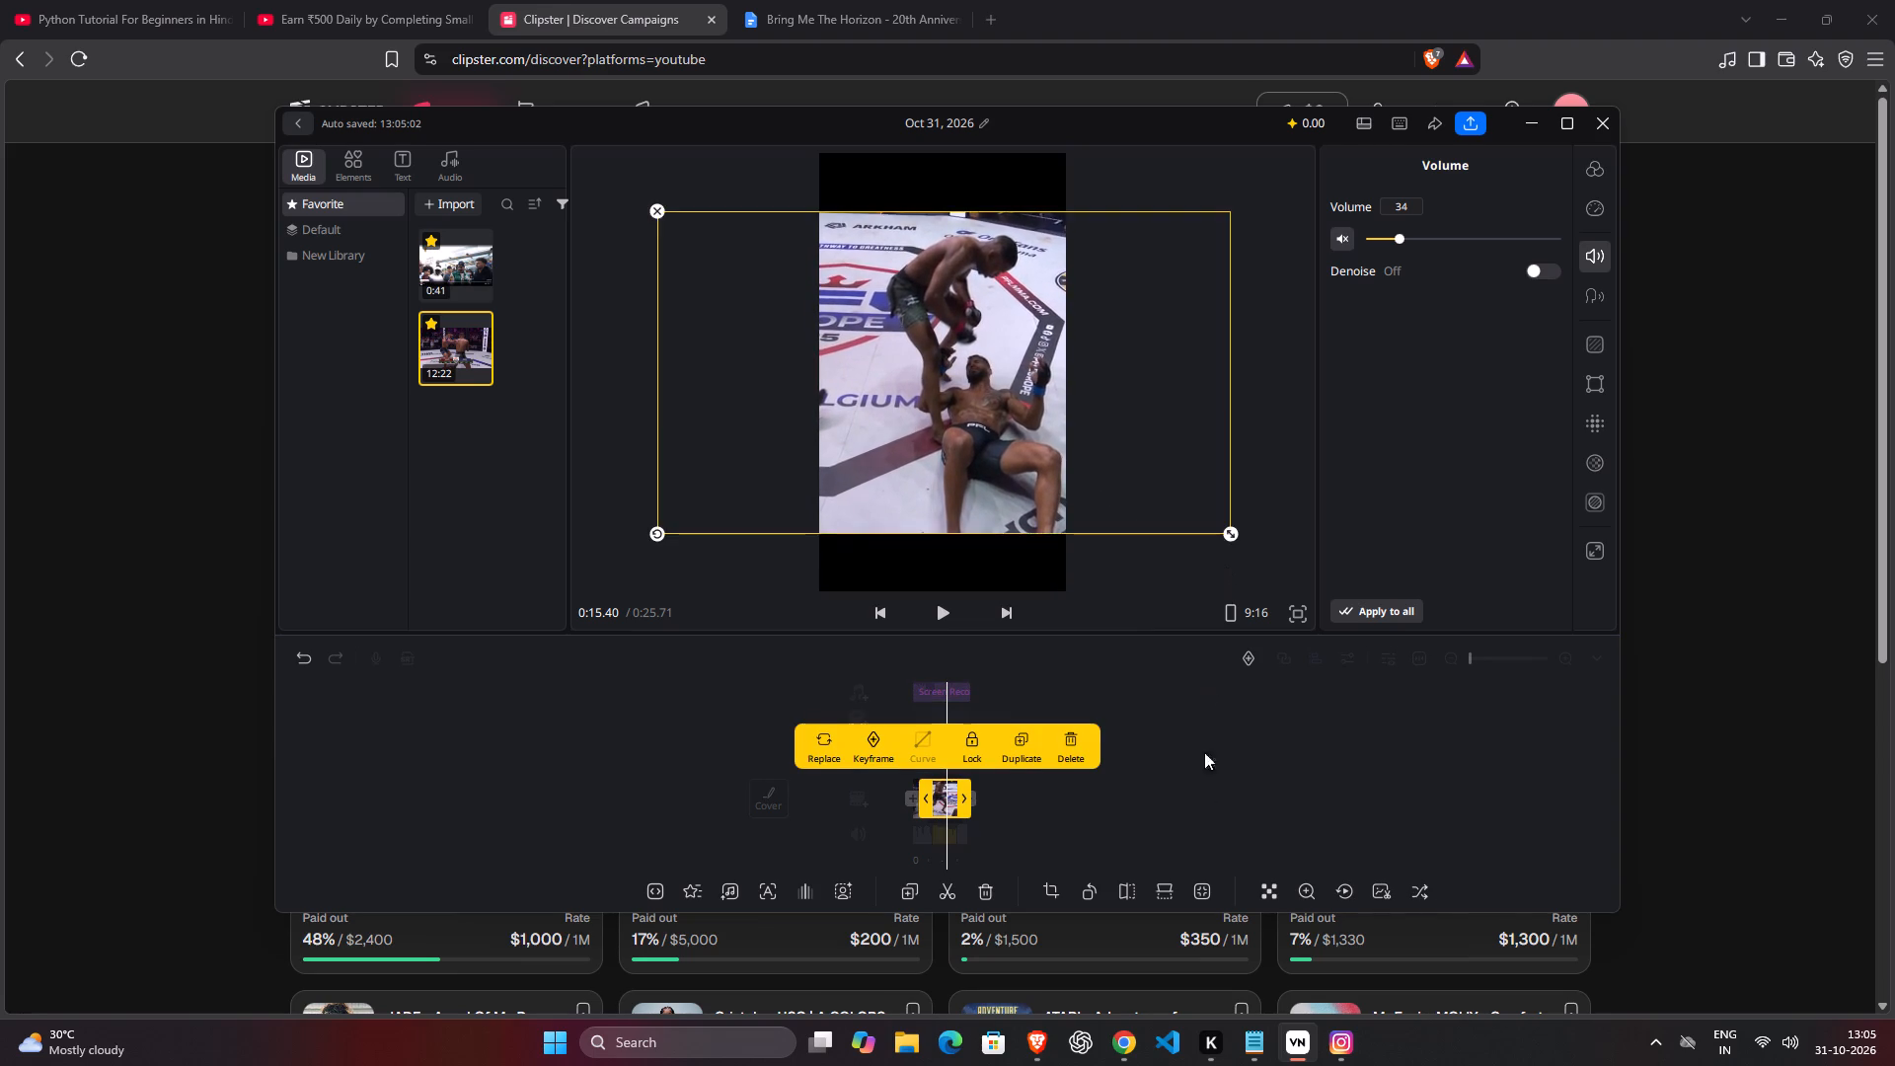
Compare the knockout clip with the opening clip and enlarge it slightly to match the opening clip's framing.
left_click_drag(1107, 805, 1128, 808)
left_click(1116, 805)
left_click_drag(1091, 805, 1102, 805)
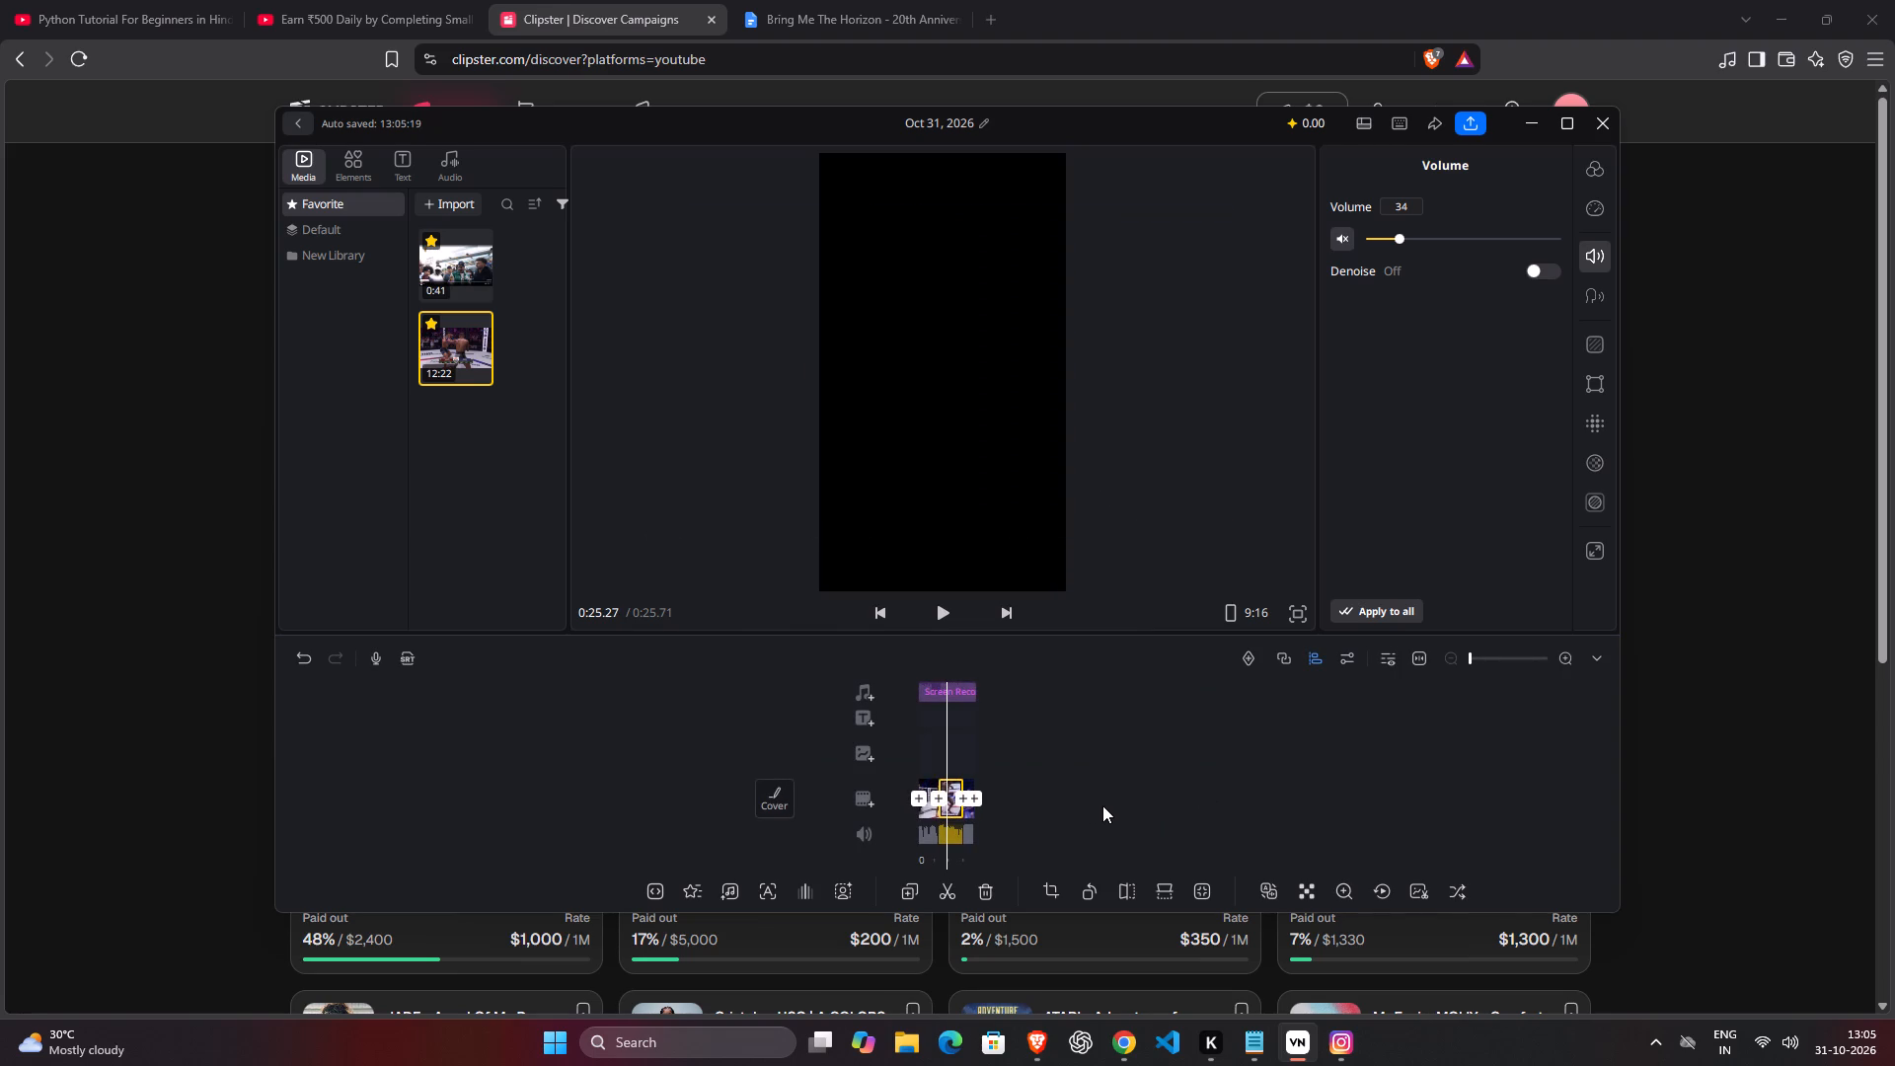
left_click_drag(1102, 805, 1106, 808)
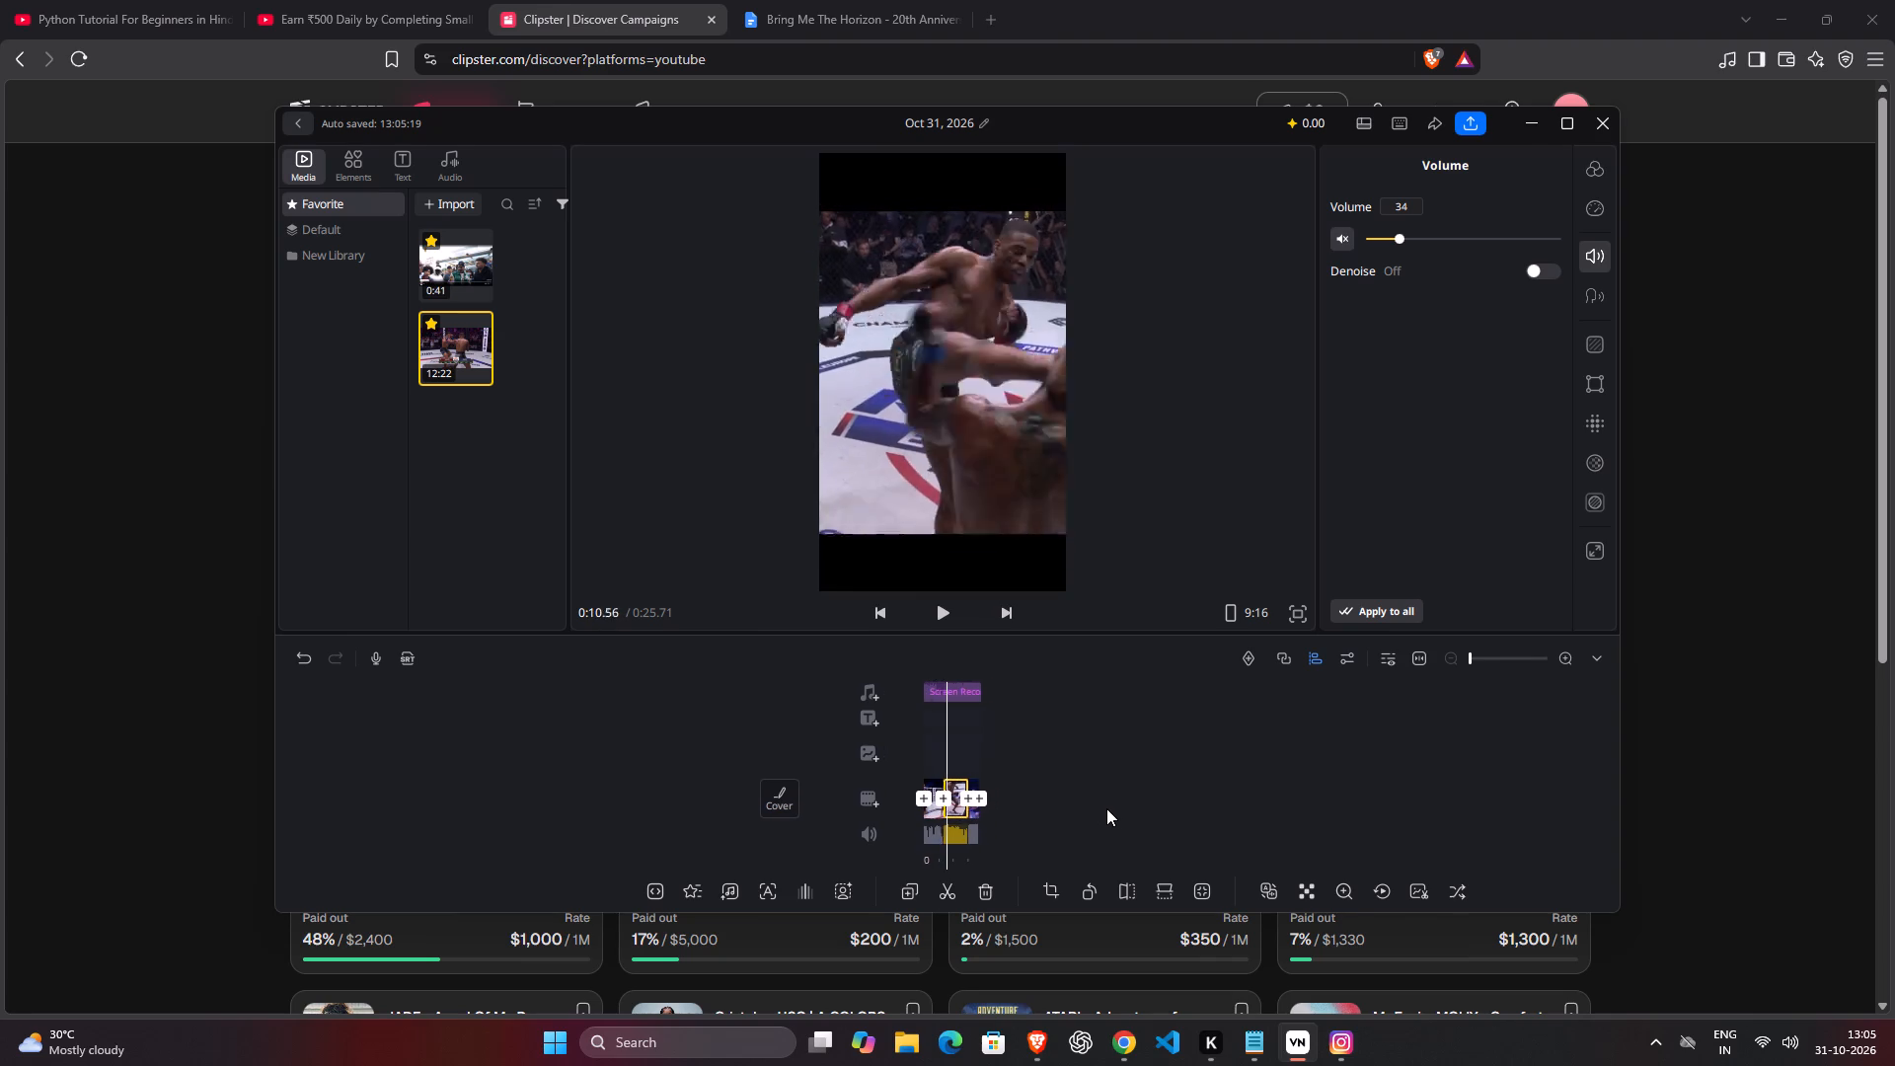
left_click_drag(1106, 808, 1110, 810)
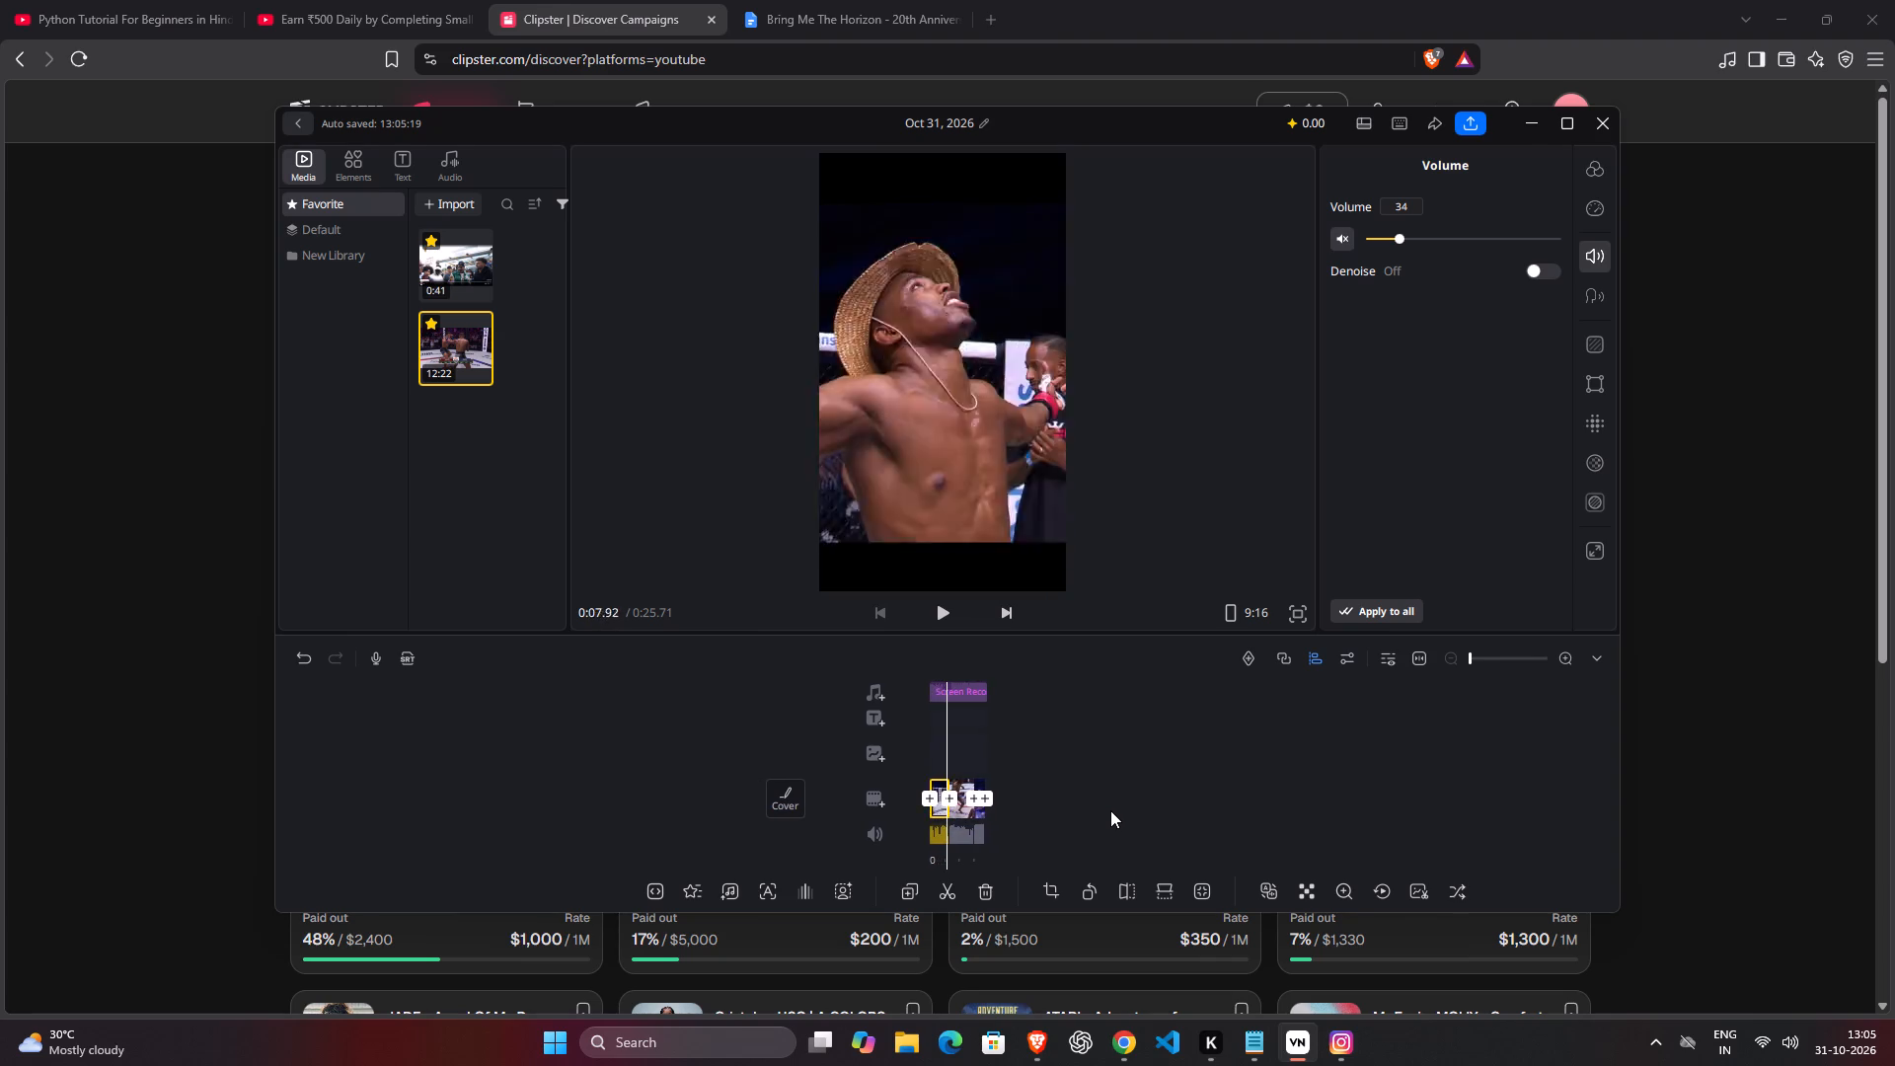
left_click_drag(1110, 810, 1108, 810)
left_click(941, 487)
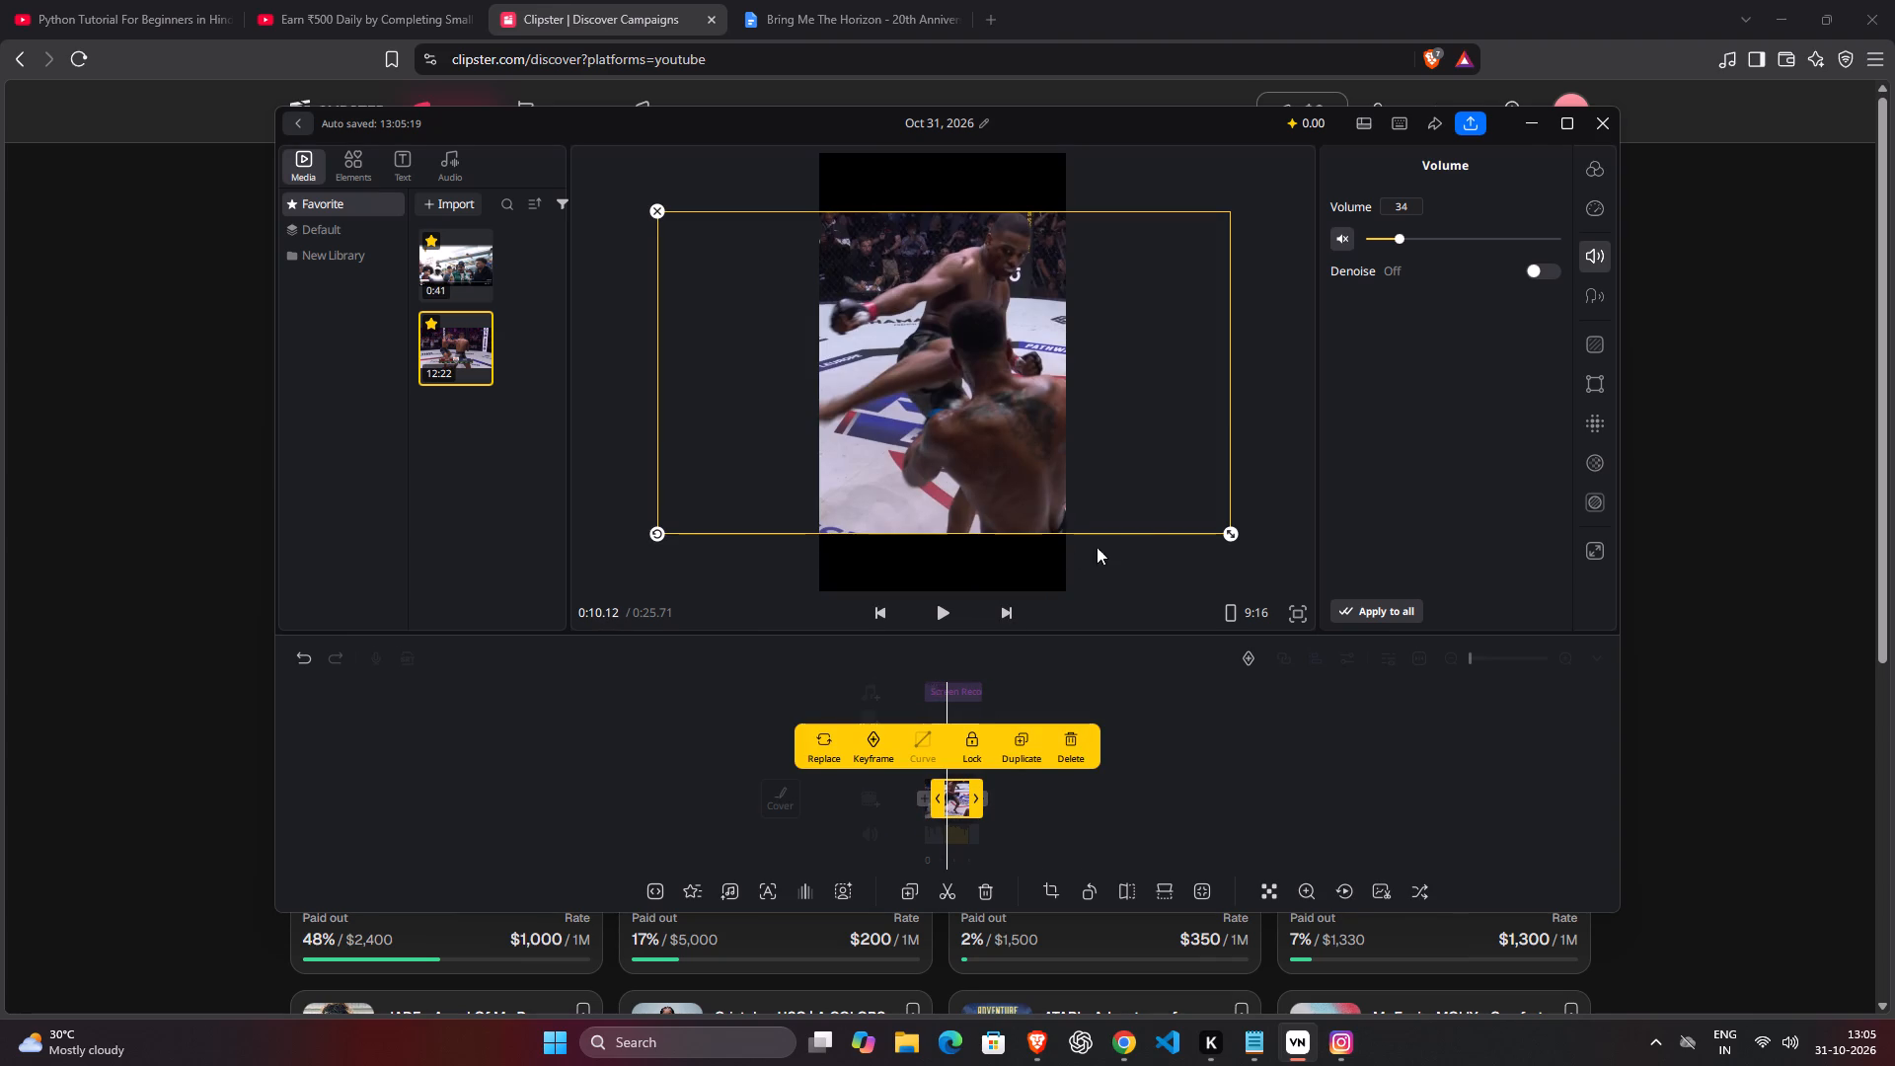
left_click_drag(1230, 534, 1240, 541)
left_click(1111, 747)
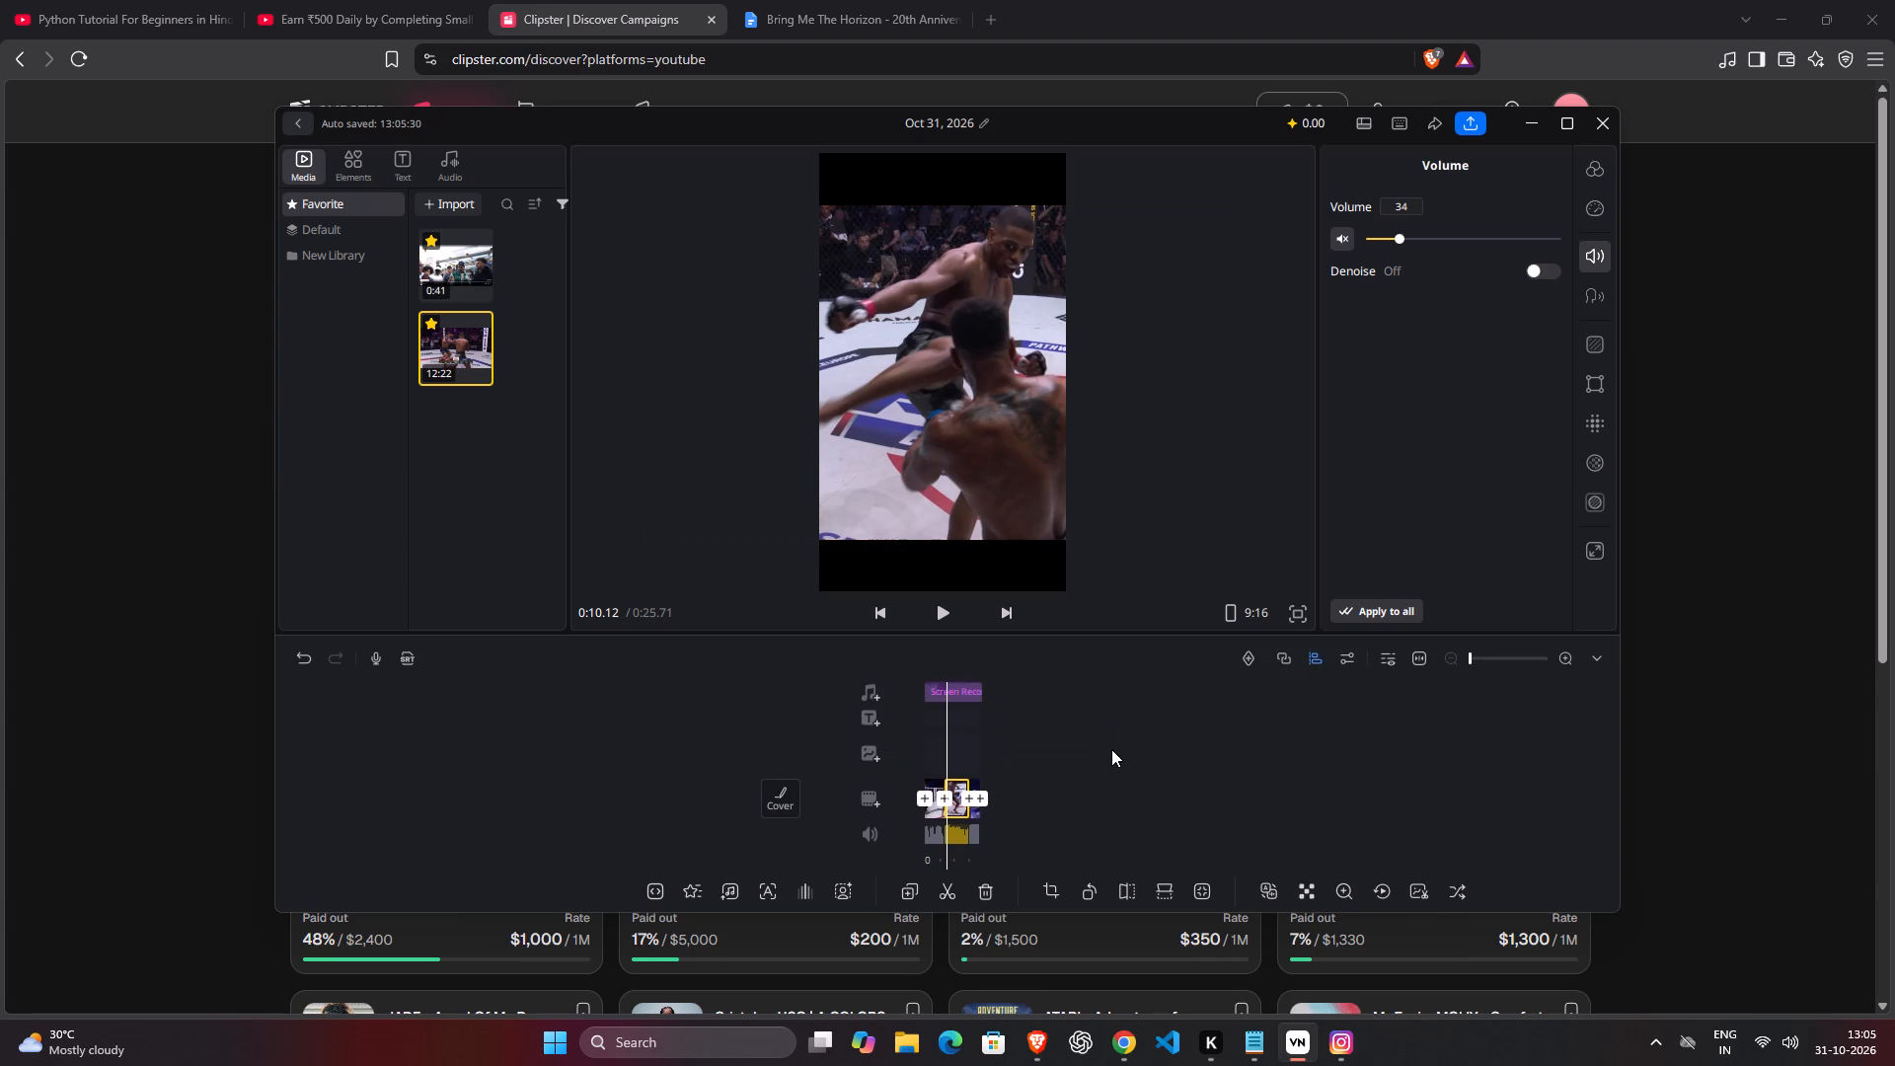
Scale up the crowd celebration clip at the end of the edit so it fills most of the vertical frame.
left_click_drag(1056, 763, 1007, 757)
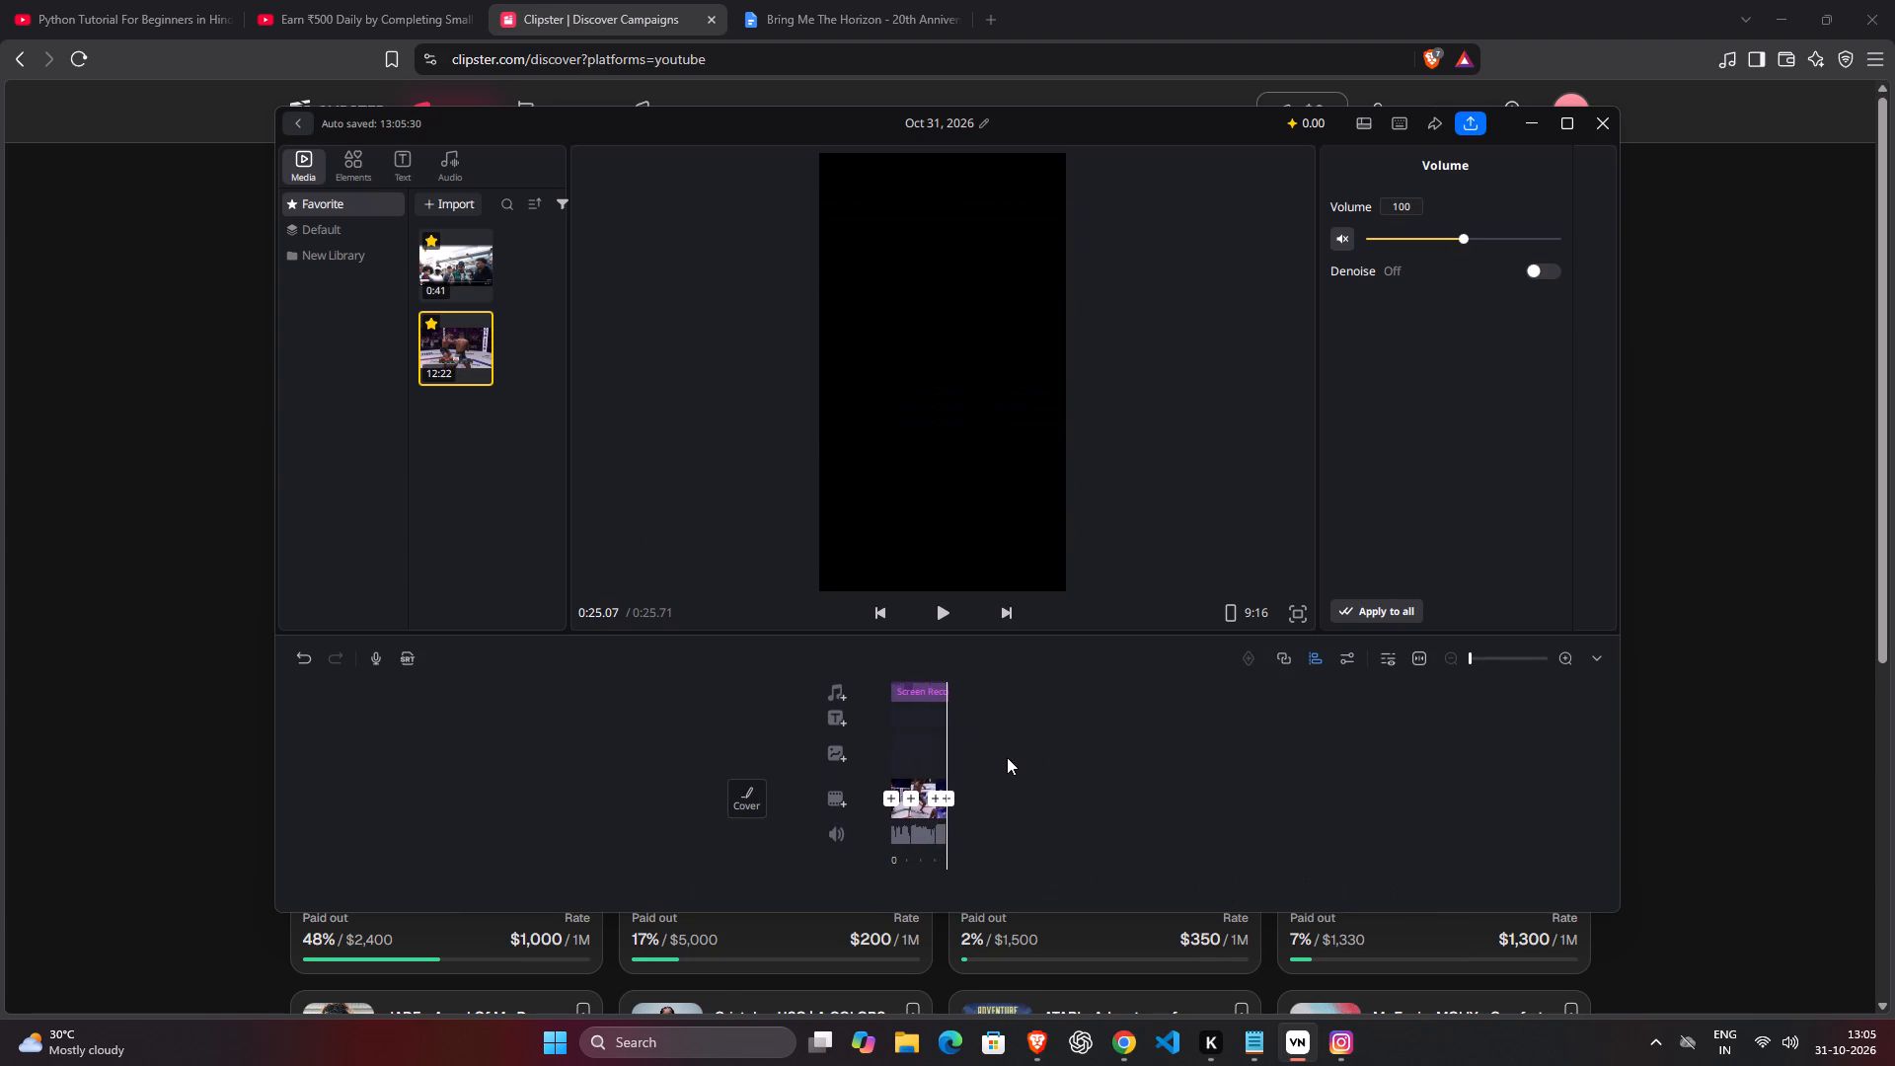
left_click_drag(1007, 757, 1013, 760)
left_click(947, 451)
left_click(954, 410)
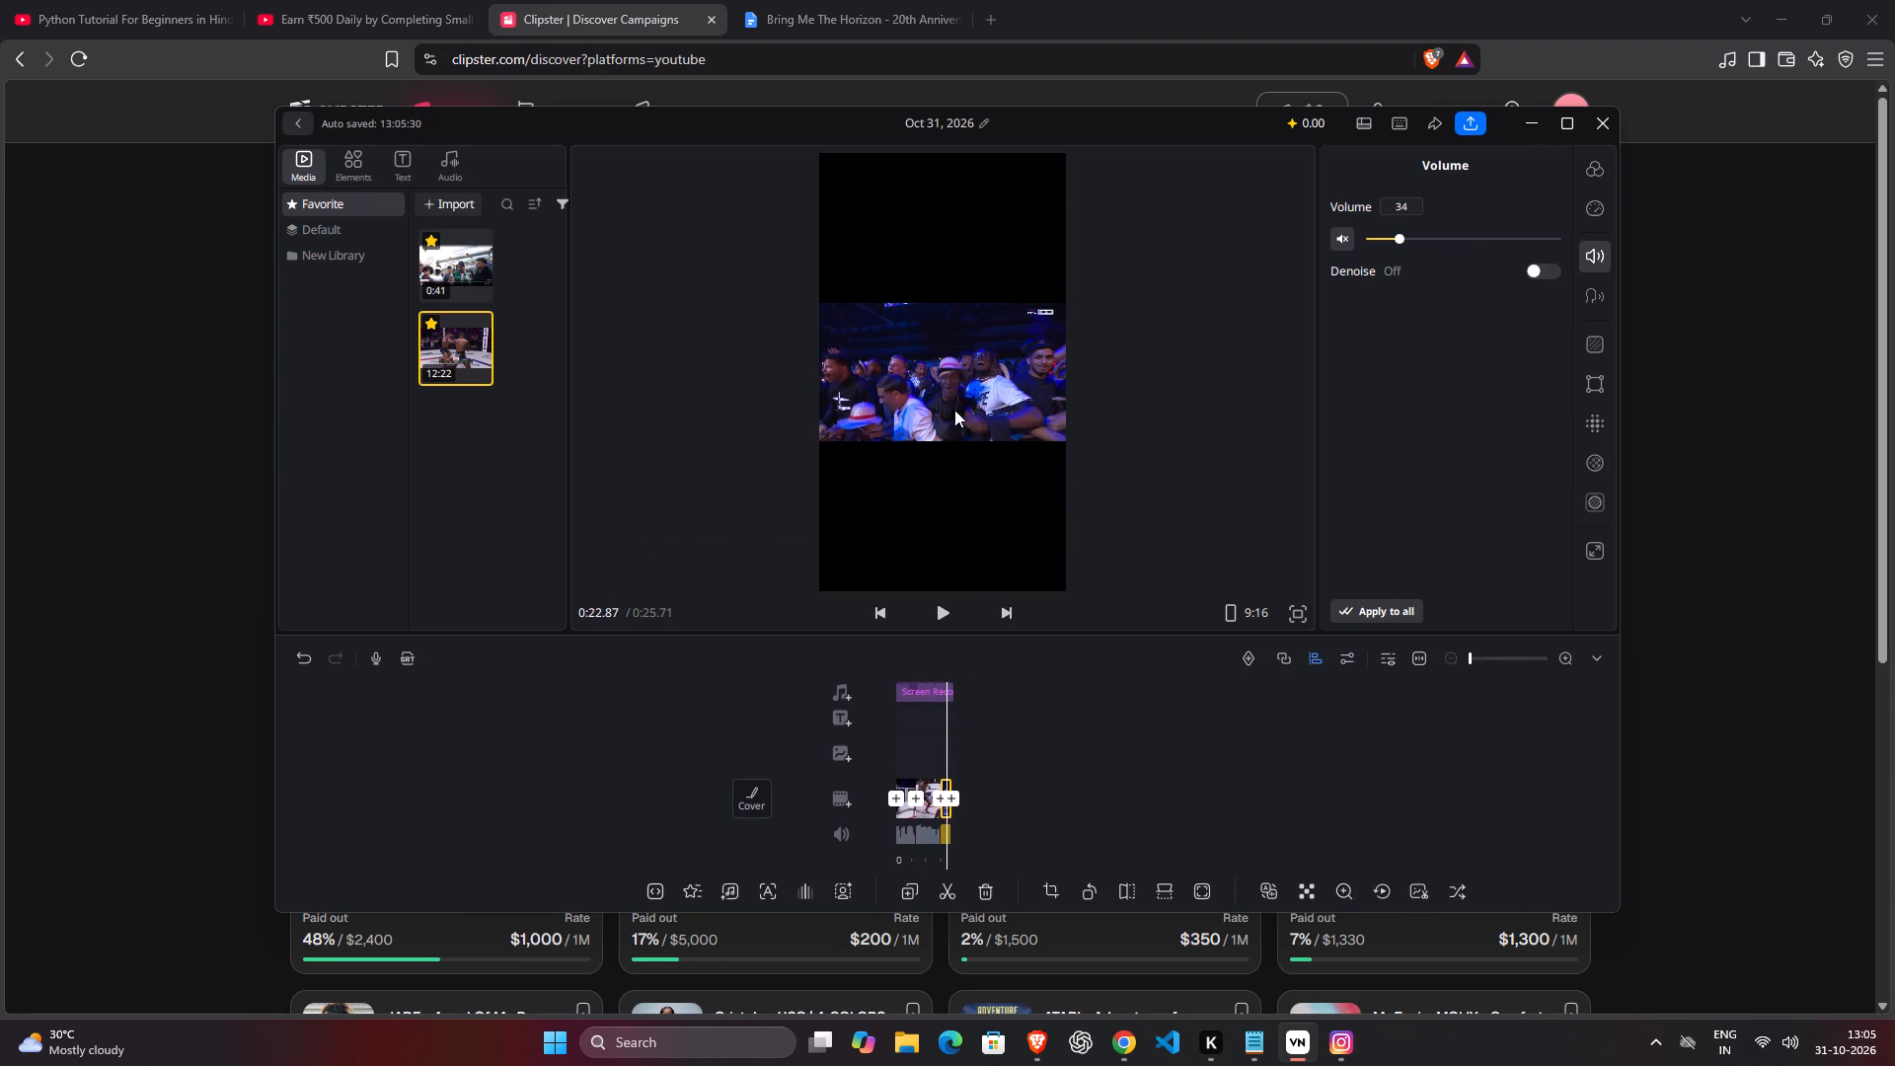
left_click_drag(1065, 435, 1232, 570)
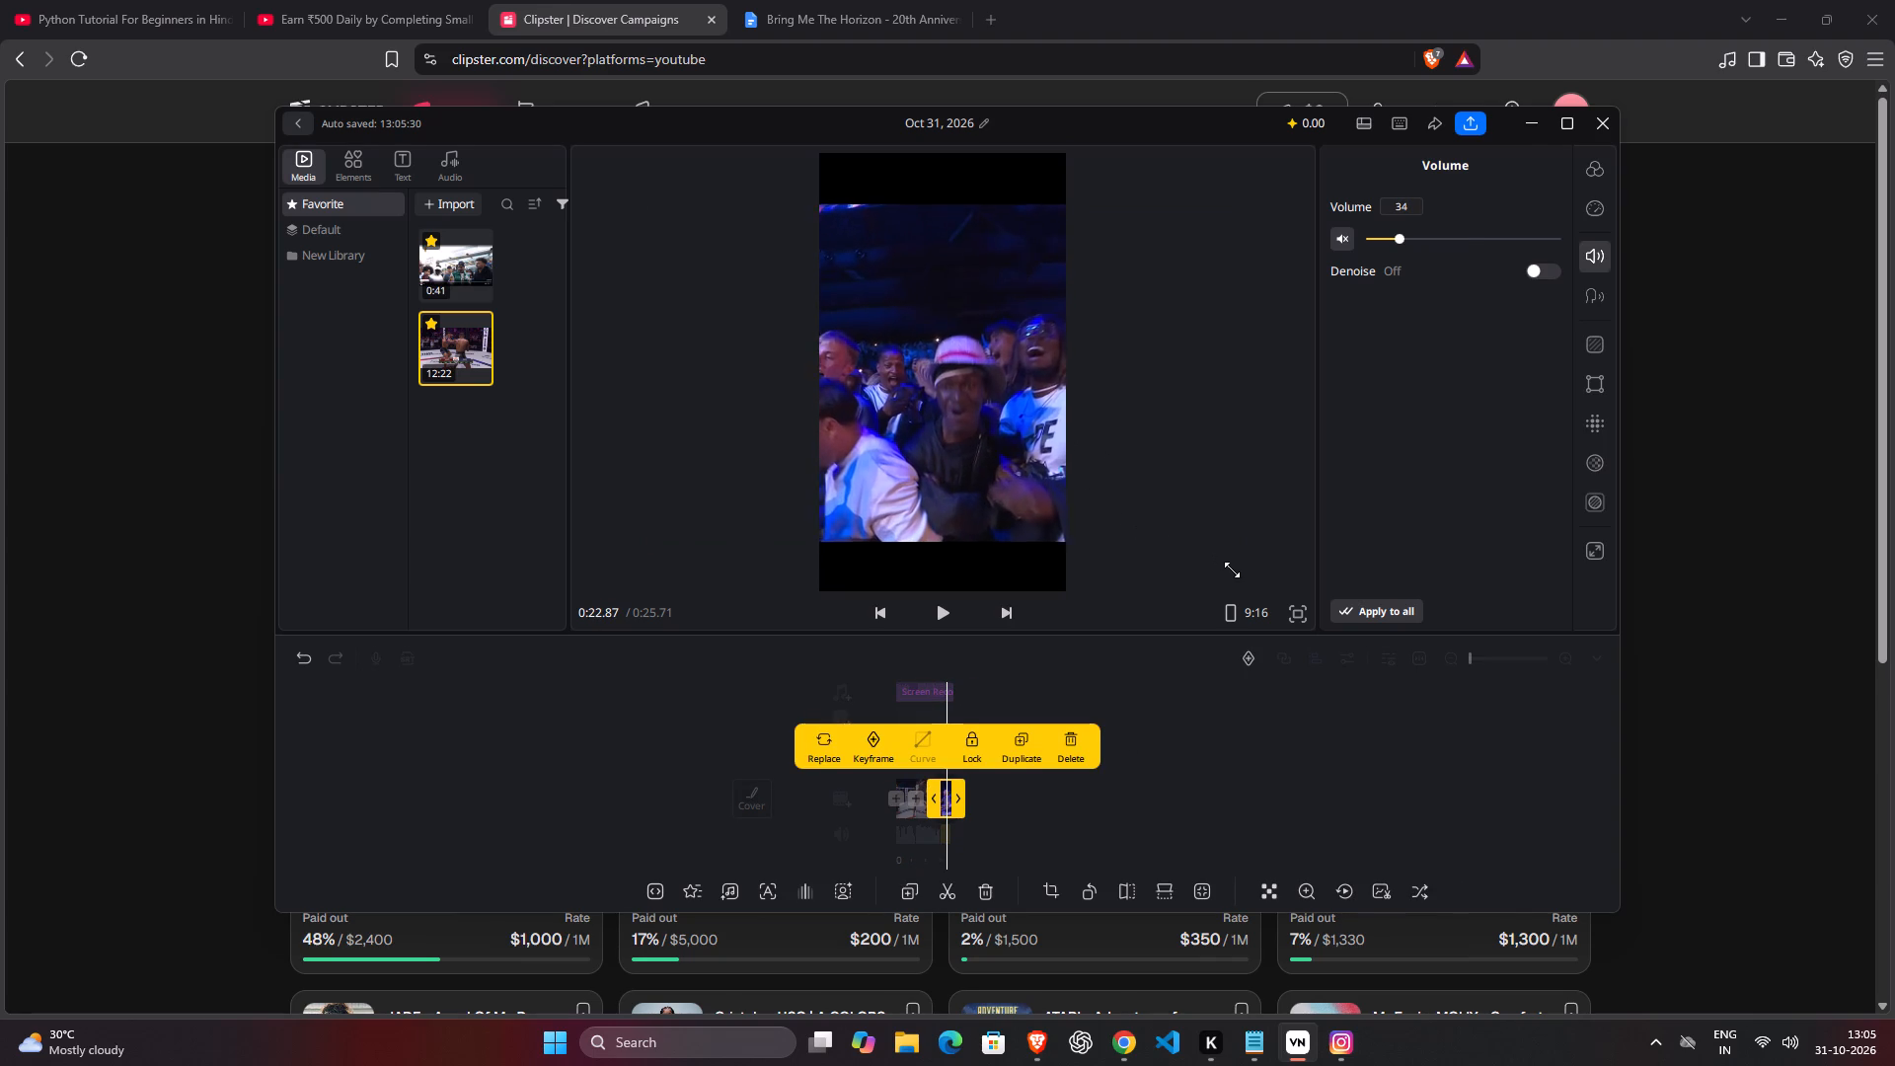
left_click_drag(1232, 570, 1232, 575)
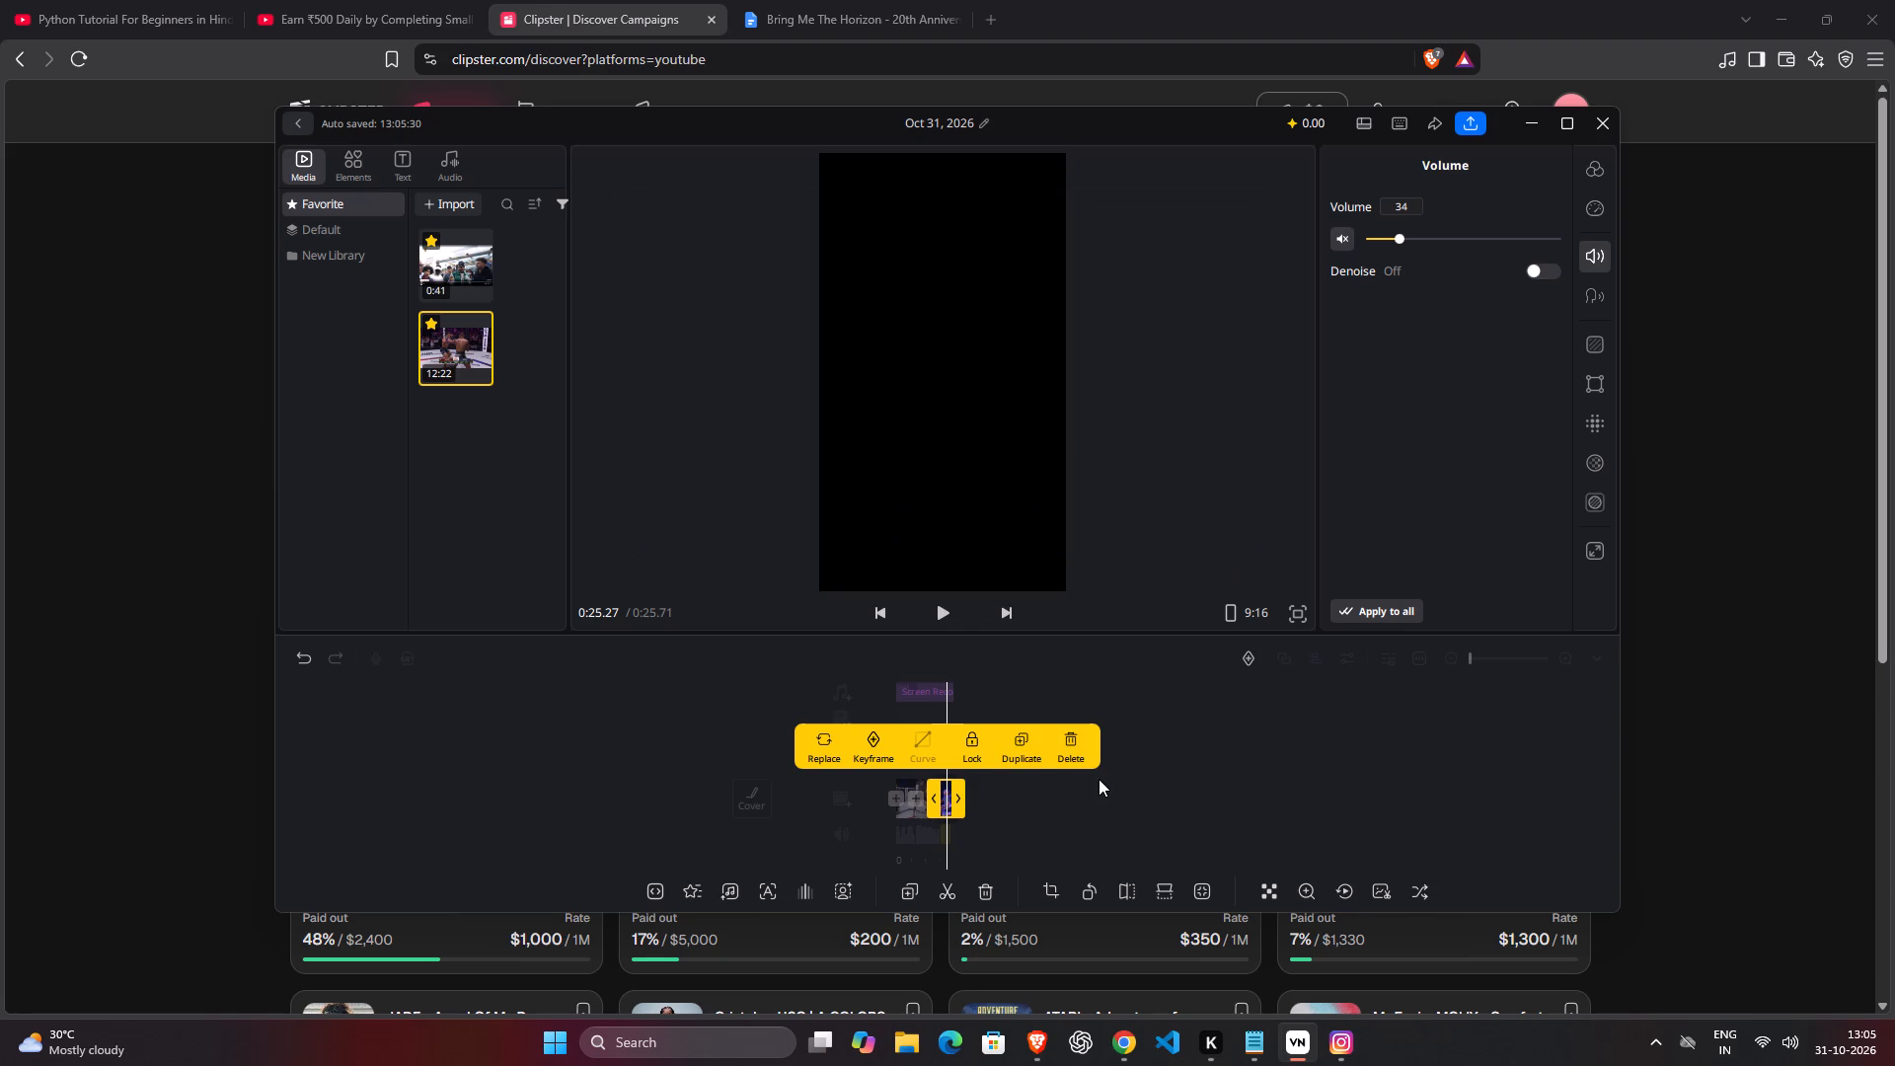
left_click(1095, 779)
Compare the closing crowd celebration clip with the earlier fight clips and shrink it slightly to match their framing.
left_click_drag(1030, 787, 1048, 792)
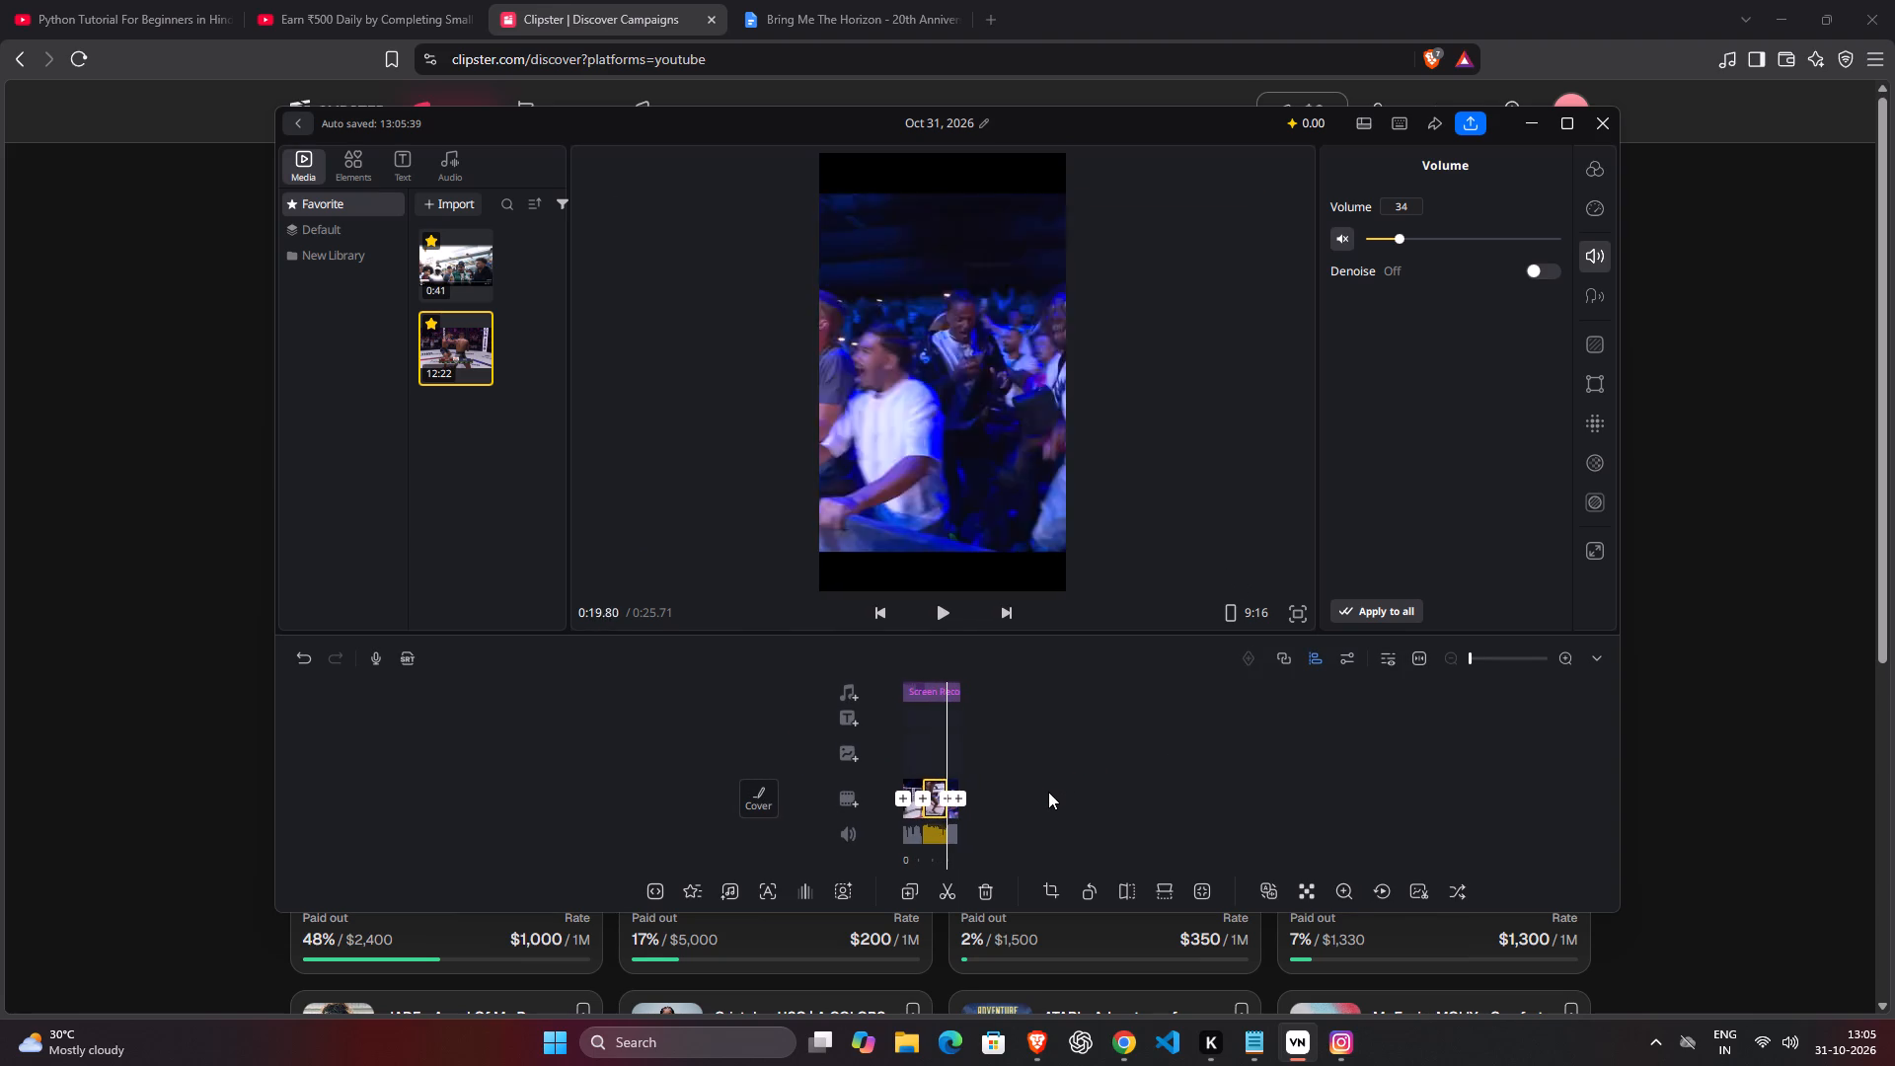
left_click_drag(1048, 792, 1081, 796)
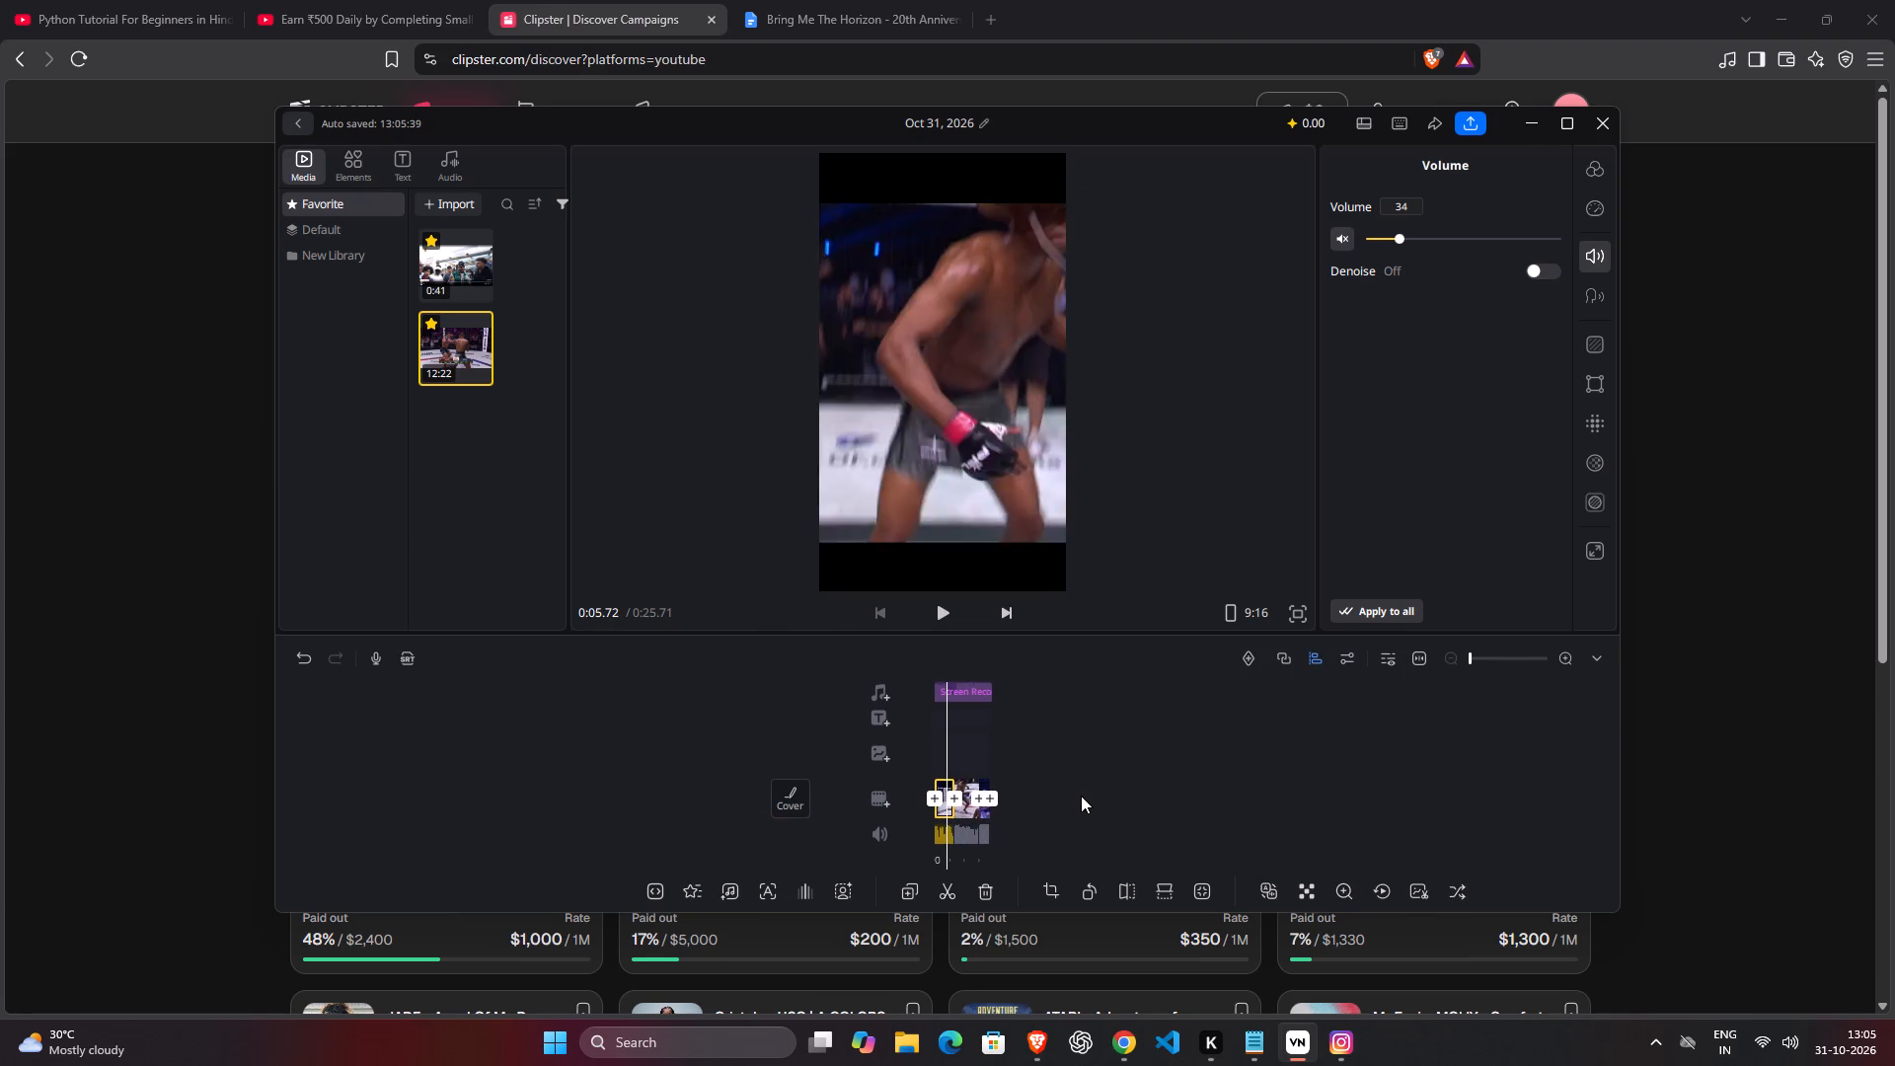
left_click_drag(1081, 796, 1049, 795)
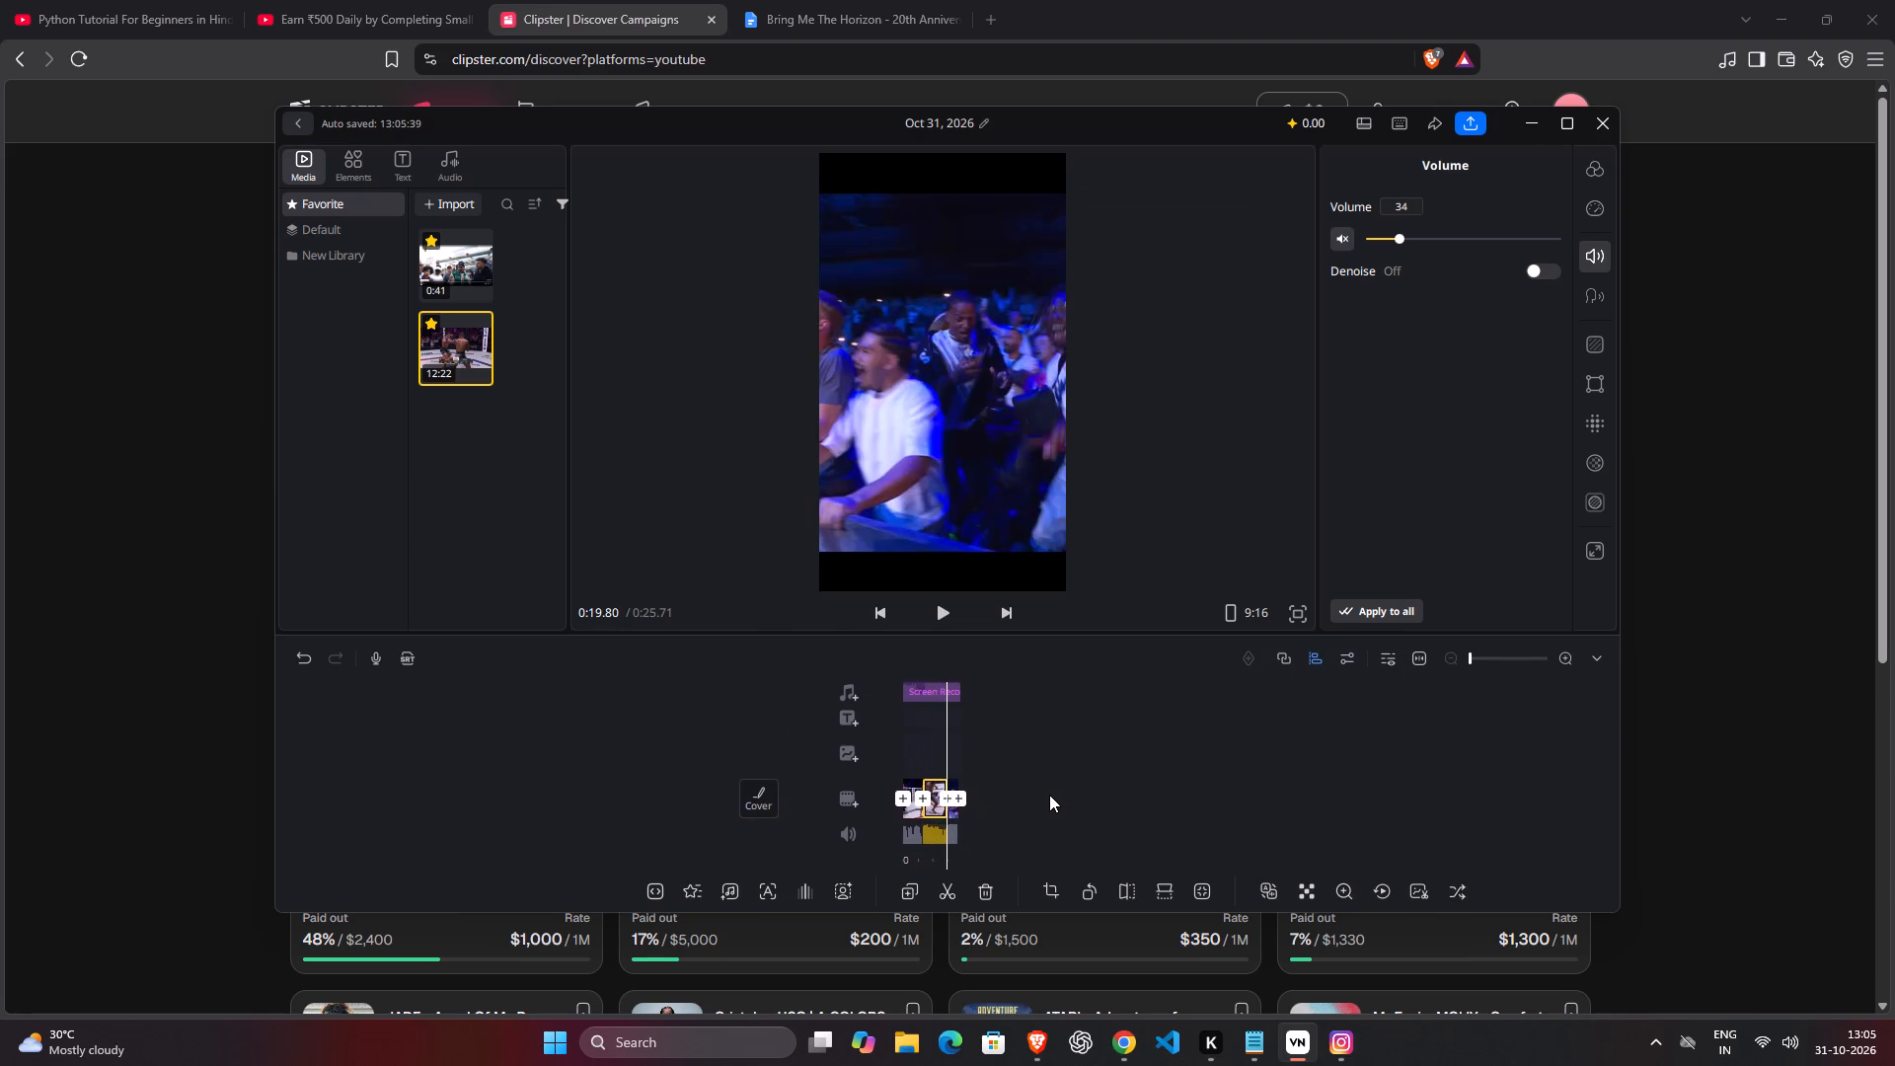
left_click_drag(1049, 795, 1048, 795)
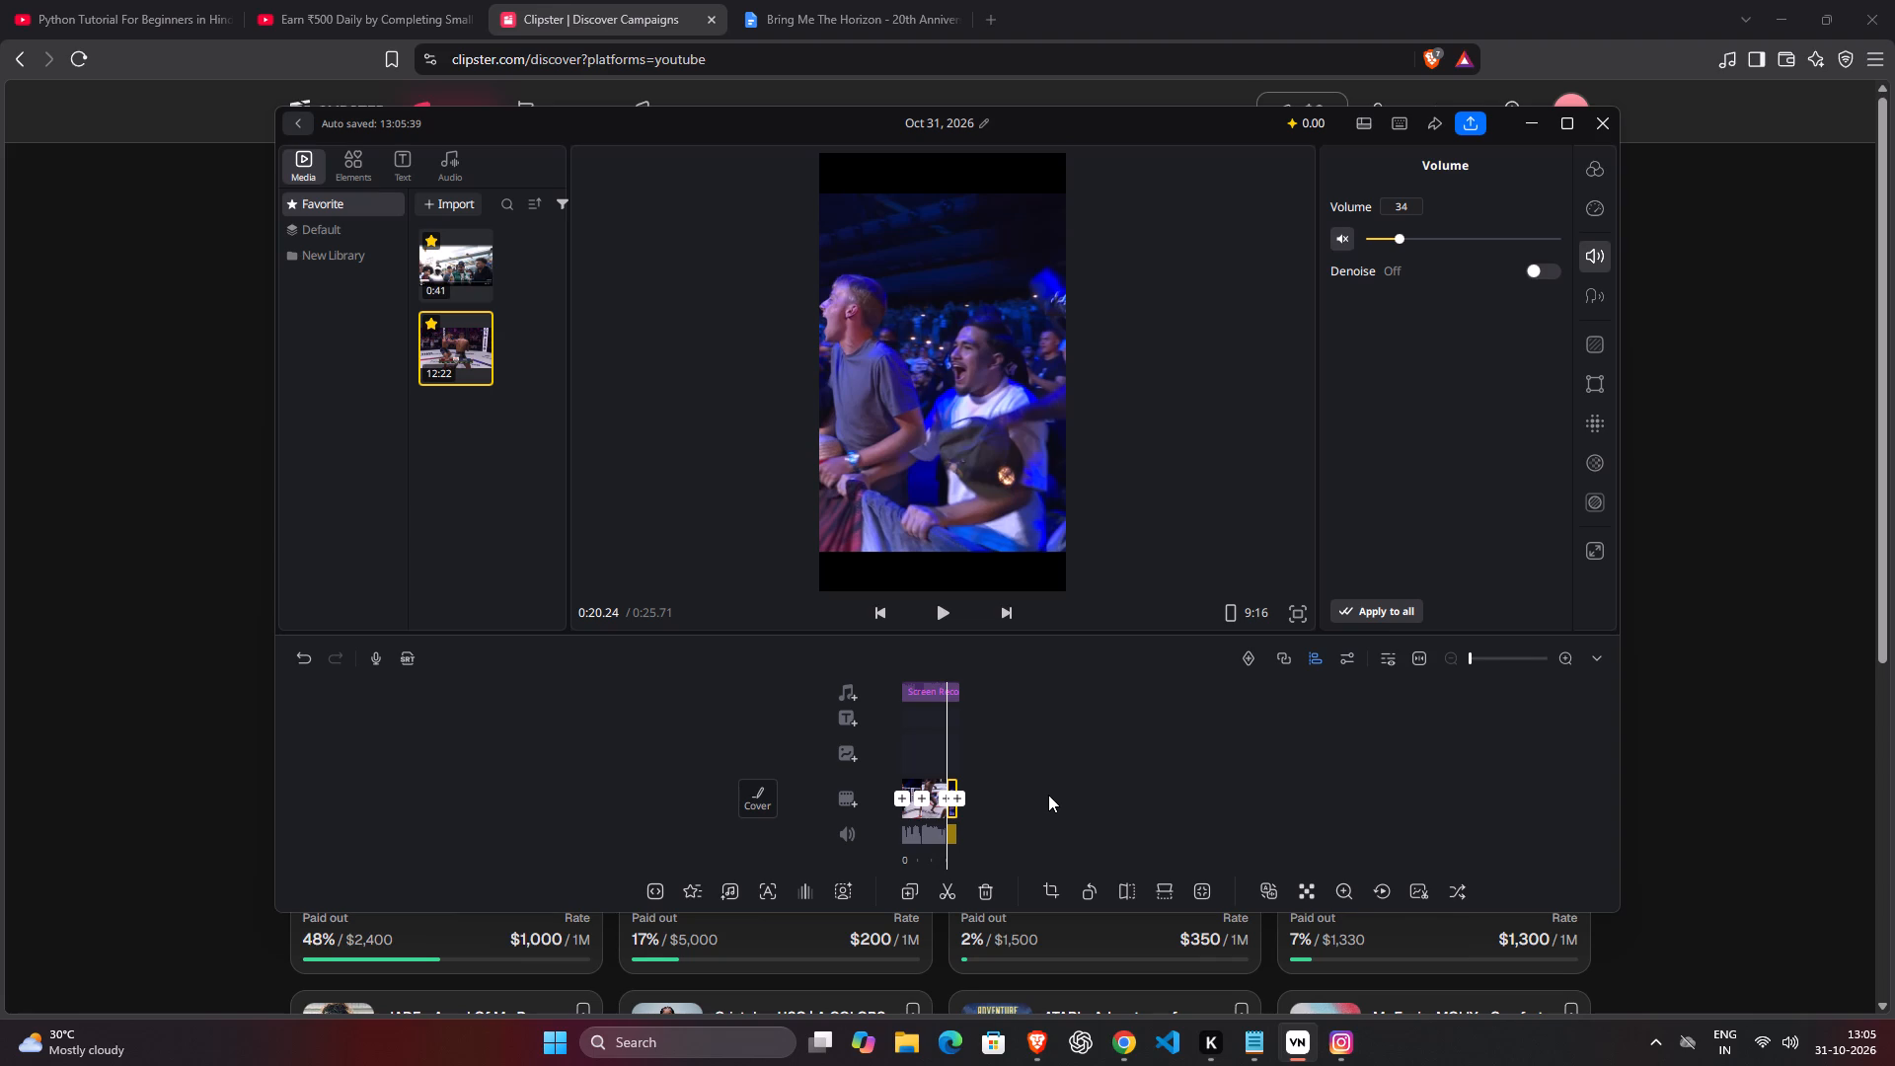
left_click_drag(1048, 795, 1056, 795)
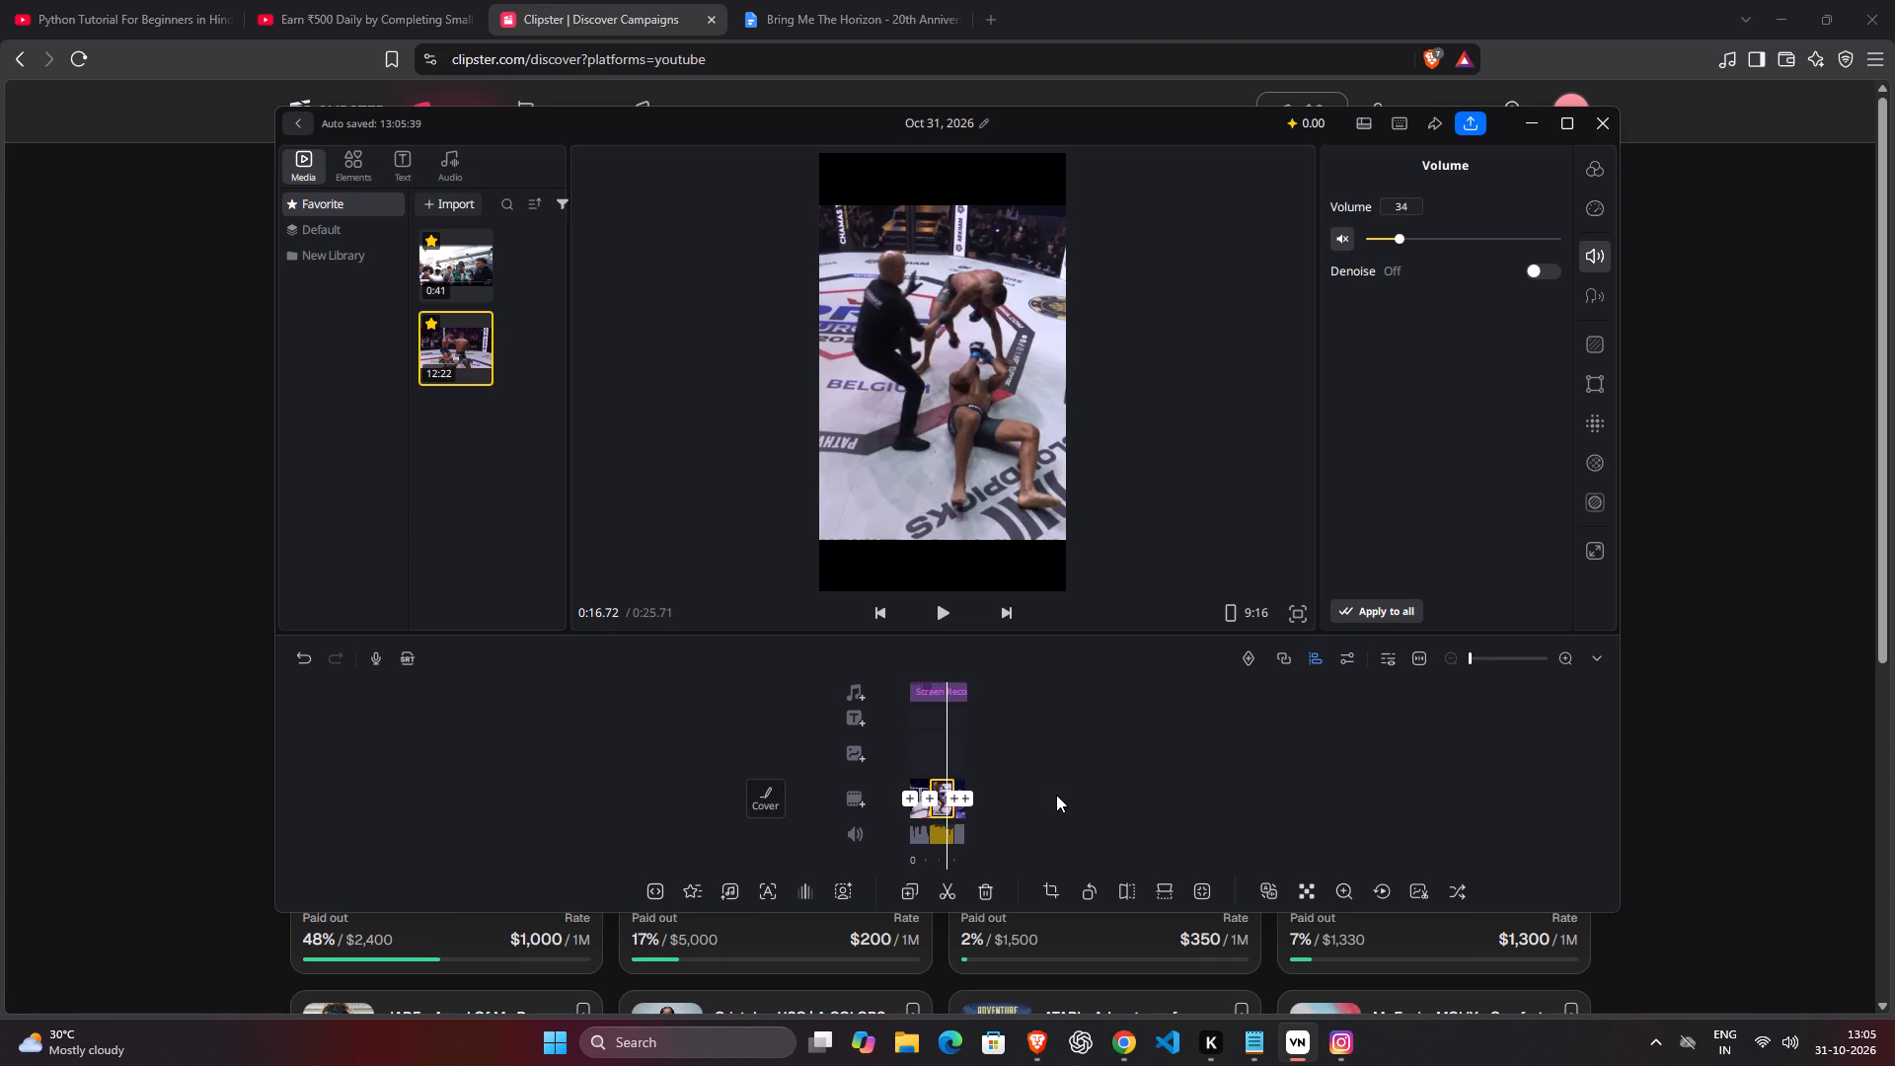
left_click_drag(1056, 795, 1049, 796)
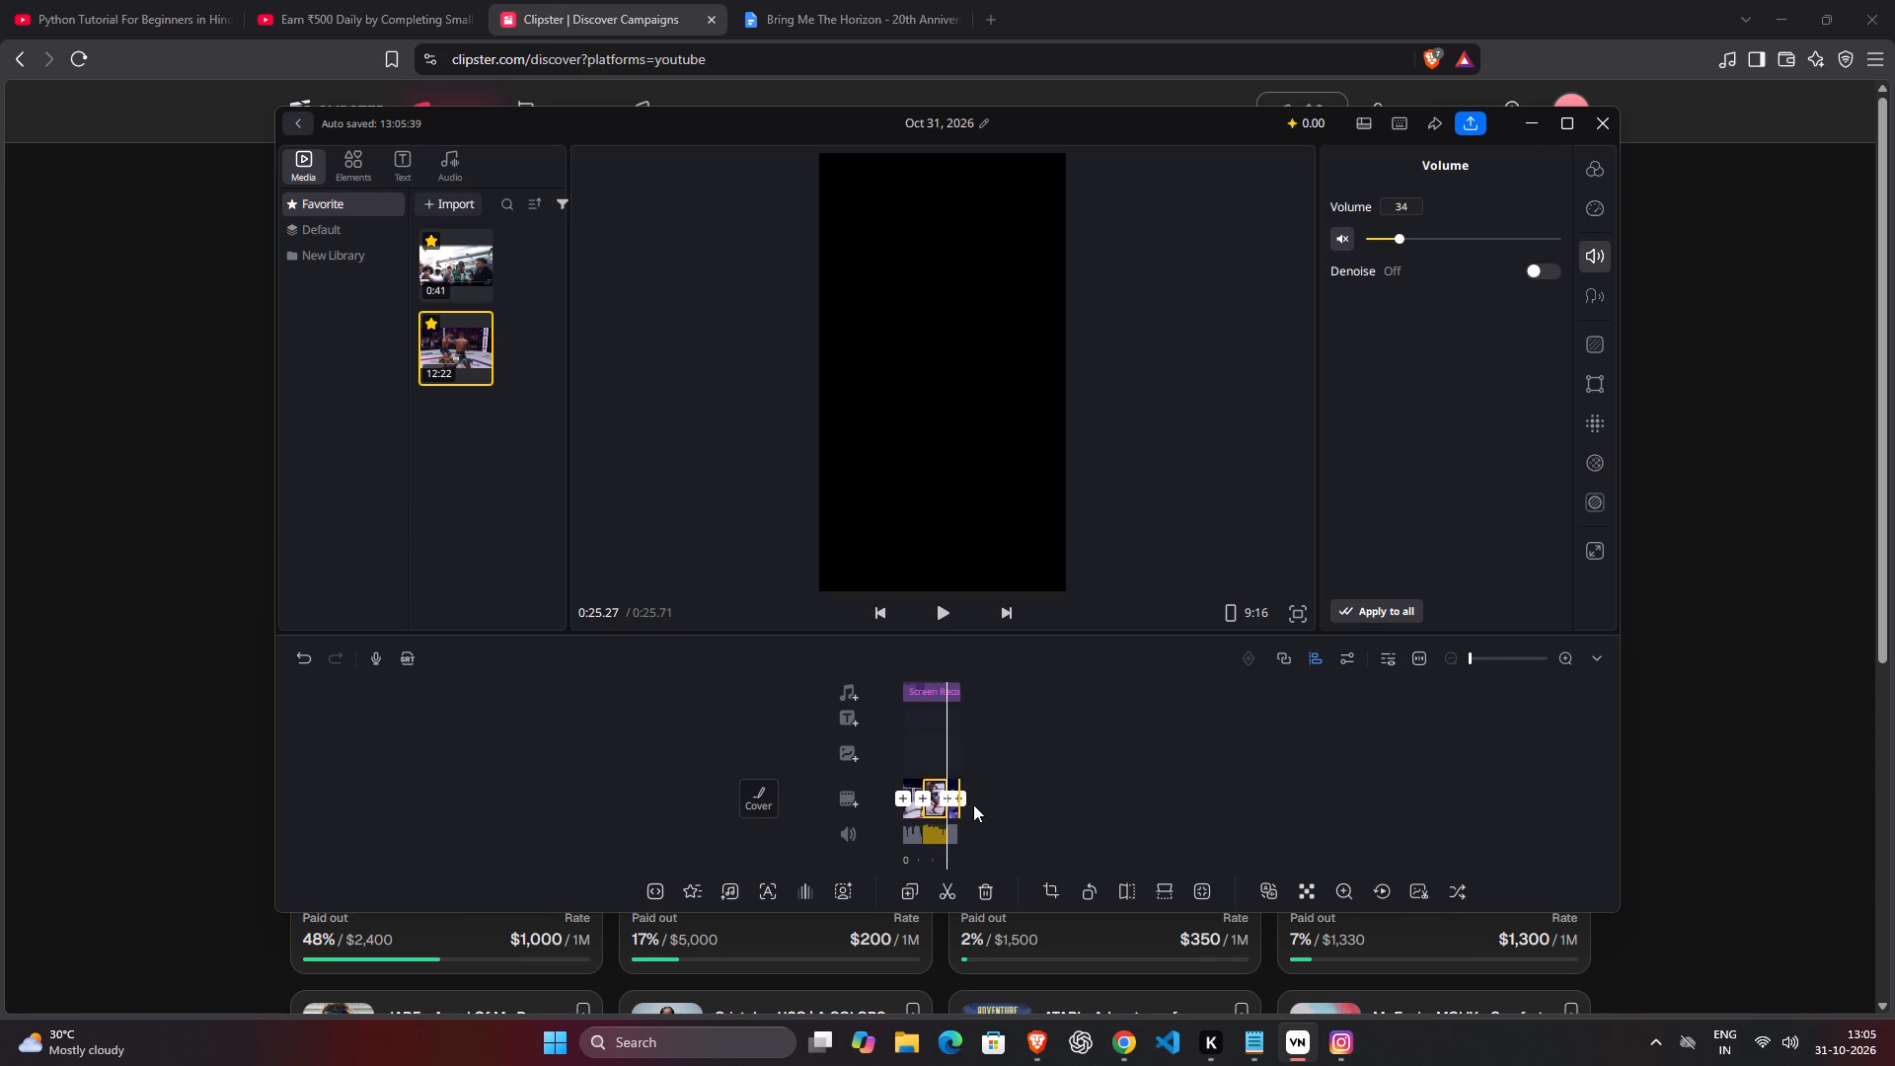
left_click(970, 805)
left_click_drag(994, 803, 980, 803)
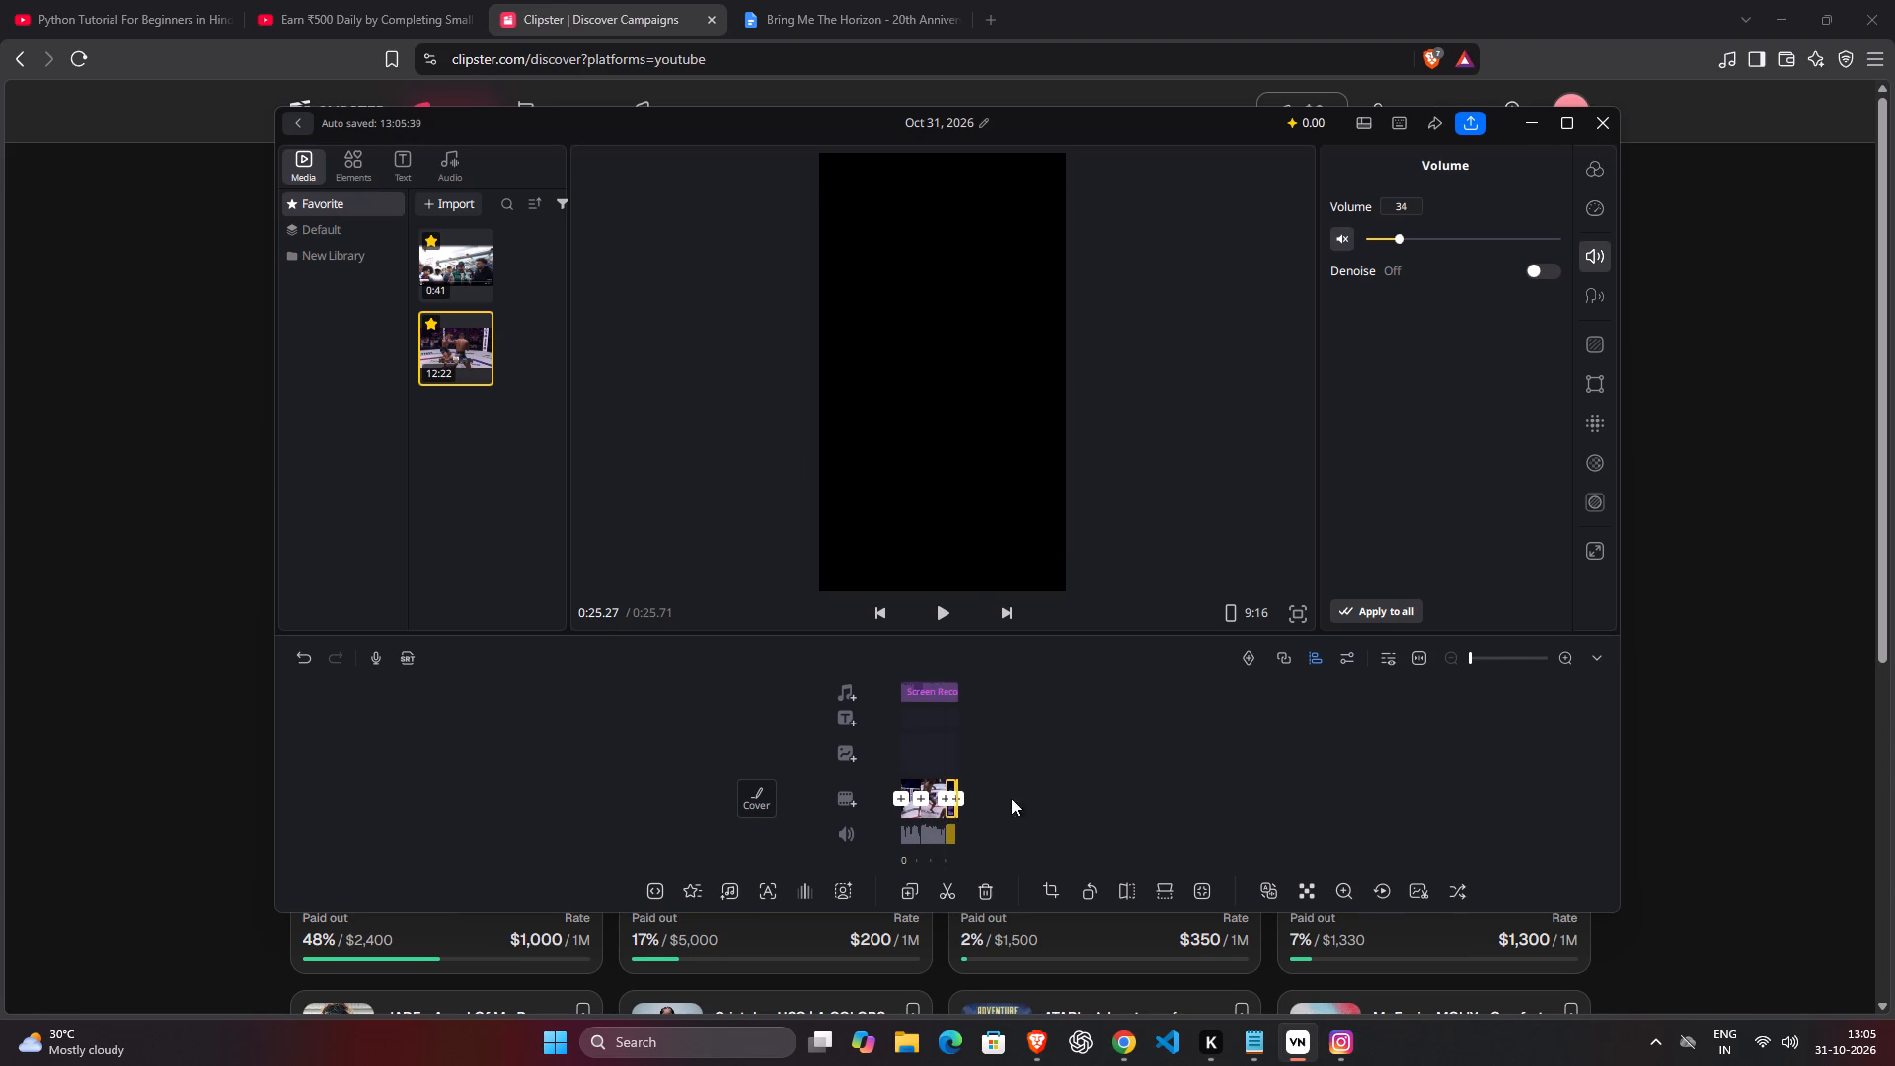
left_click(967, 411)
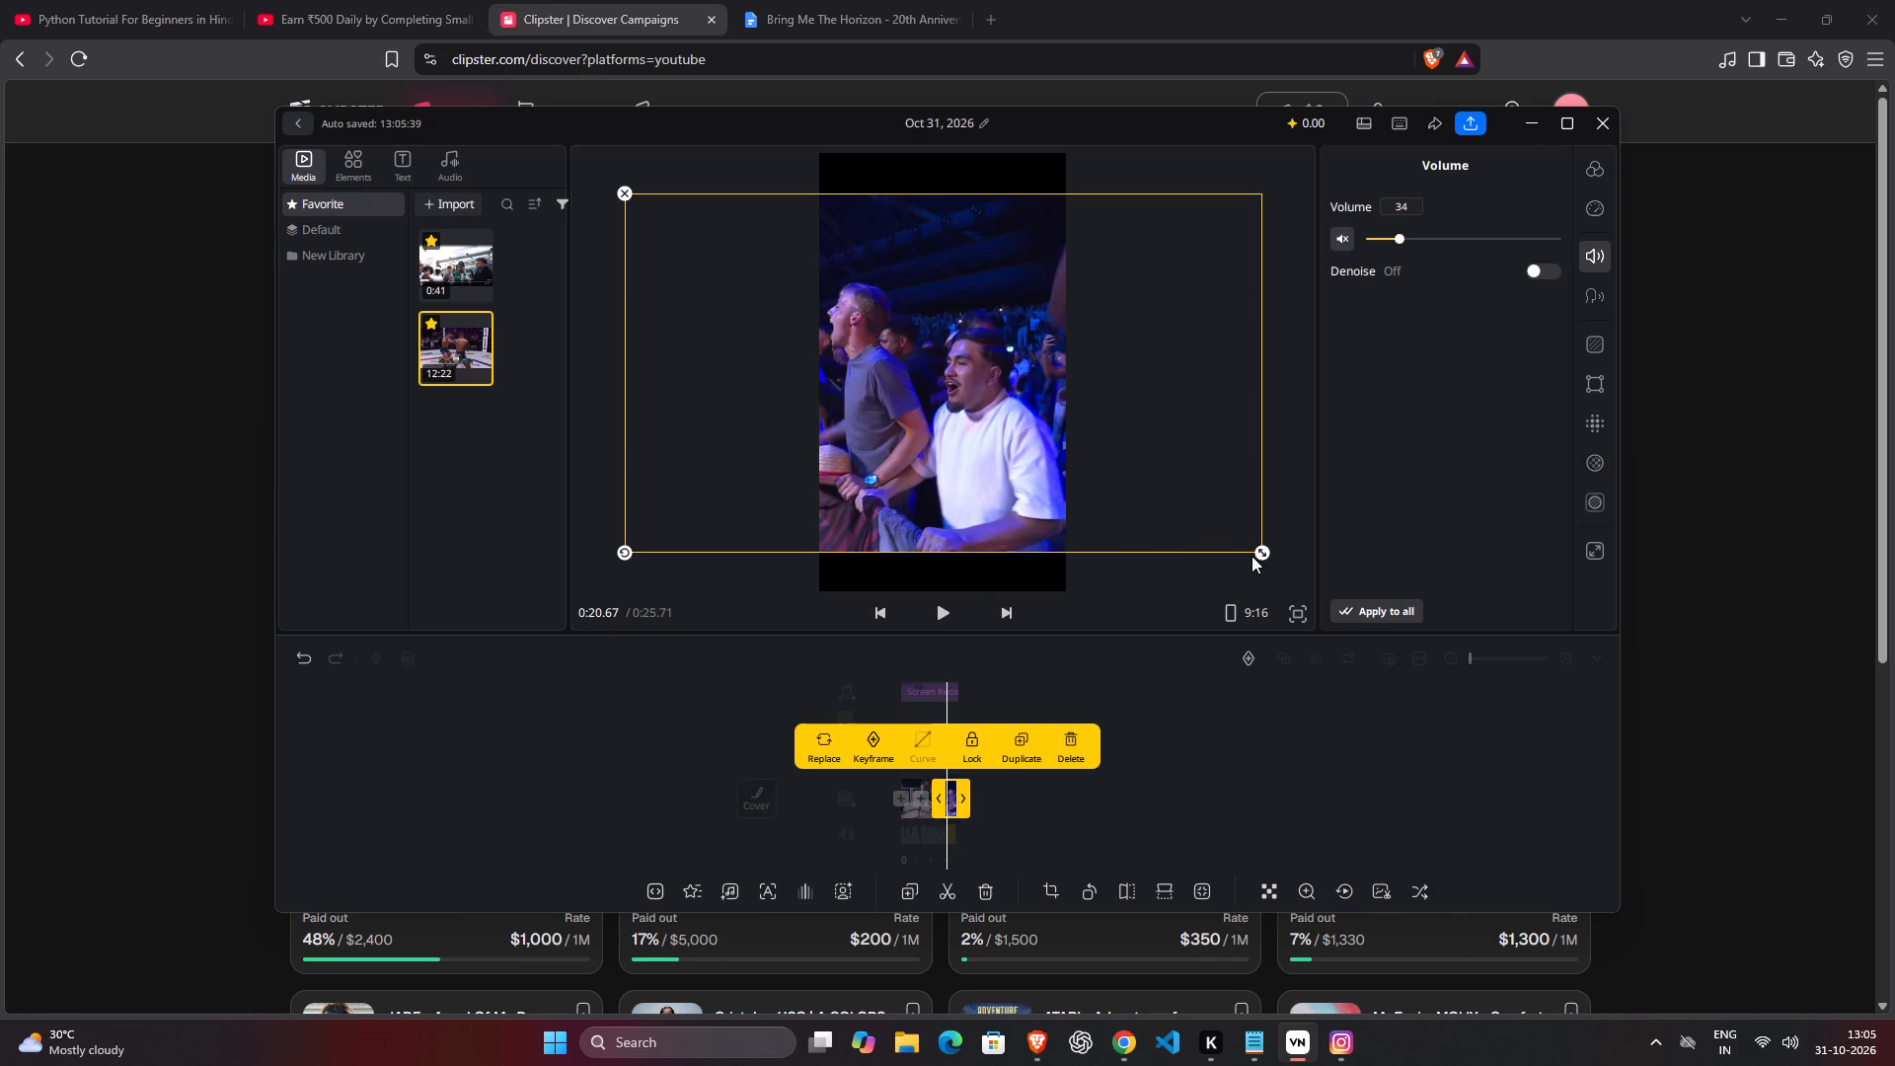
left_click_drag(1262, 558, 1251, 560)
left_click(1194, 715)
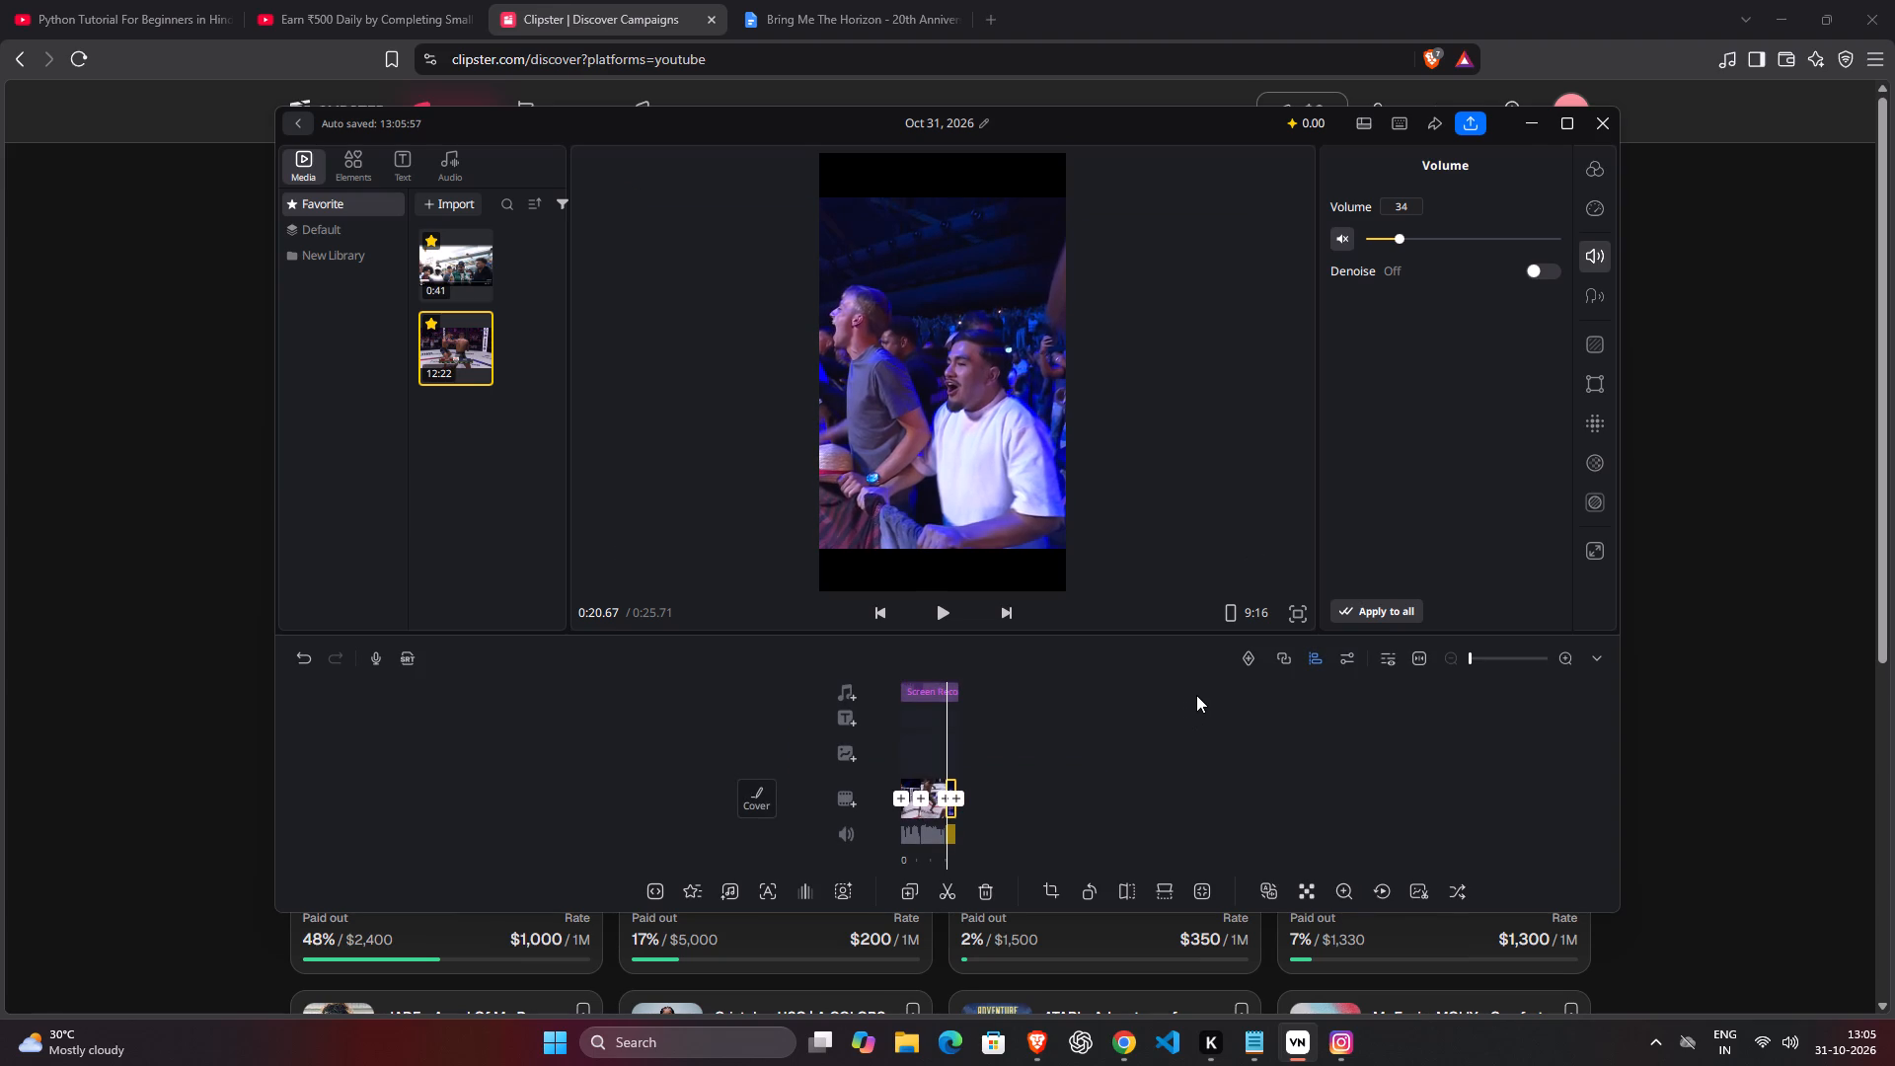
Show the default text presets at the start of the edit, and select the line "The way Habirora reads his opponents" in Notepad.
left_click_drag(1051, 737, 1236, 754)
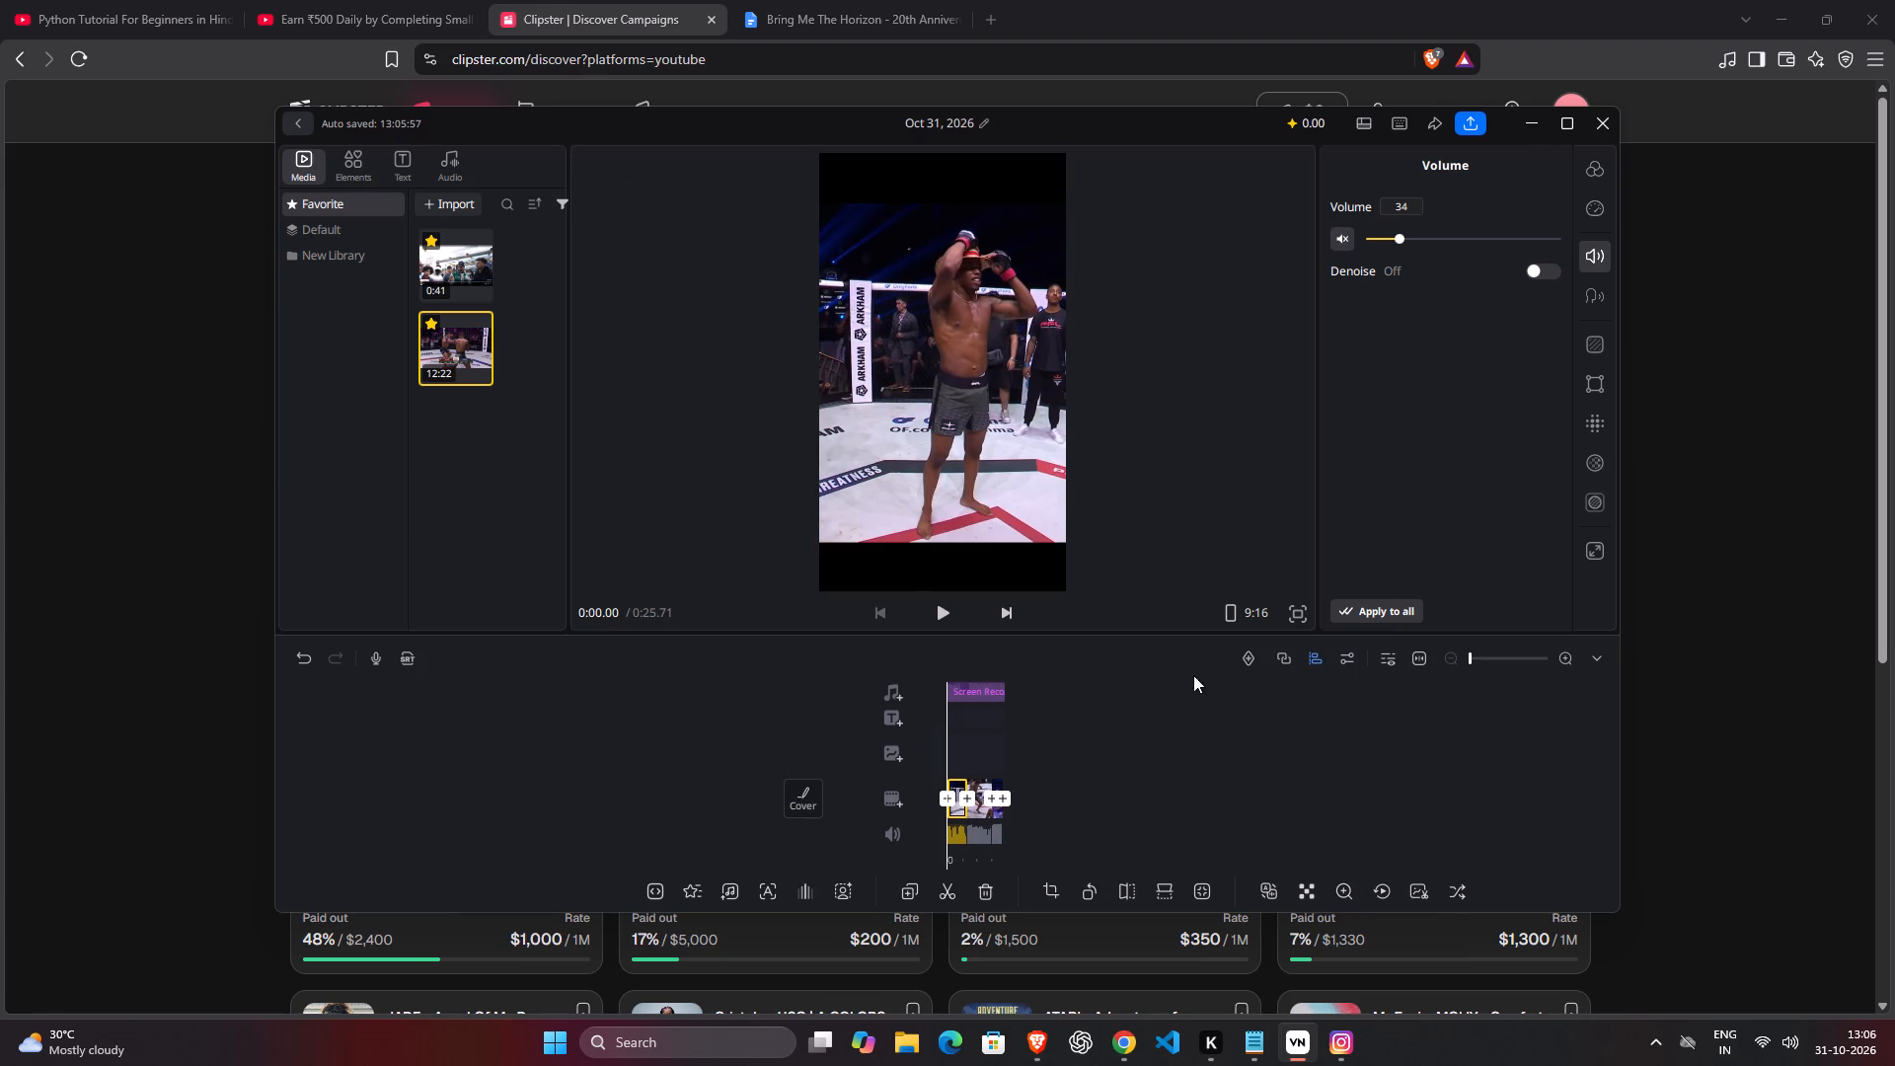
left_click(404, 169)
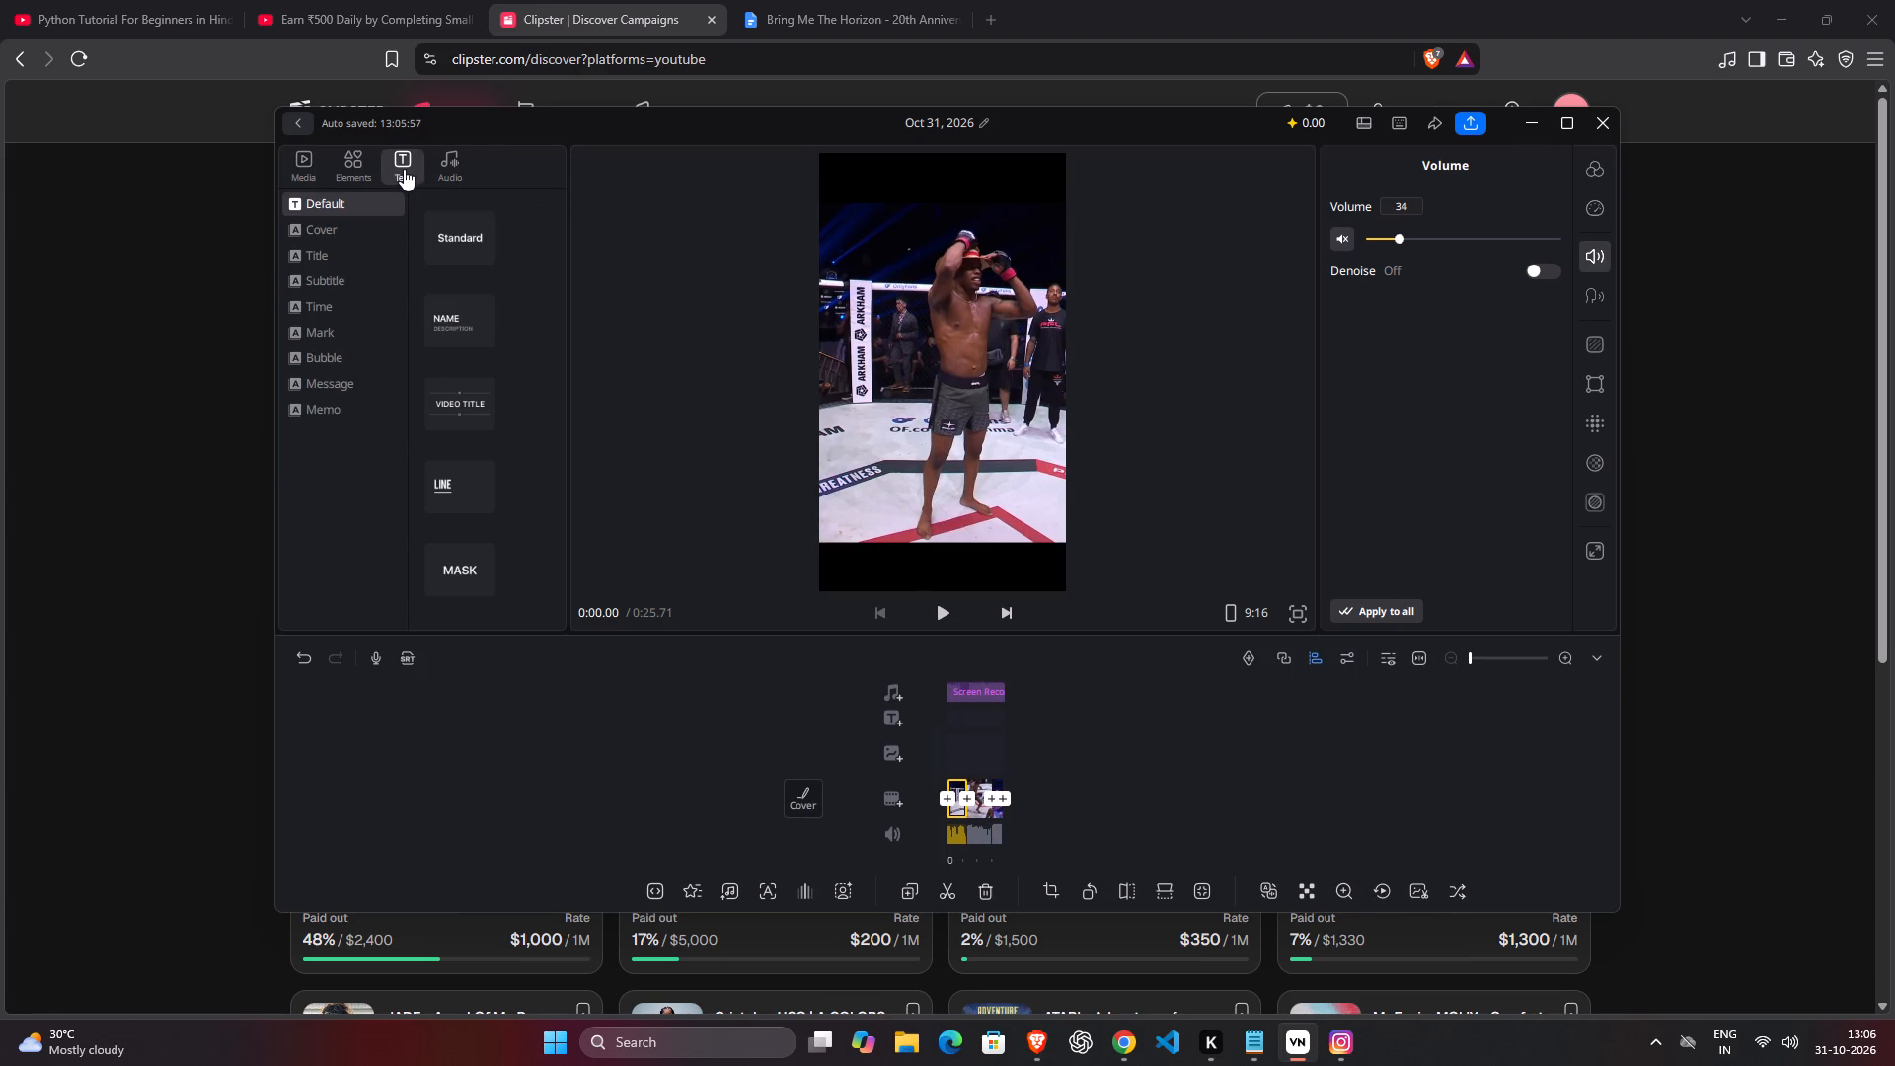
left_click(1263, 1039)
left_click_drag(486, 282, 264, 282)
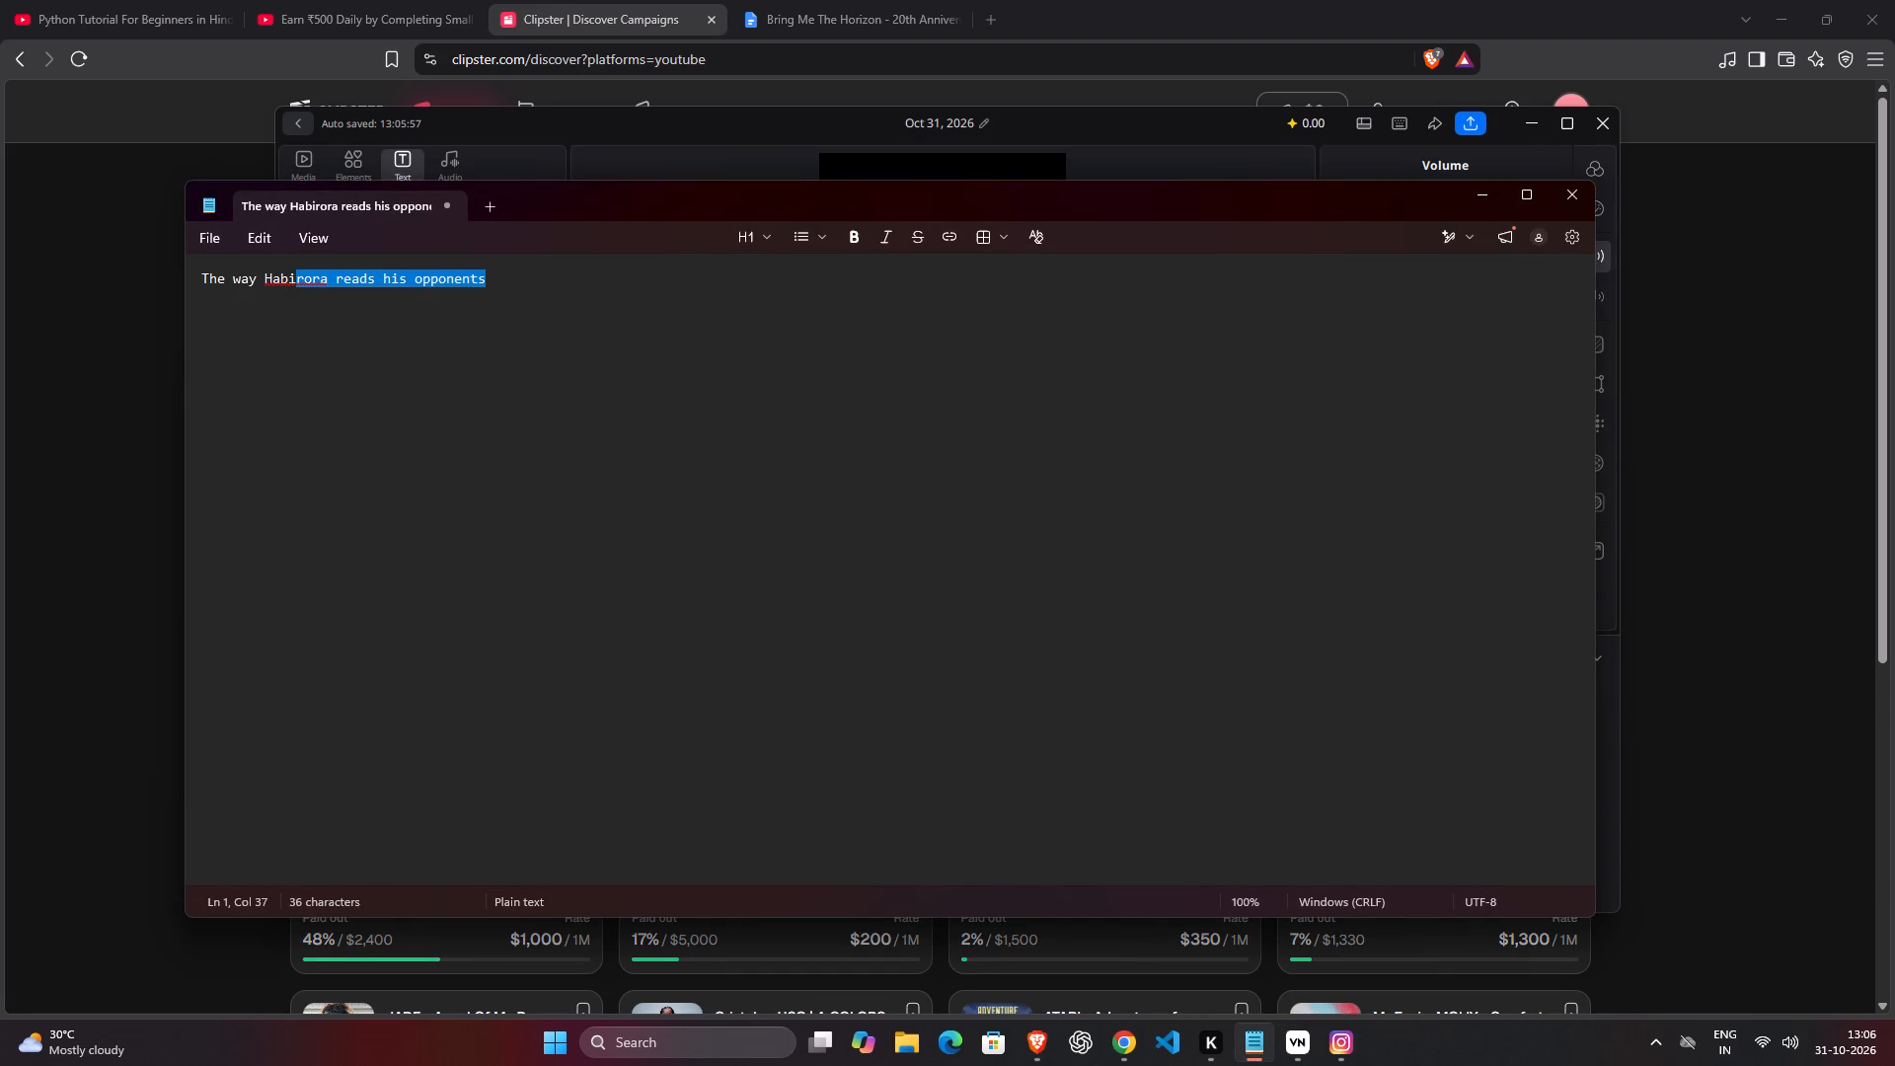
left_click_drag(264, 282, 188, 286)
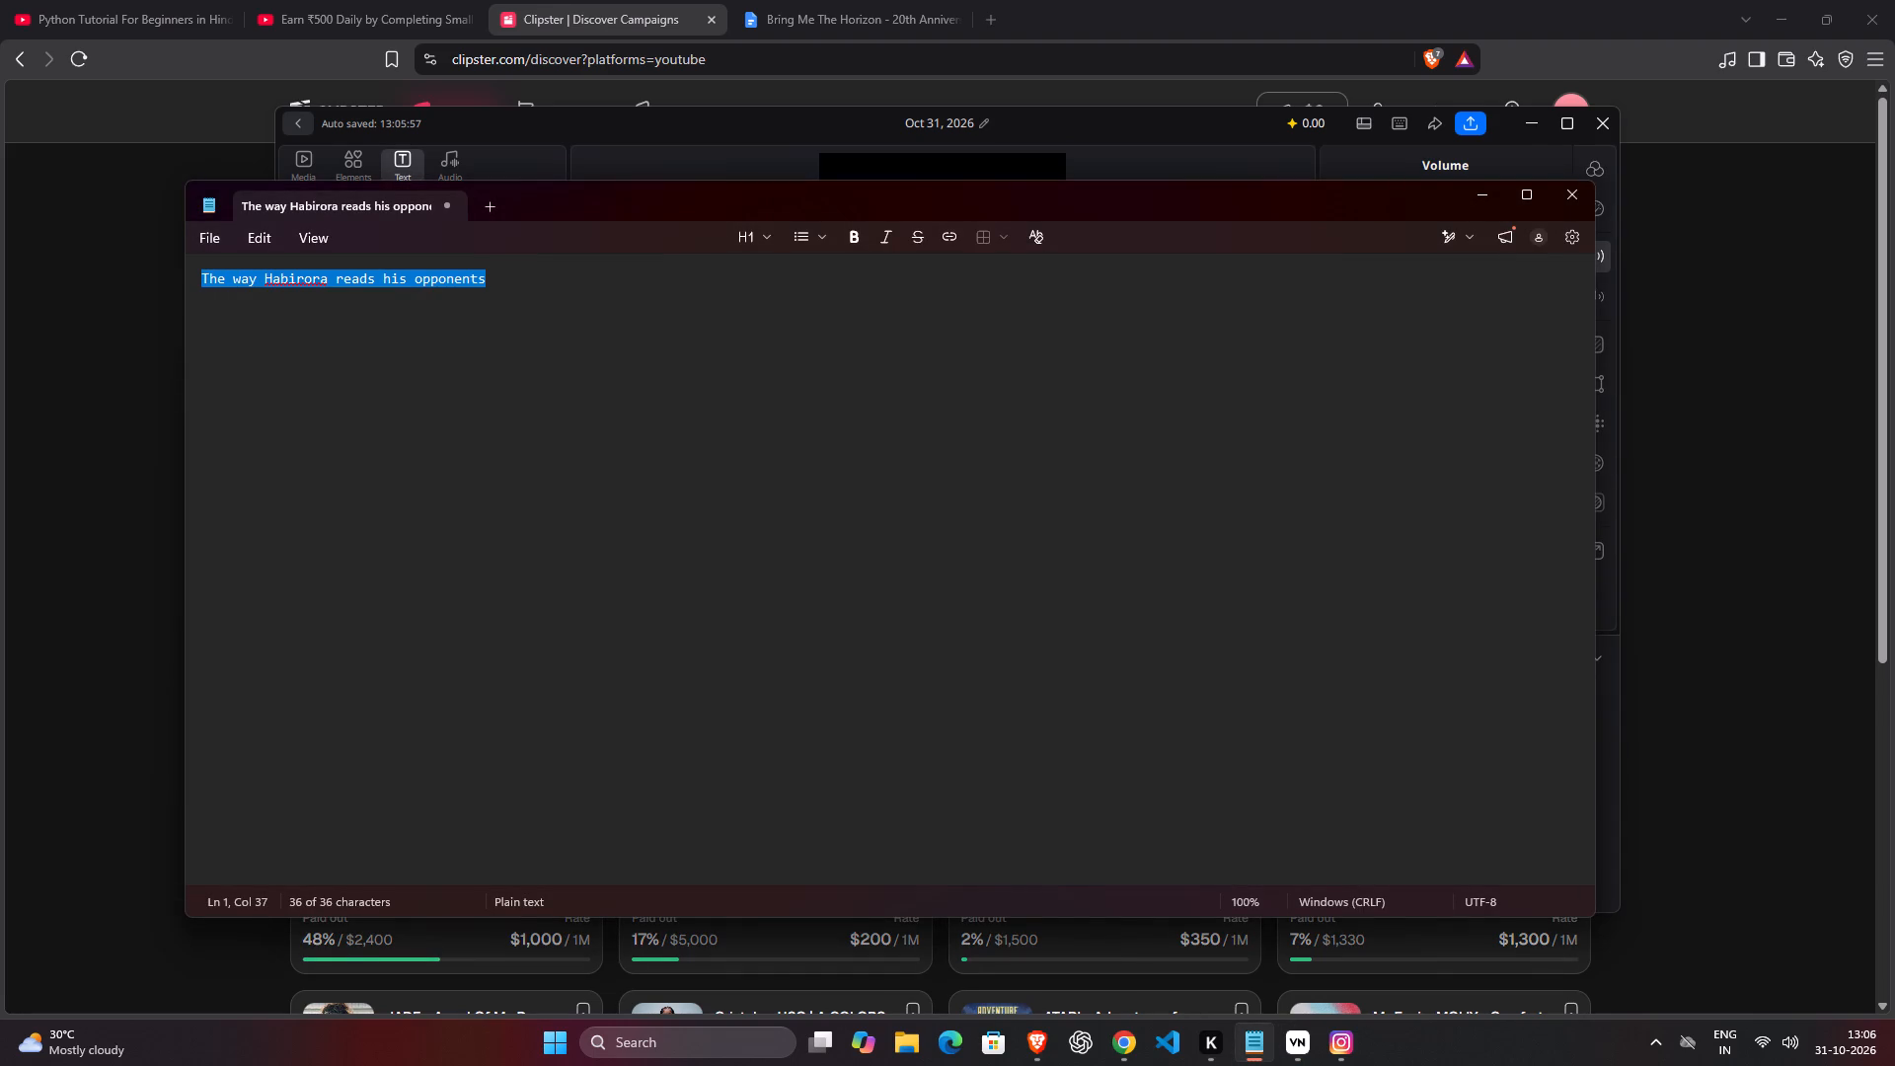
left_click(1479, 192)
Switch to the Brave browser and examine the Bring Me The Horizon clipping brief for its on-screen text rules and prompts.
left_click(849, 8)
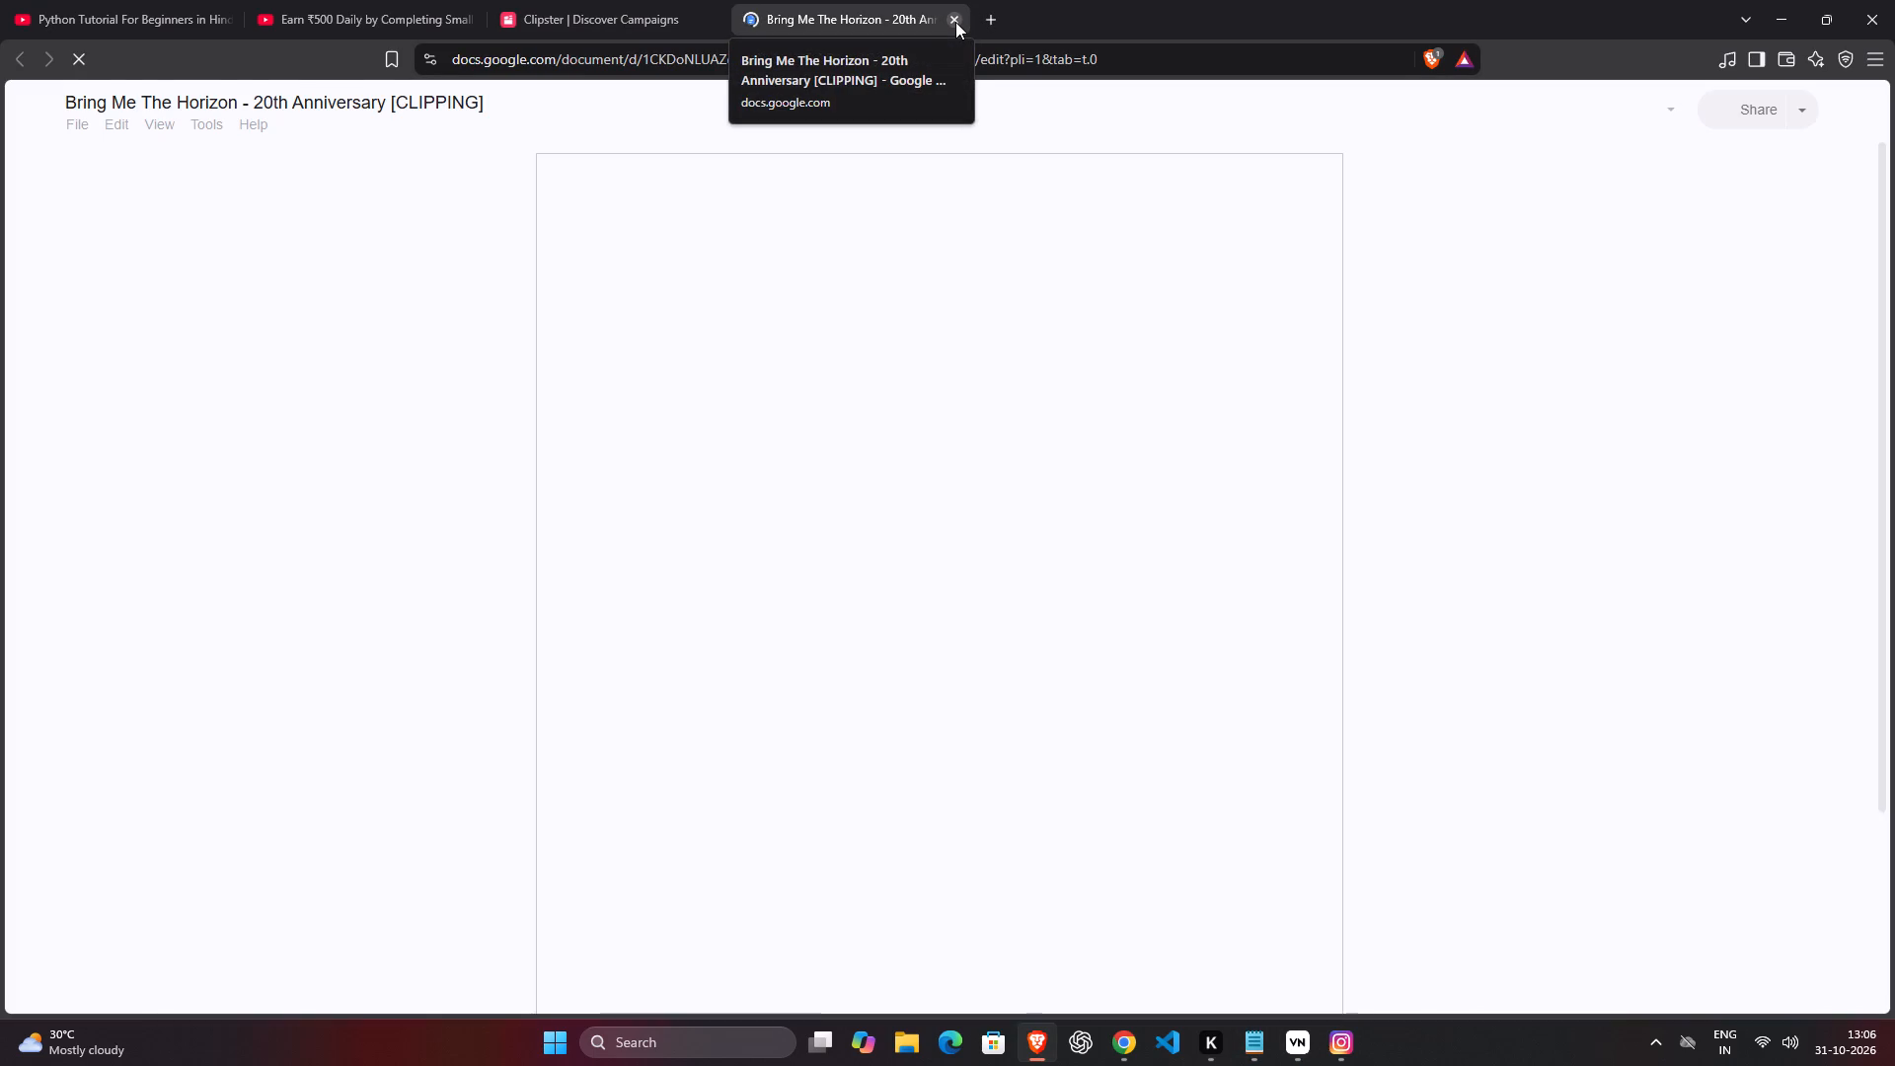
left_click(1307, 511)
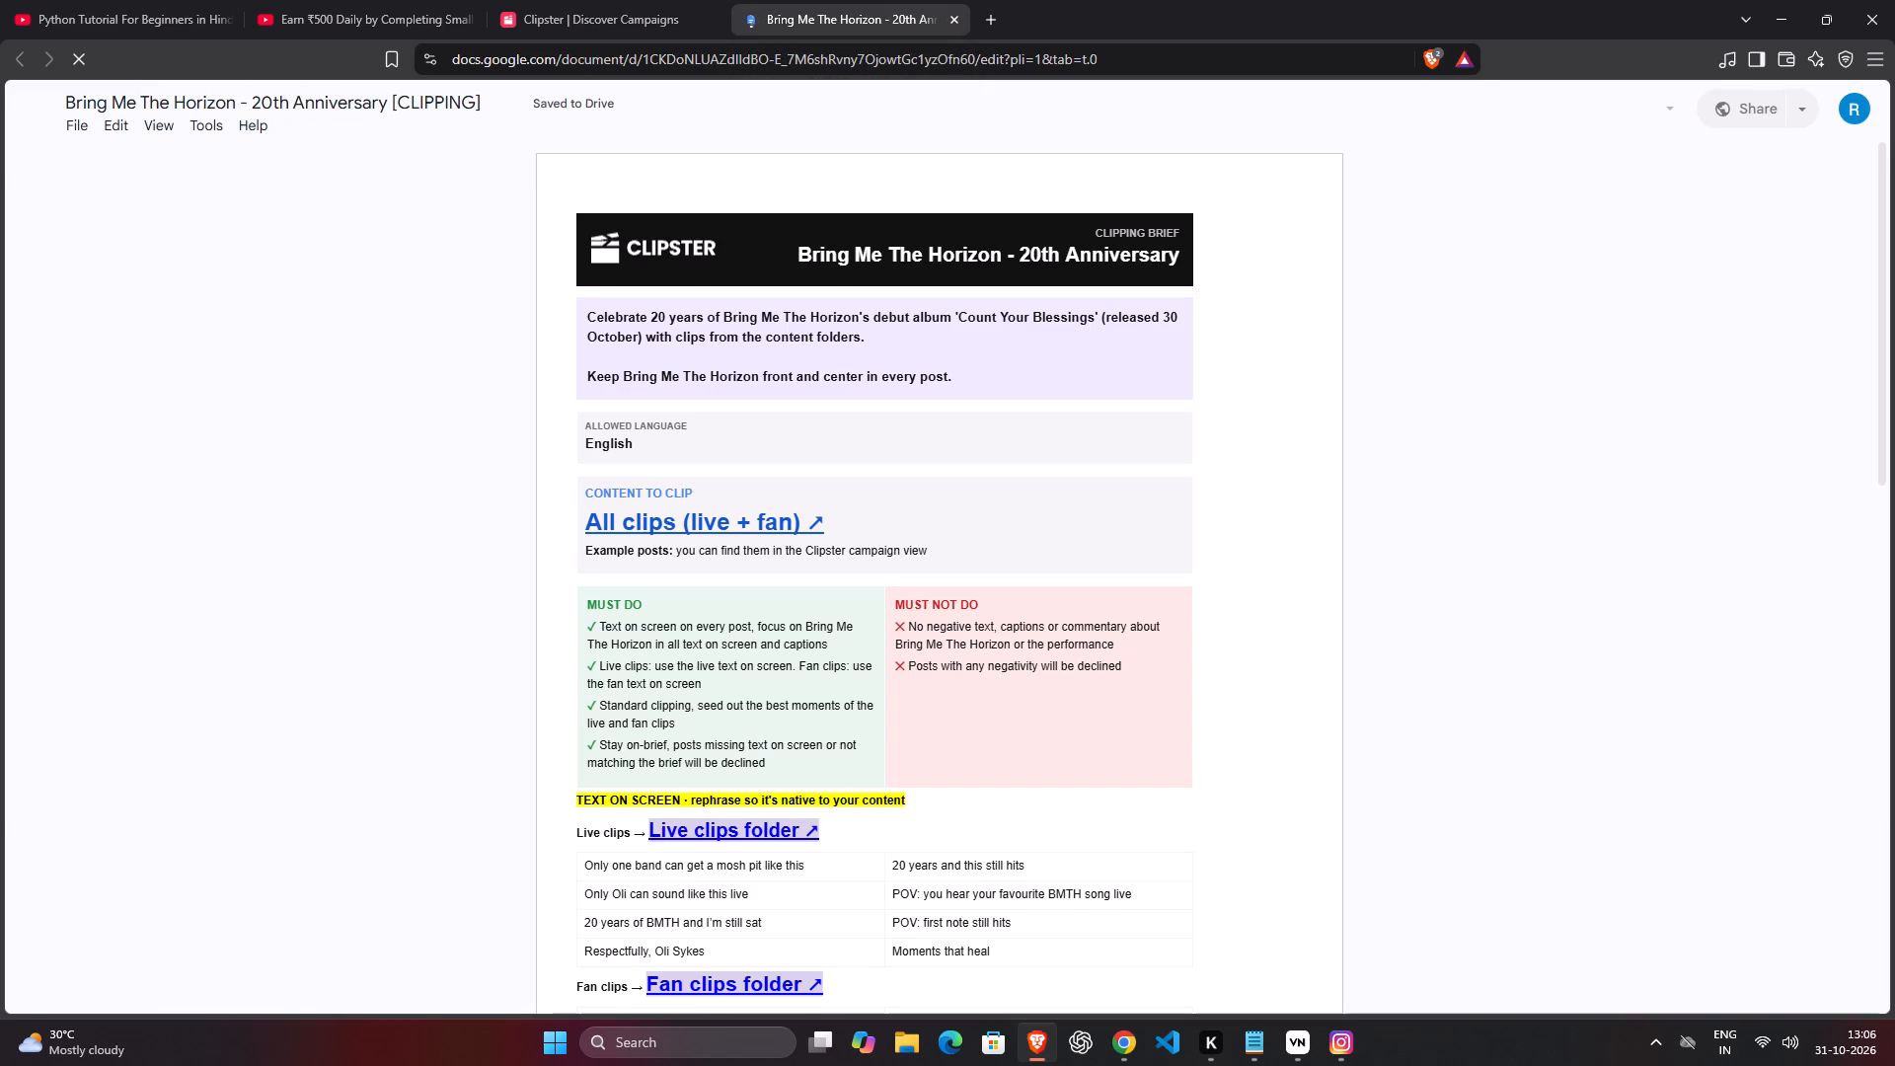
key("Down")
key("Down")
key("Down")
key("Down")
key("Down")
key("Down")
key("Down")
key("Down")
key("Down")
key("Down")
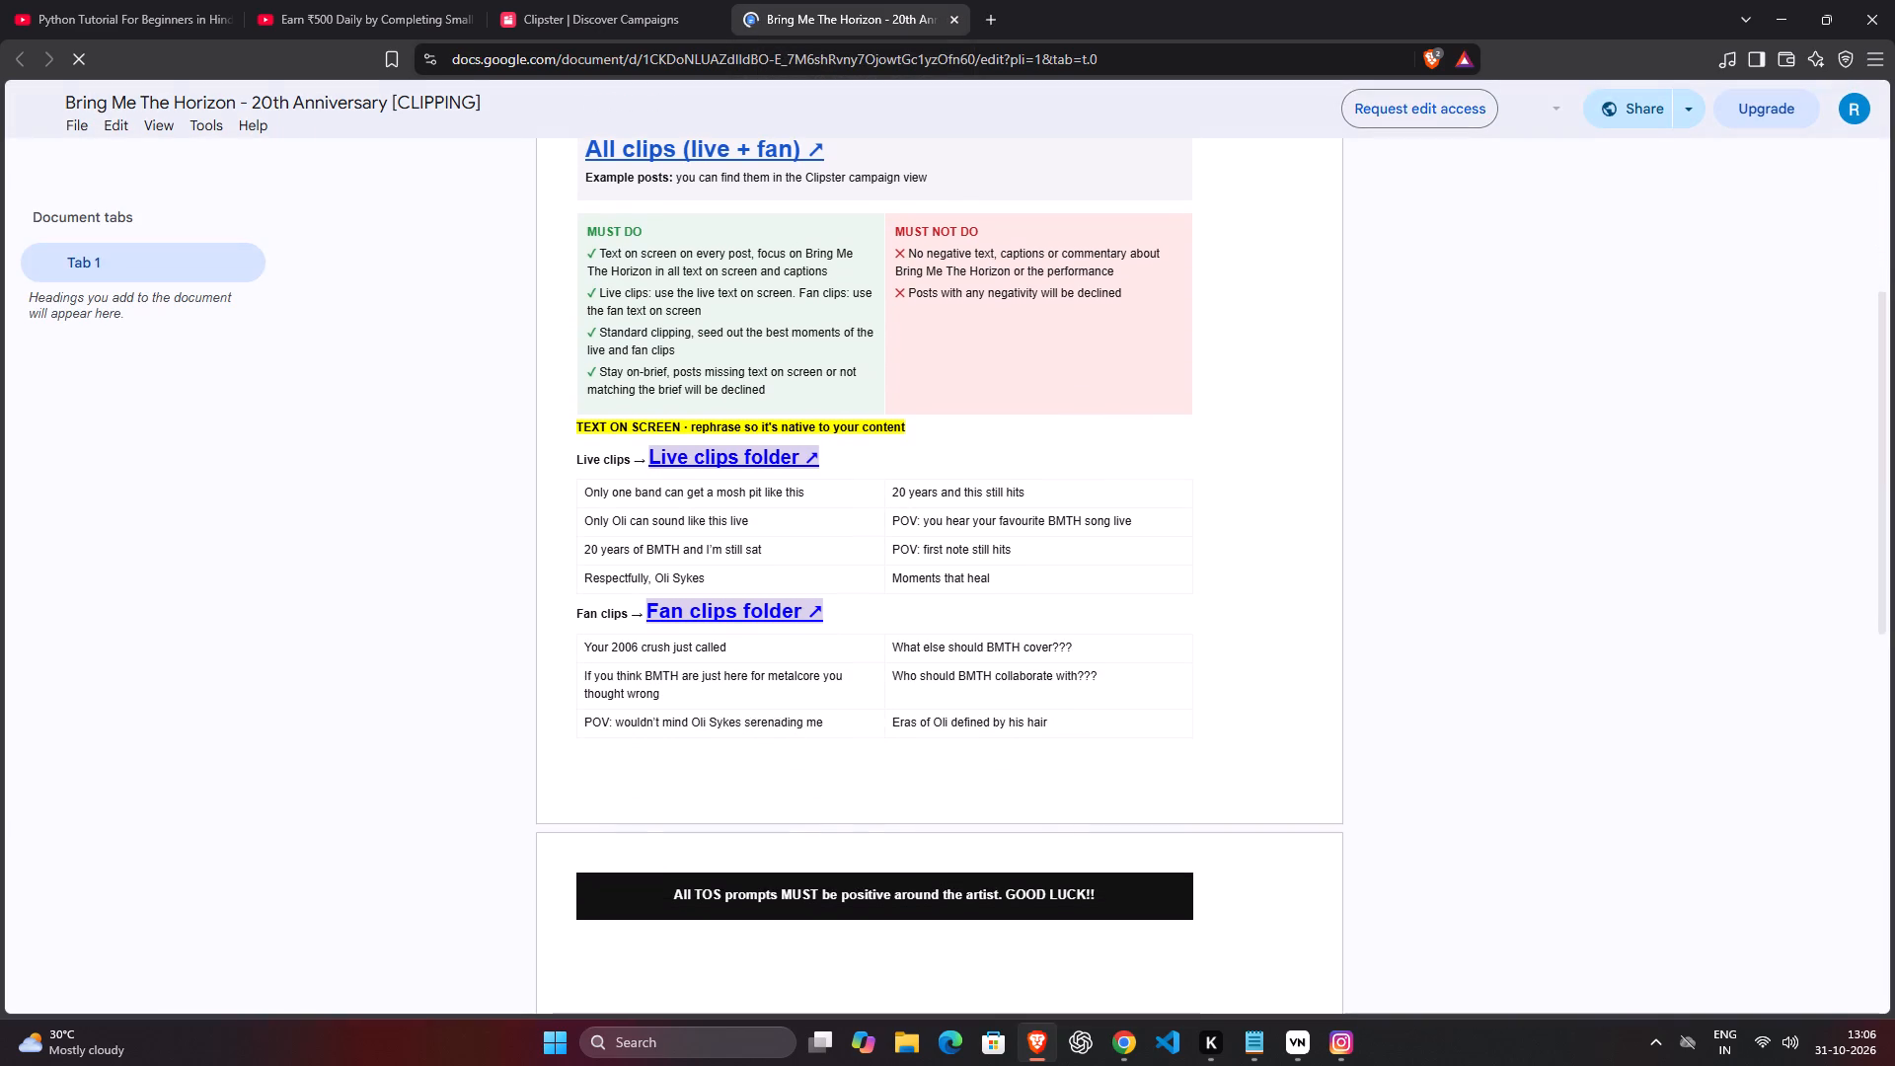
Switch to Chrome and open the Patrick Habirora PFL fights document.
left_click(1127, 1039)
left_click(501, 12)
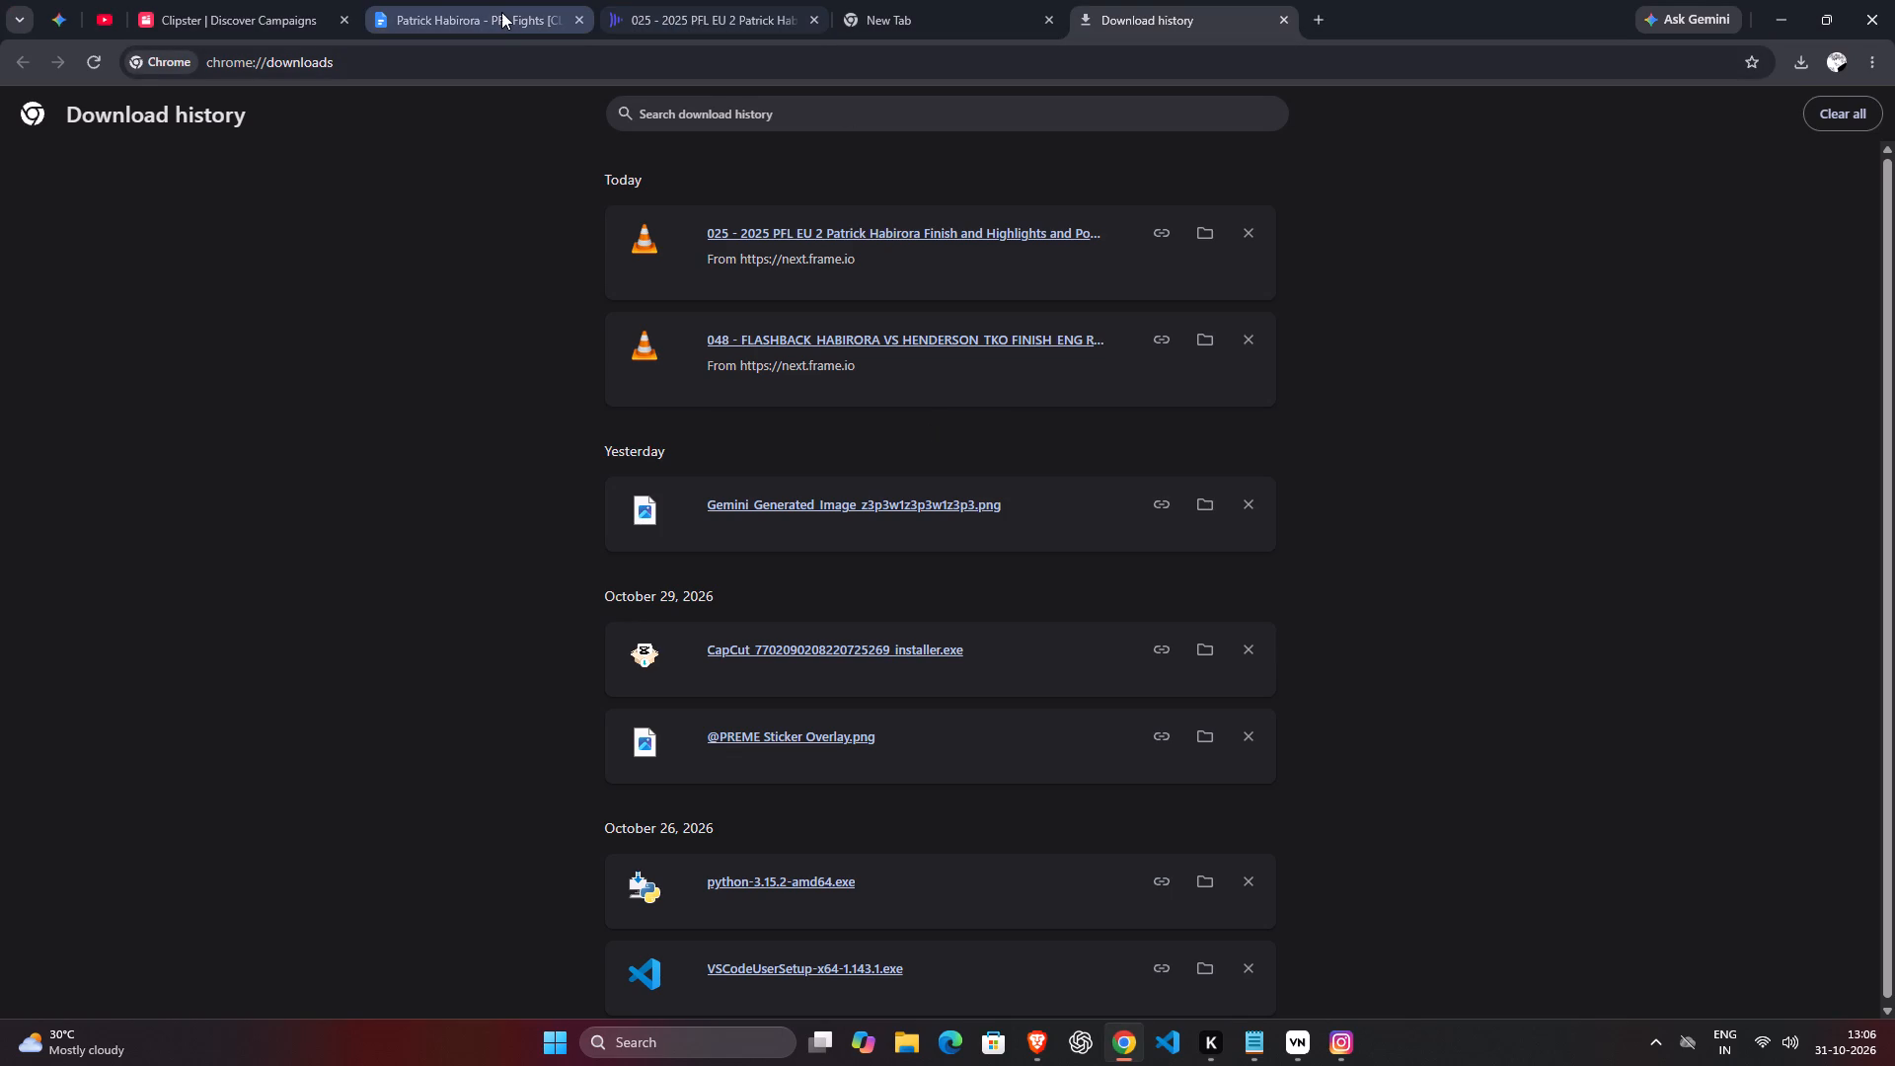
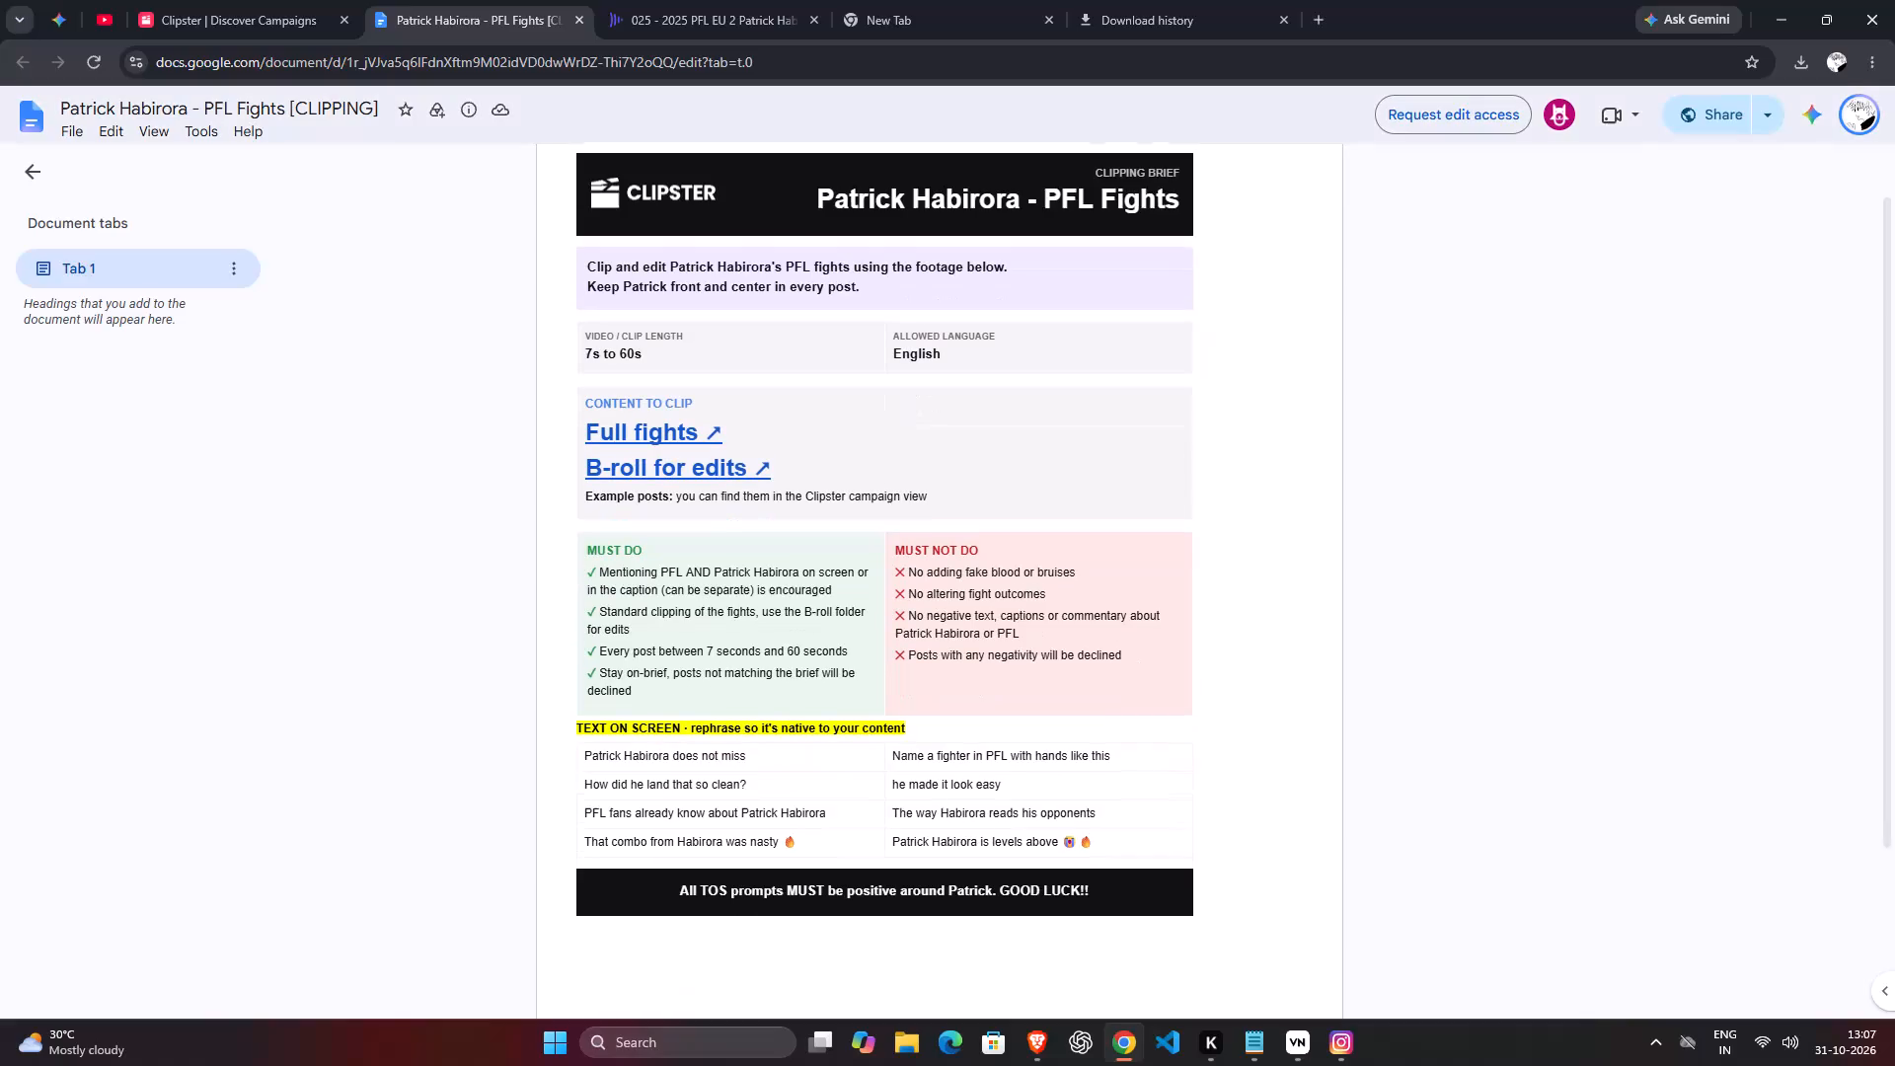
key("Down")
key("Down")
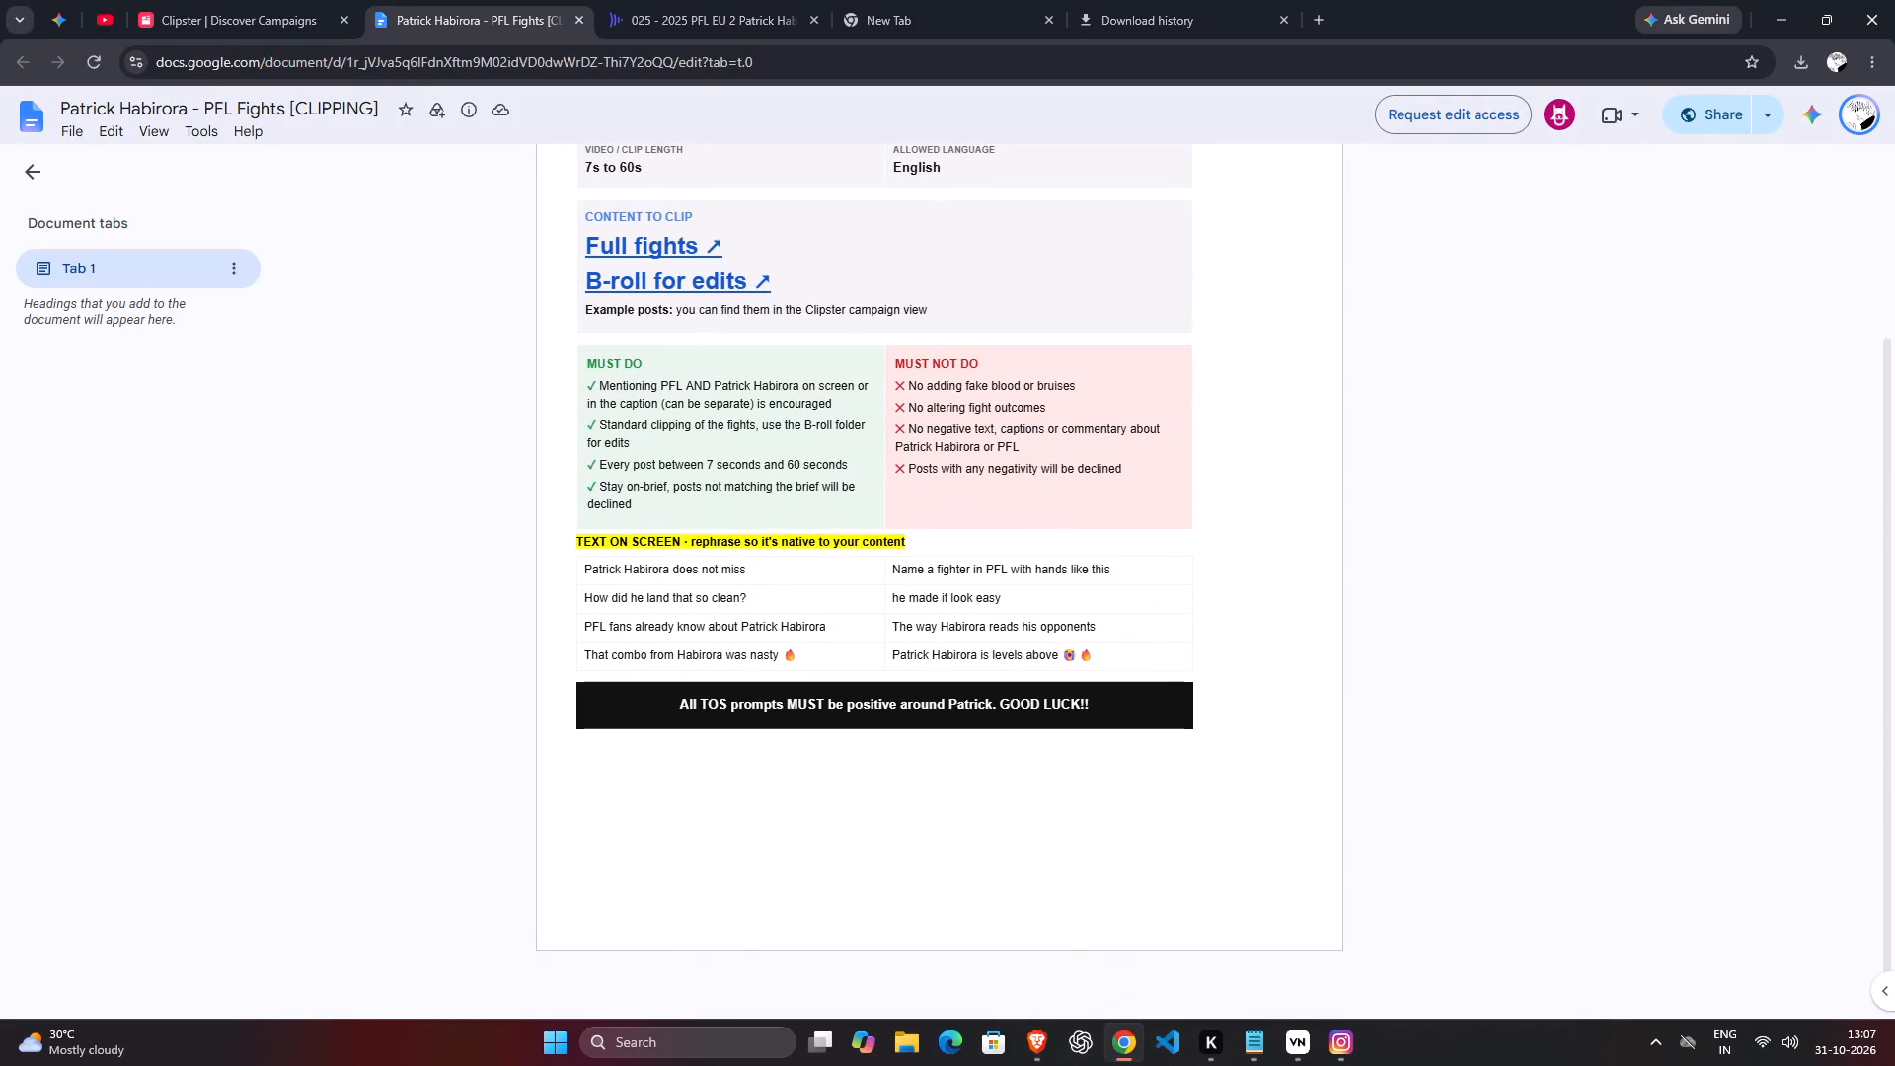
left_click_drag(1093, 655, 888, 654)
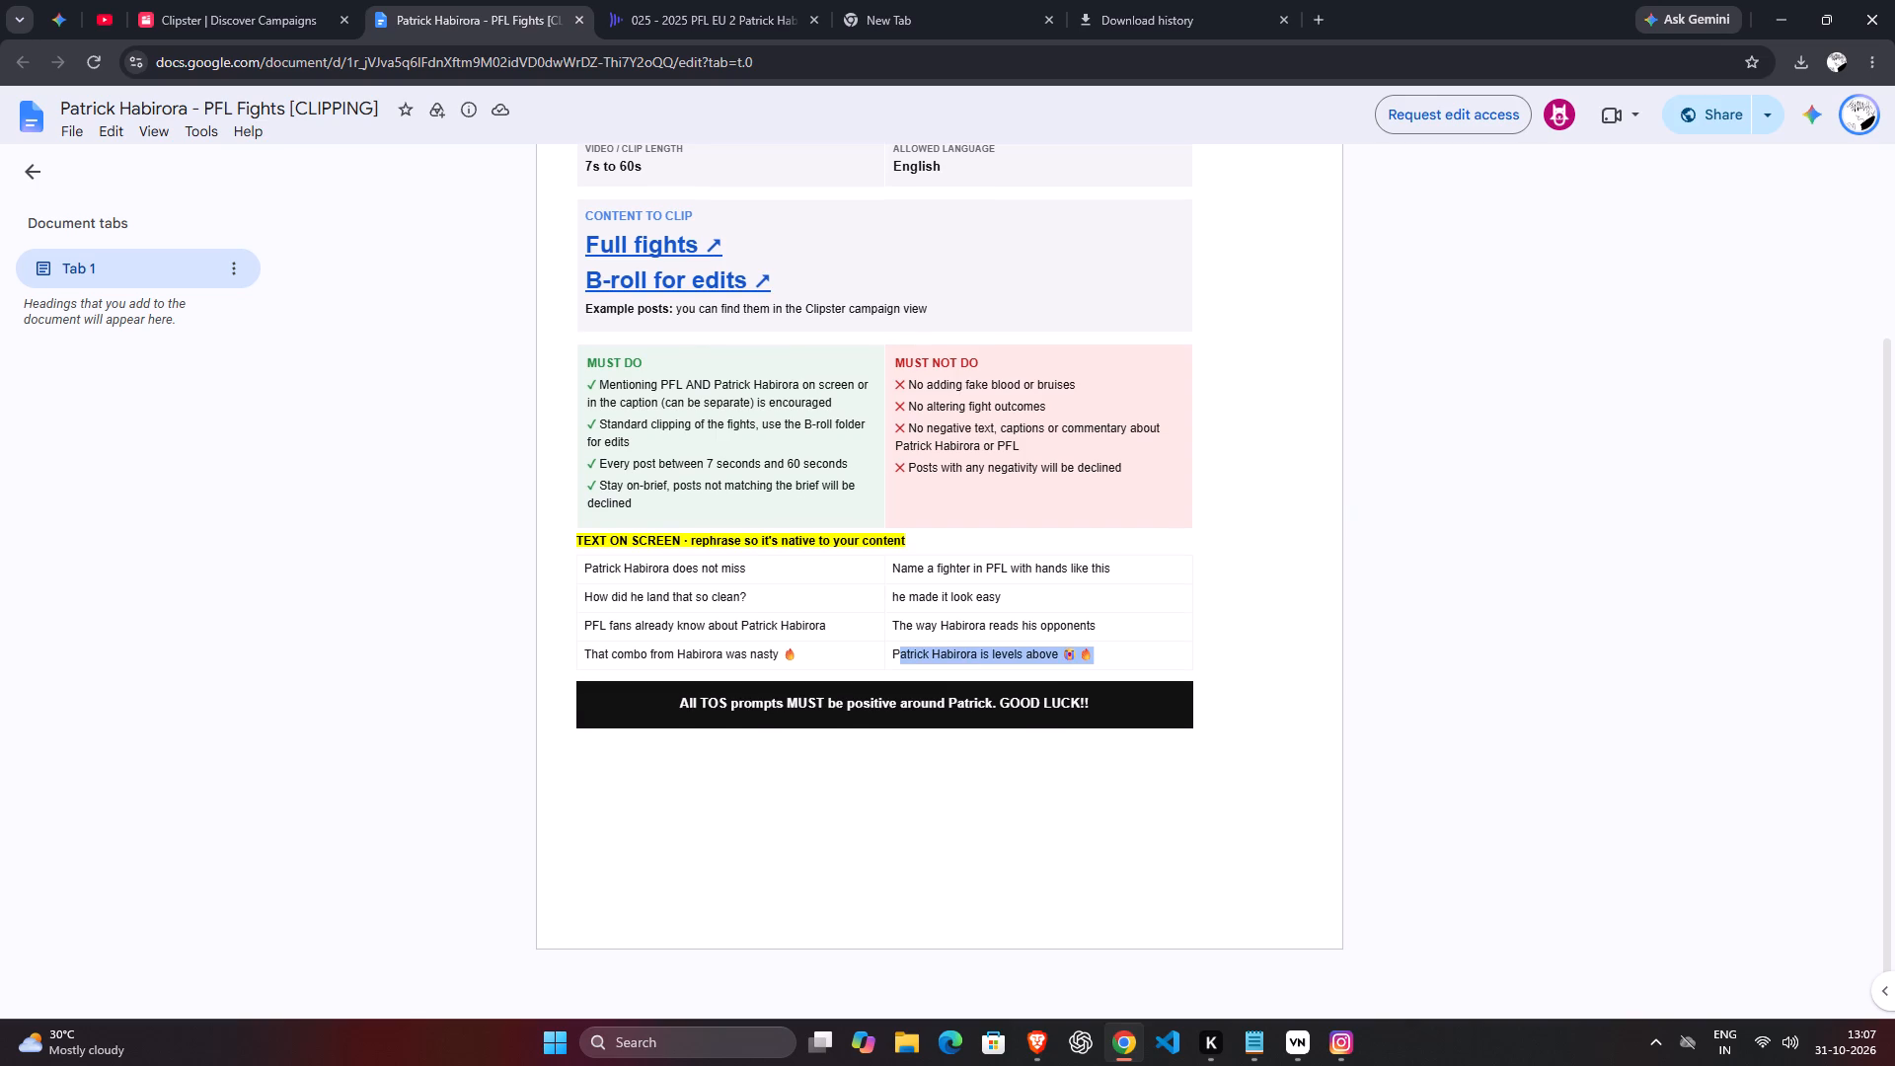
left_click_drag(888, 654, 885, 654)
key("ctrl+c")
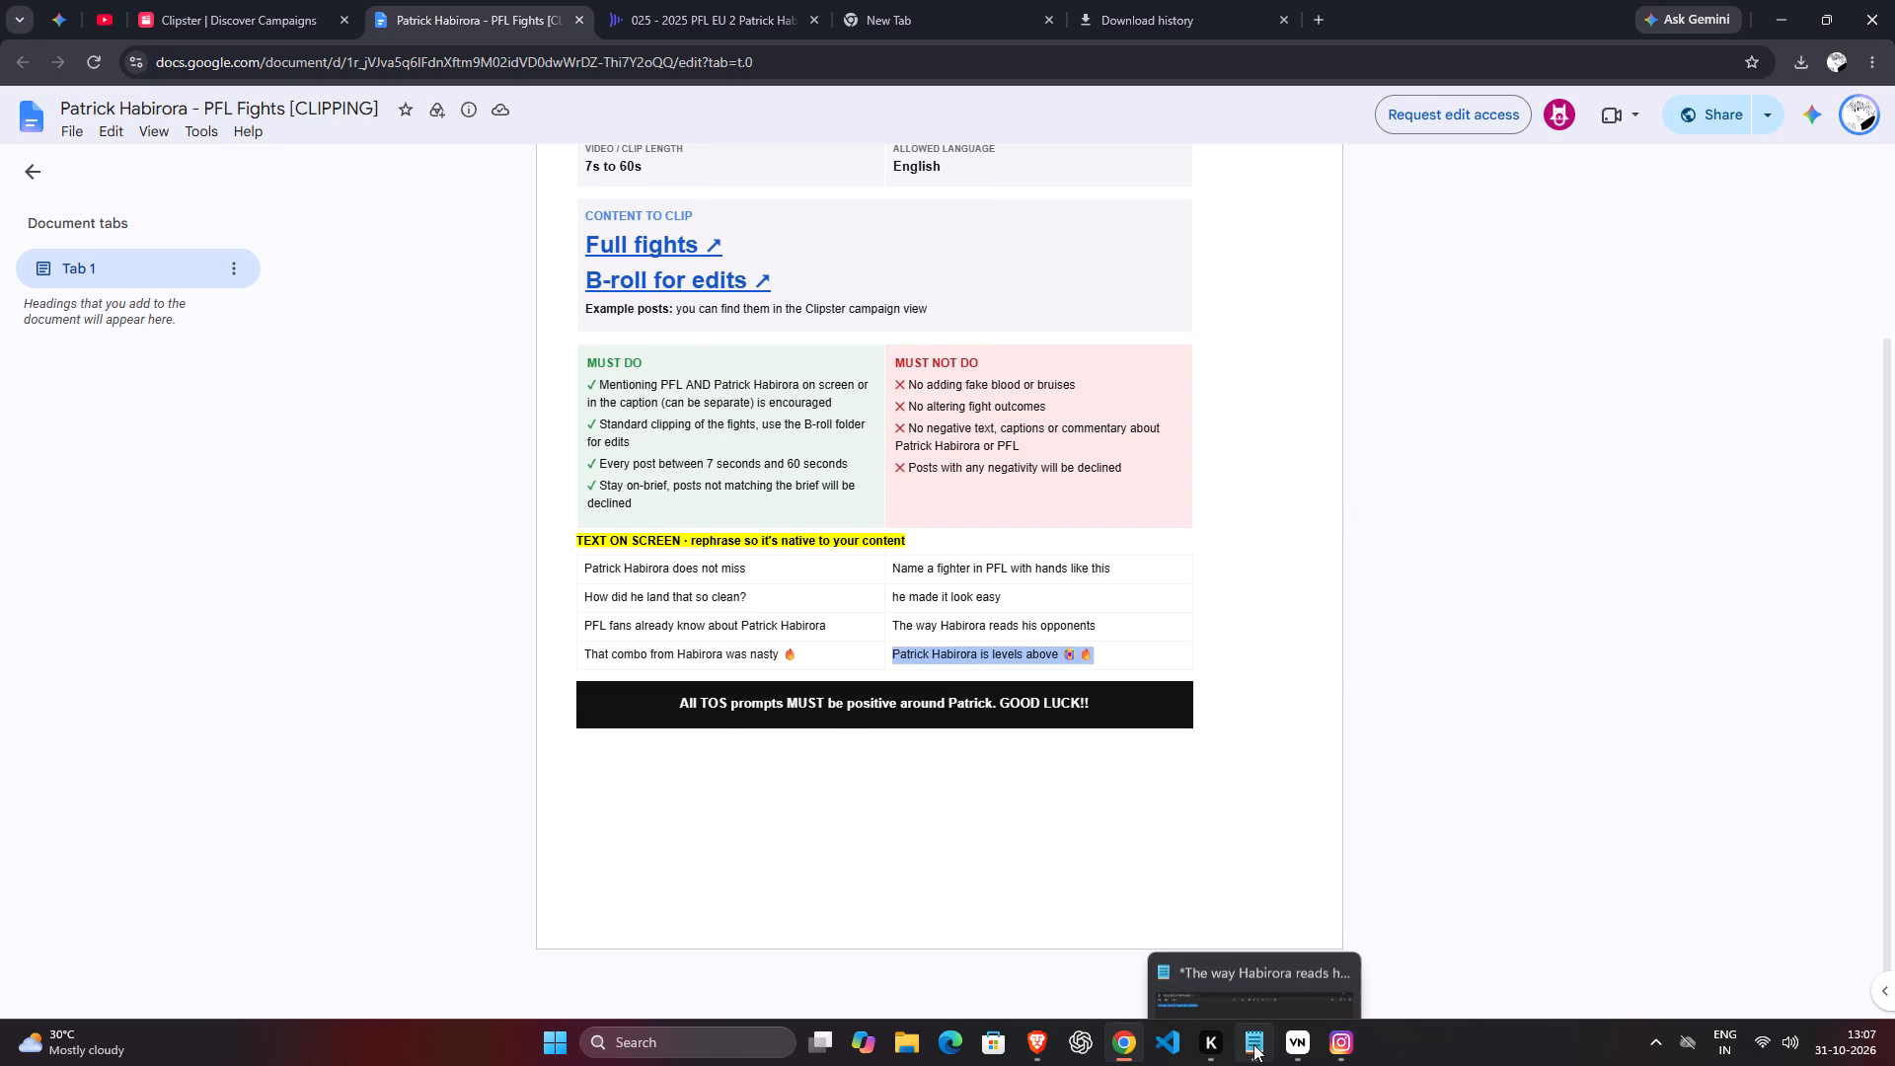
left_click(1287, 1049)
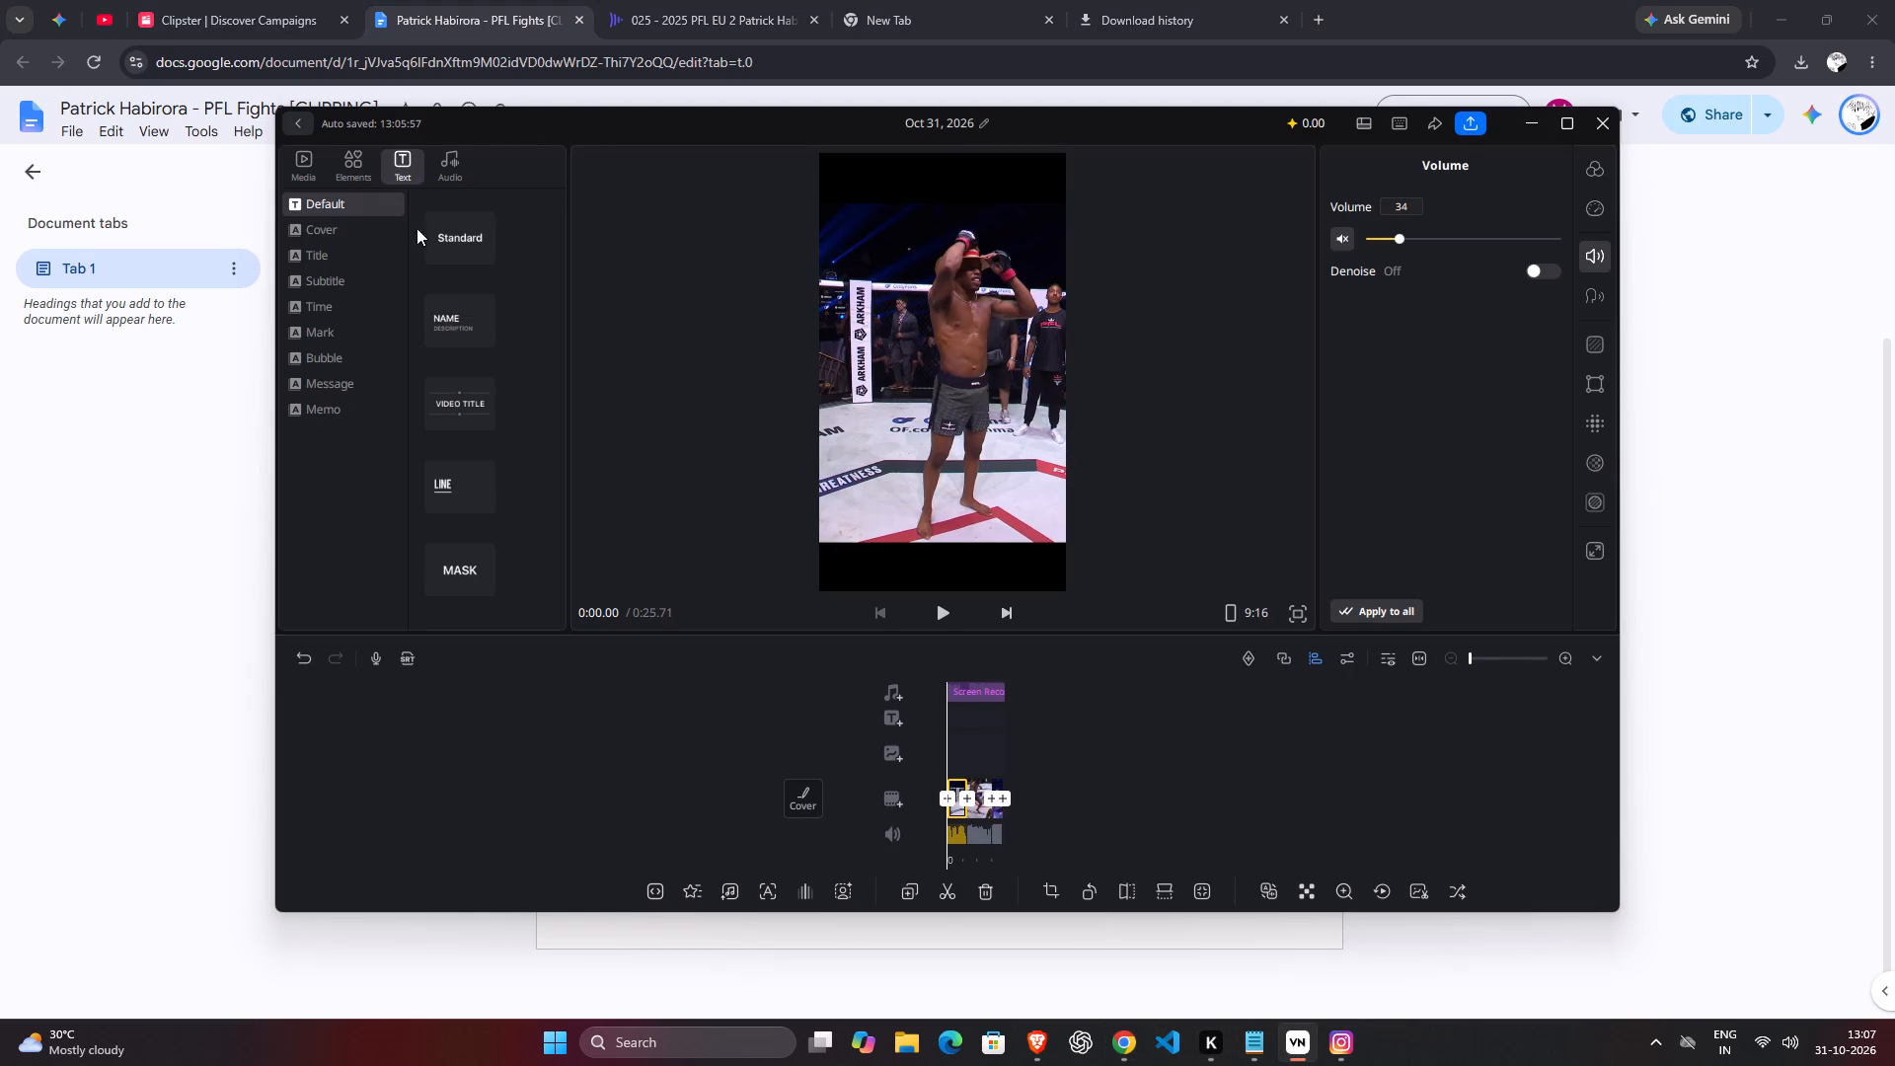
left_click(457, 235)
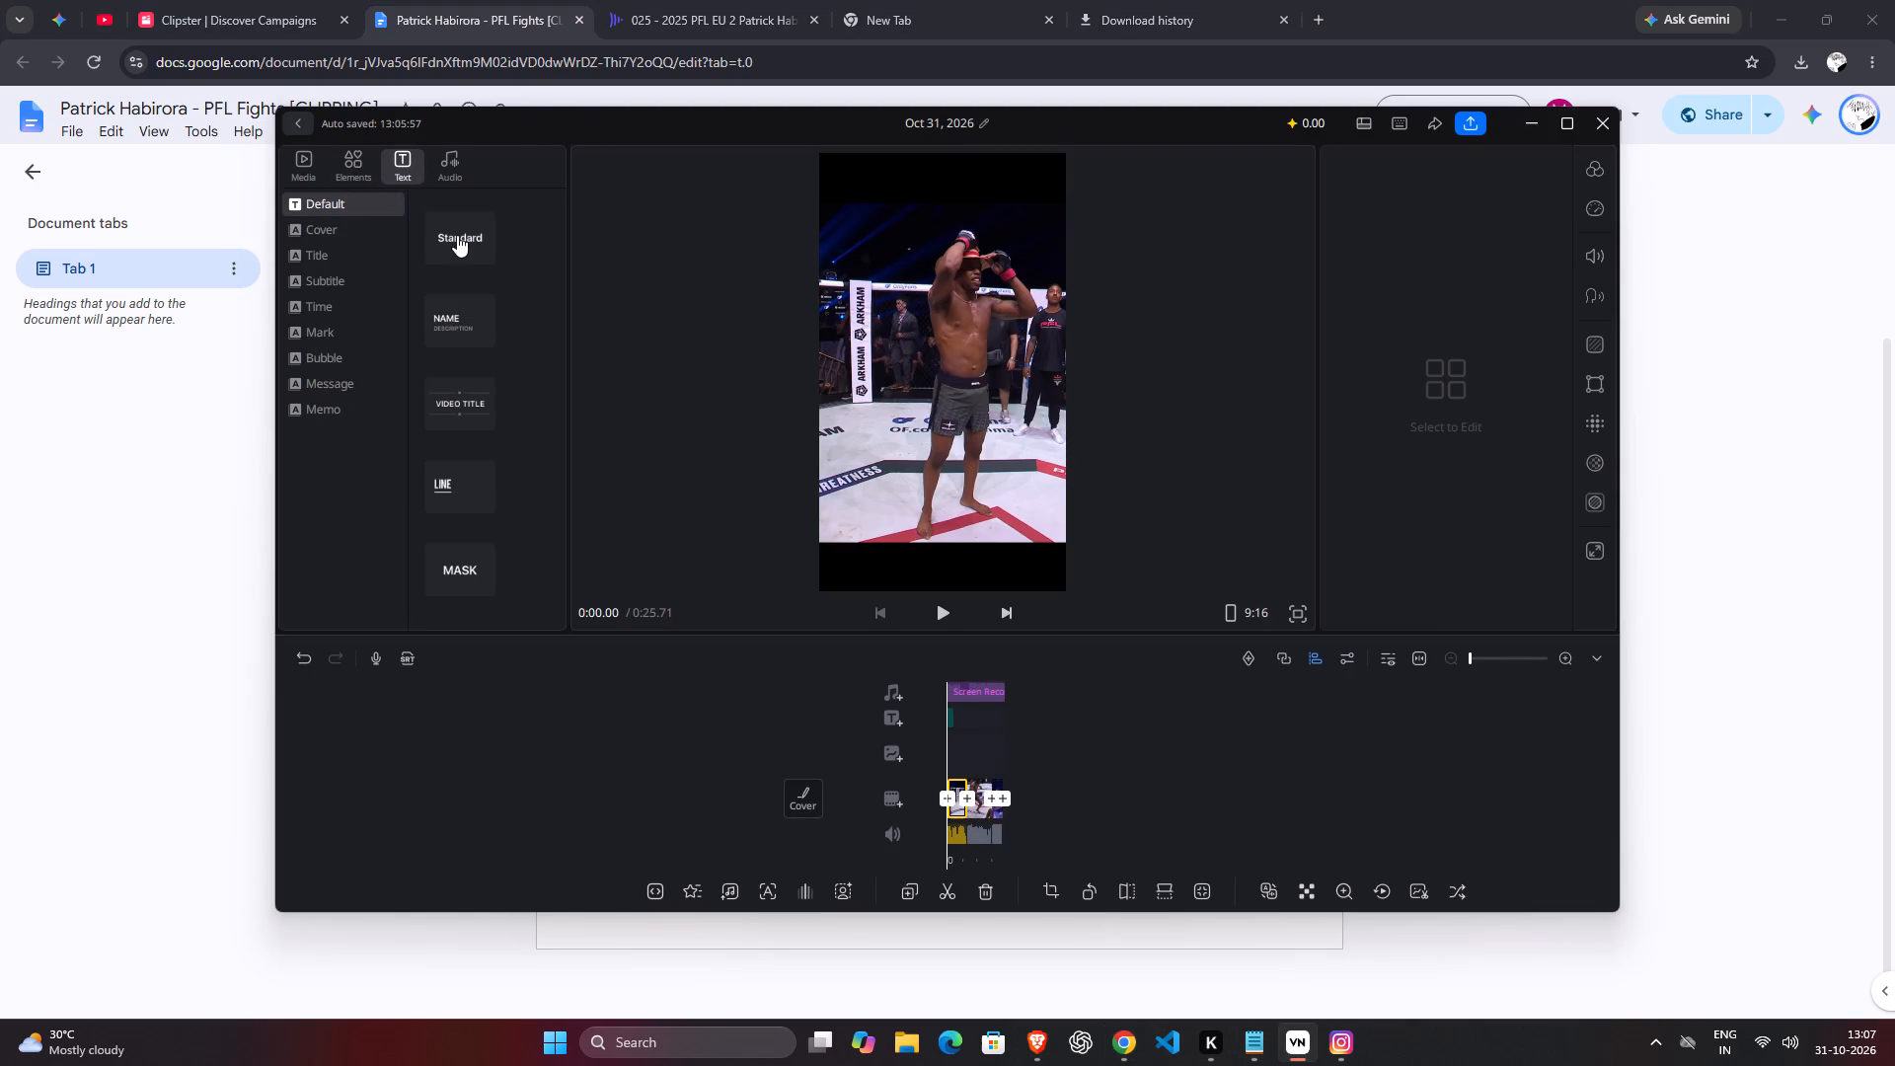
left_click(933, 526)
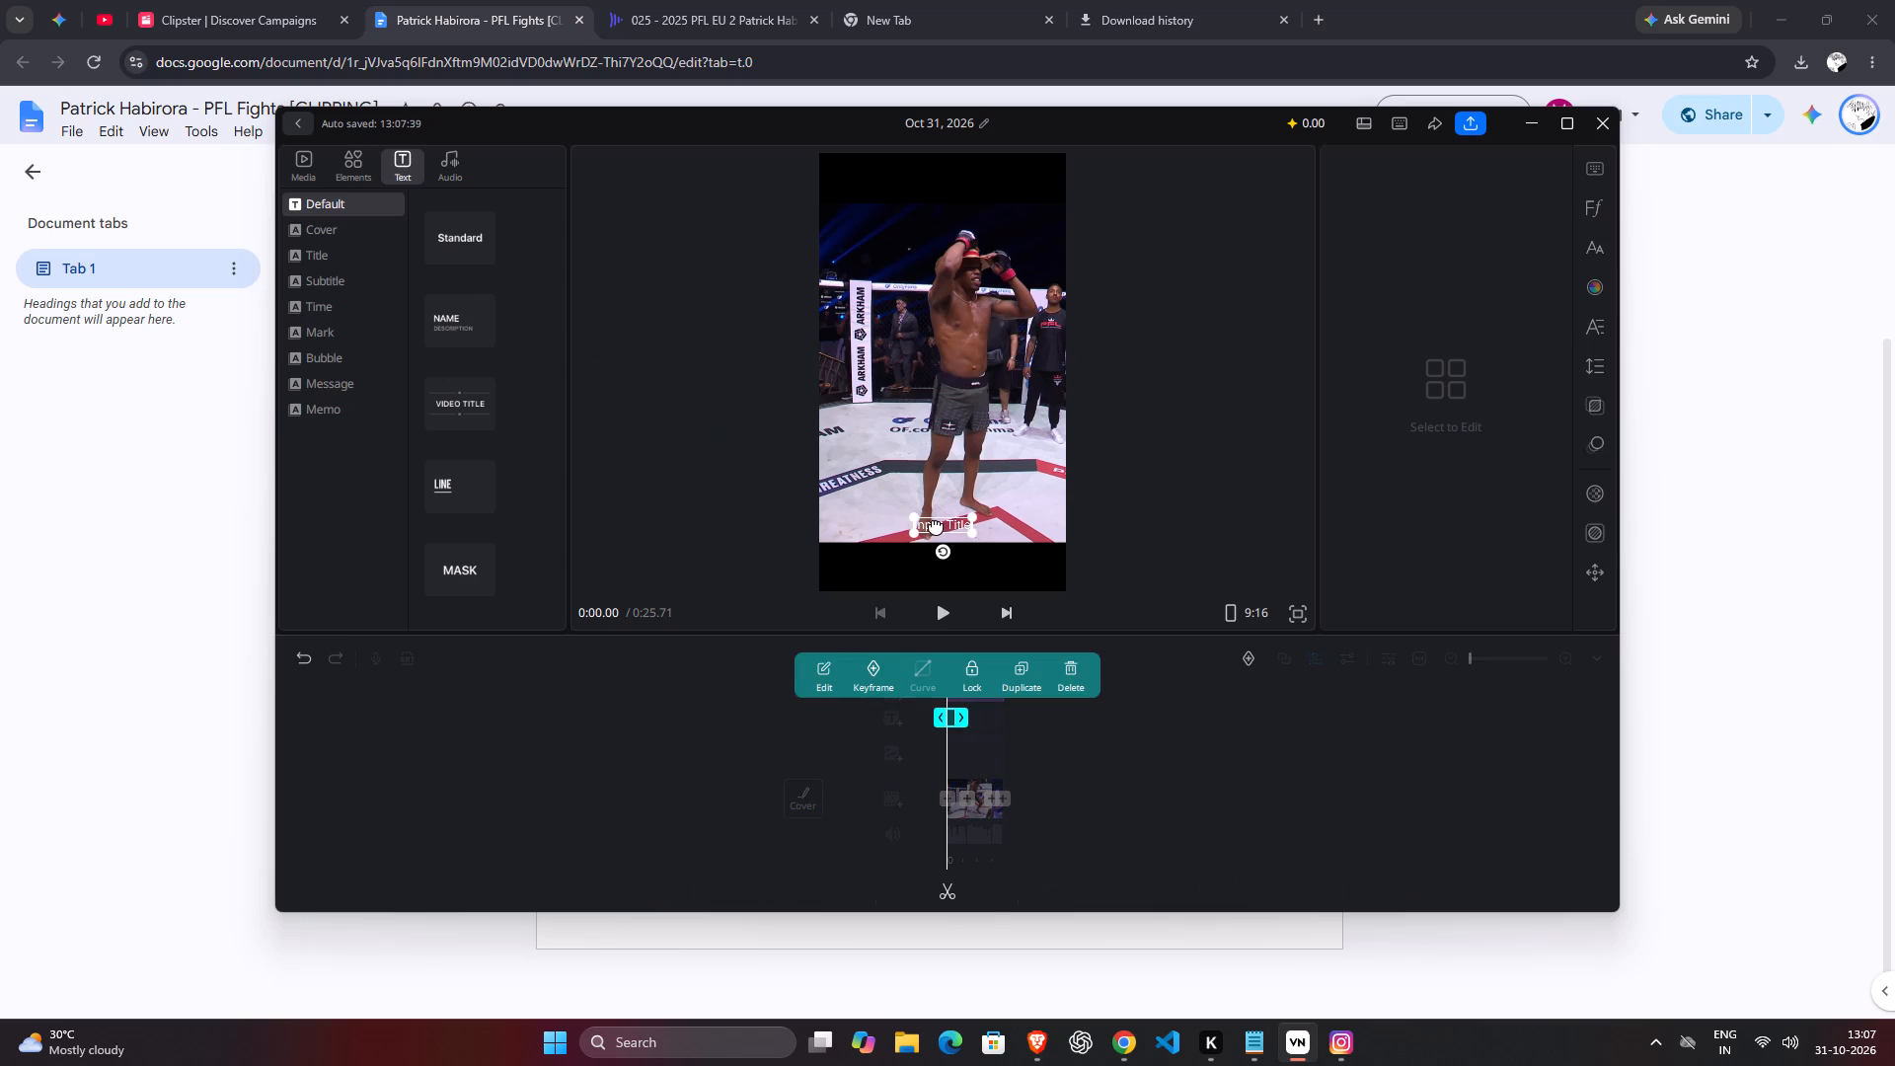
left_click(942, 521)
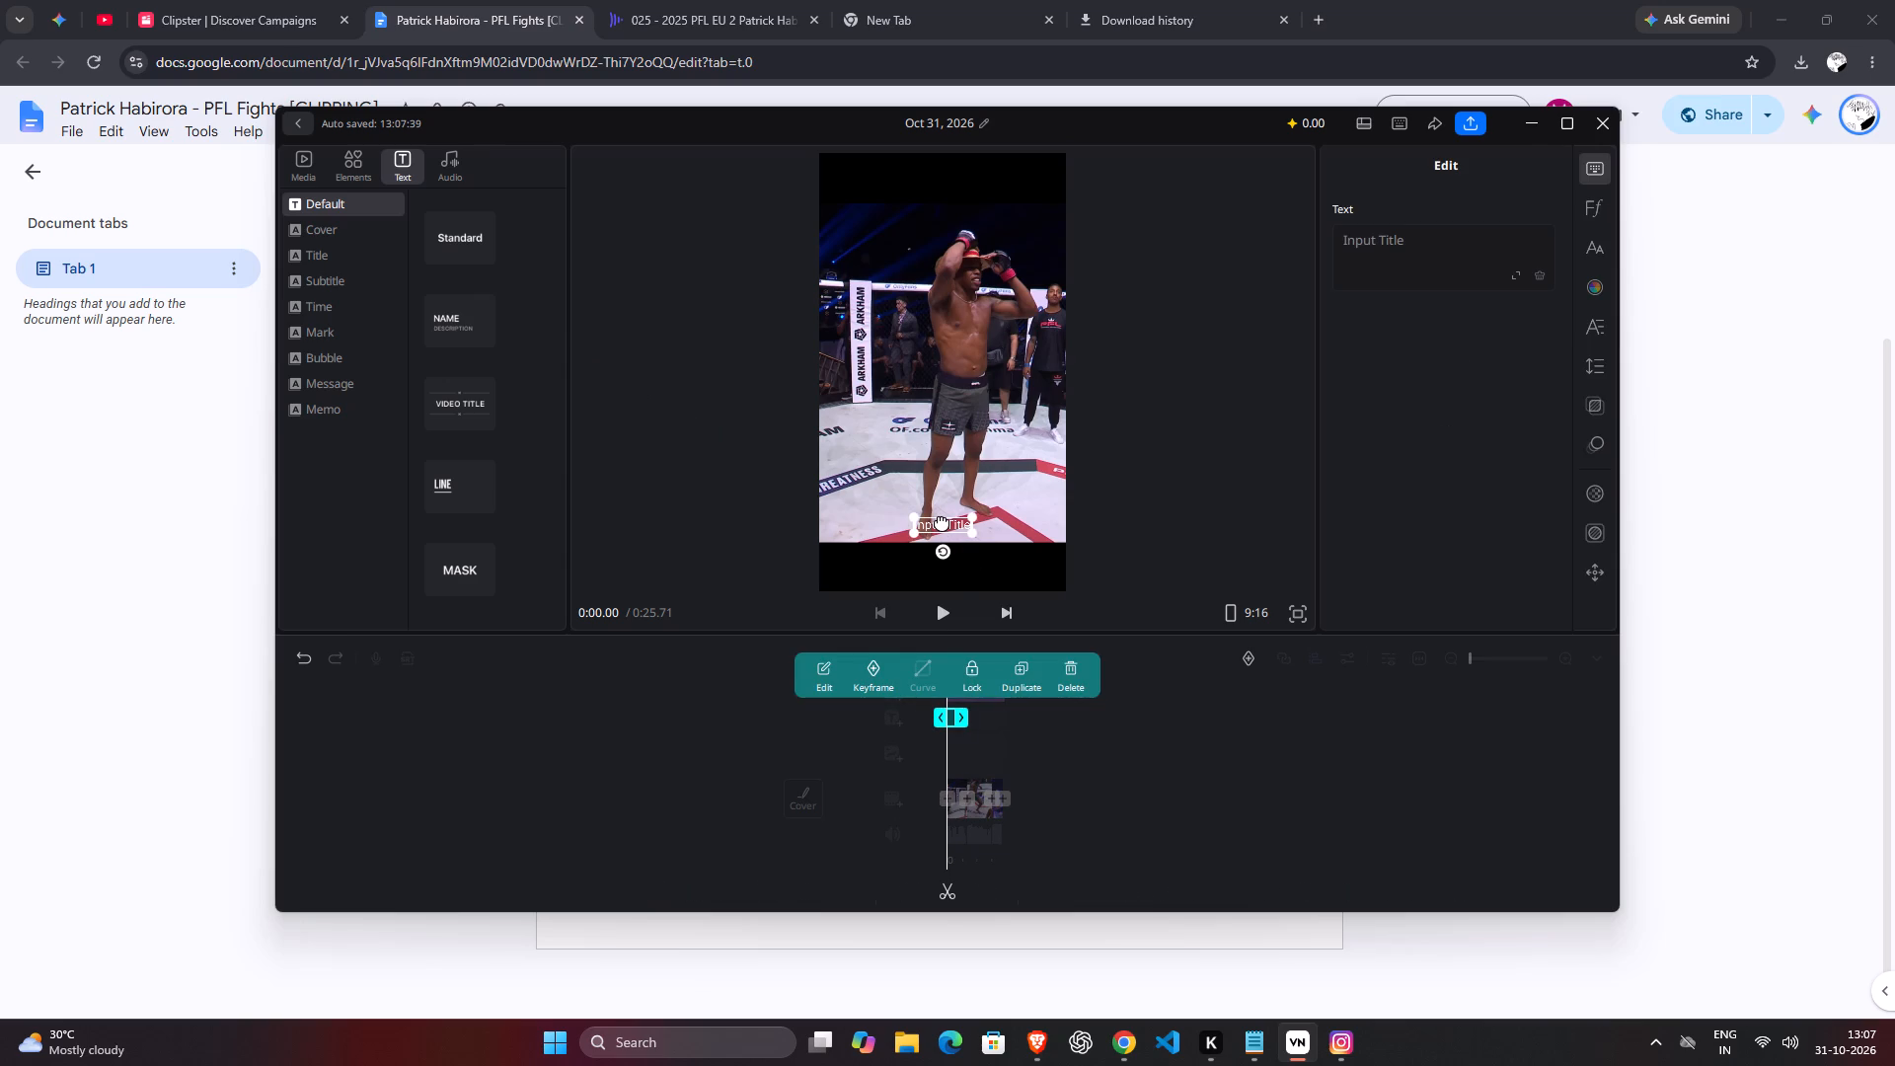
double_click(942, 521)
left_click(1407, 237)
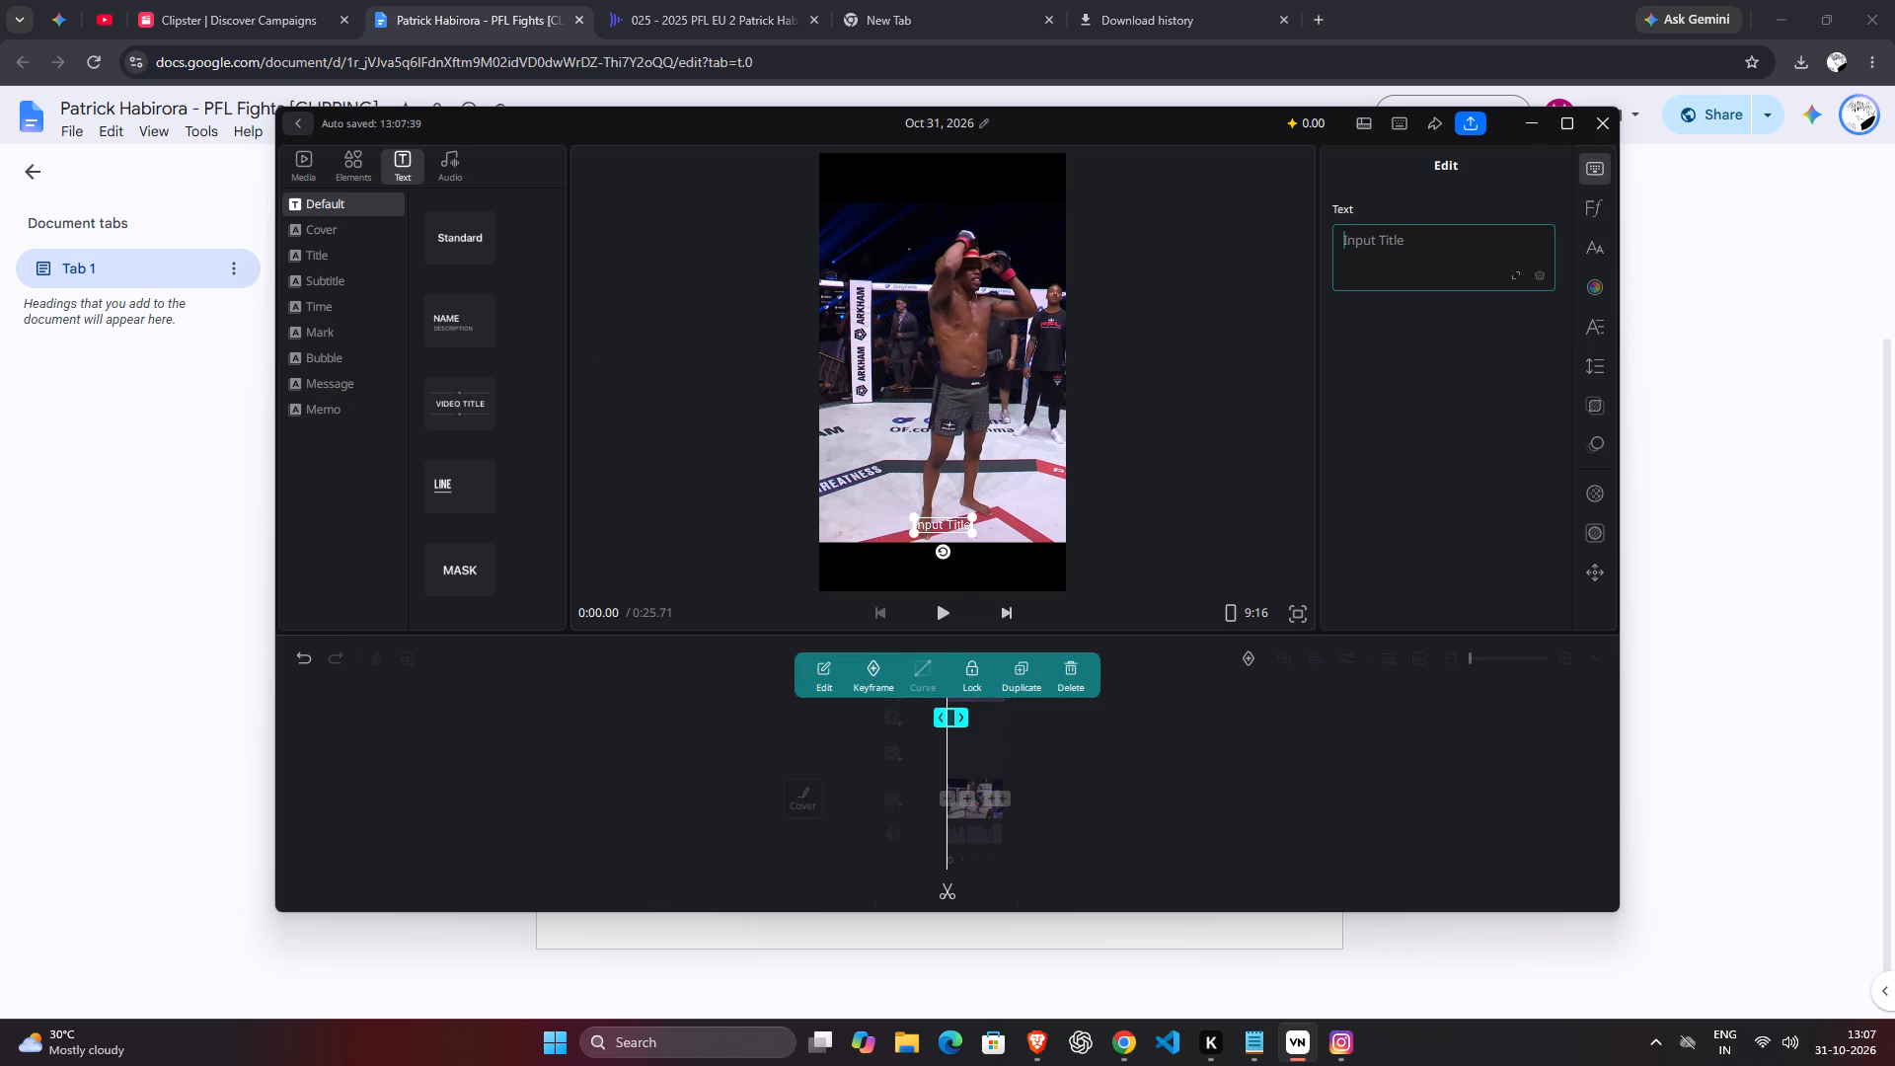
key("ctrl+v")
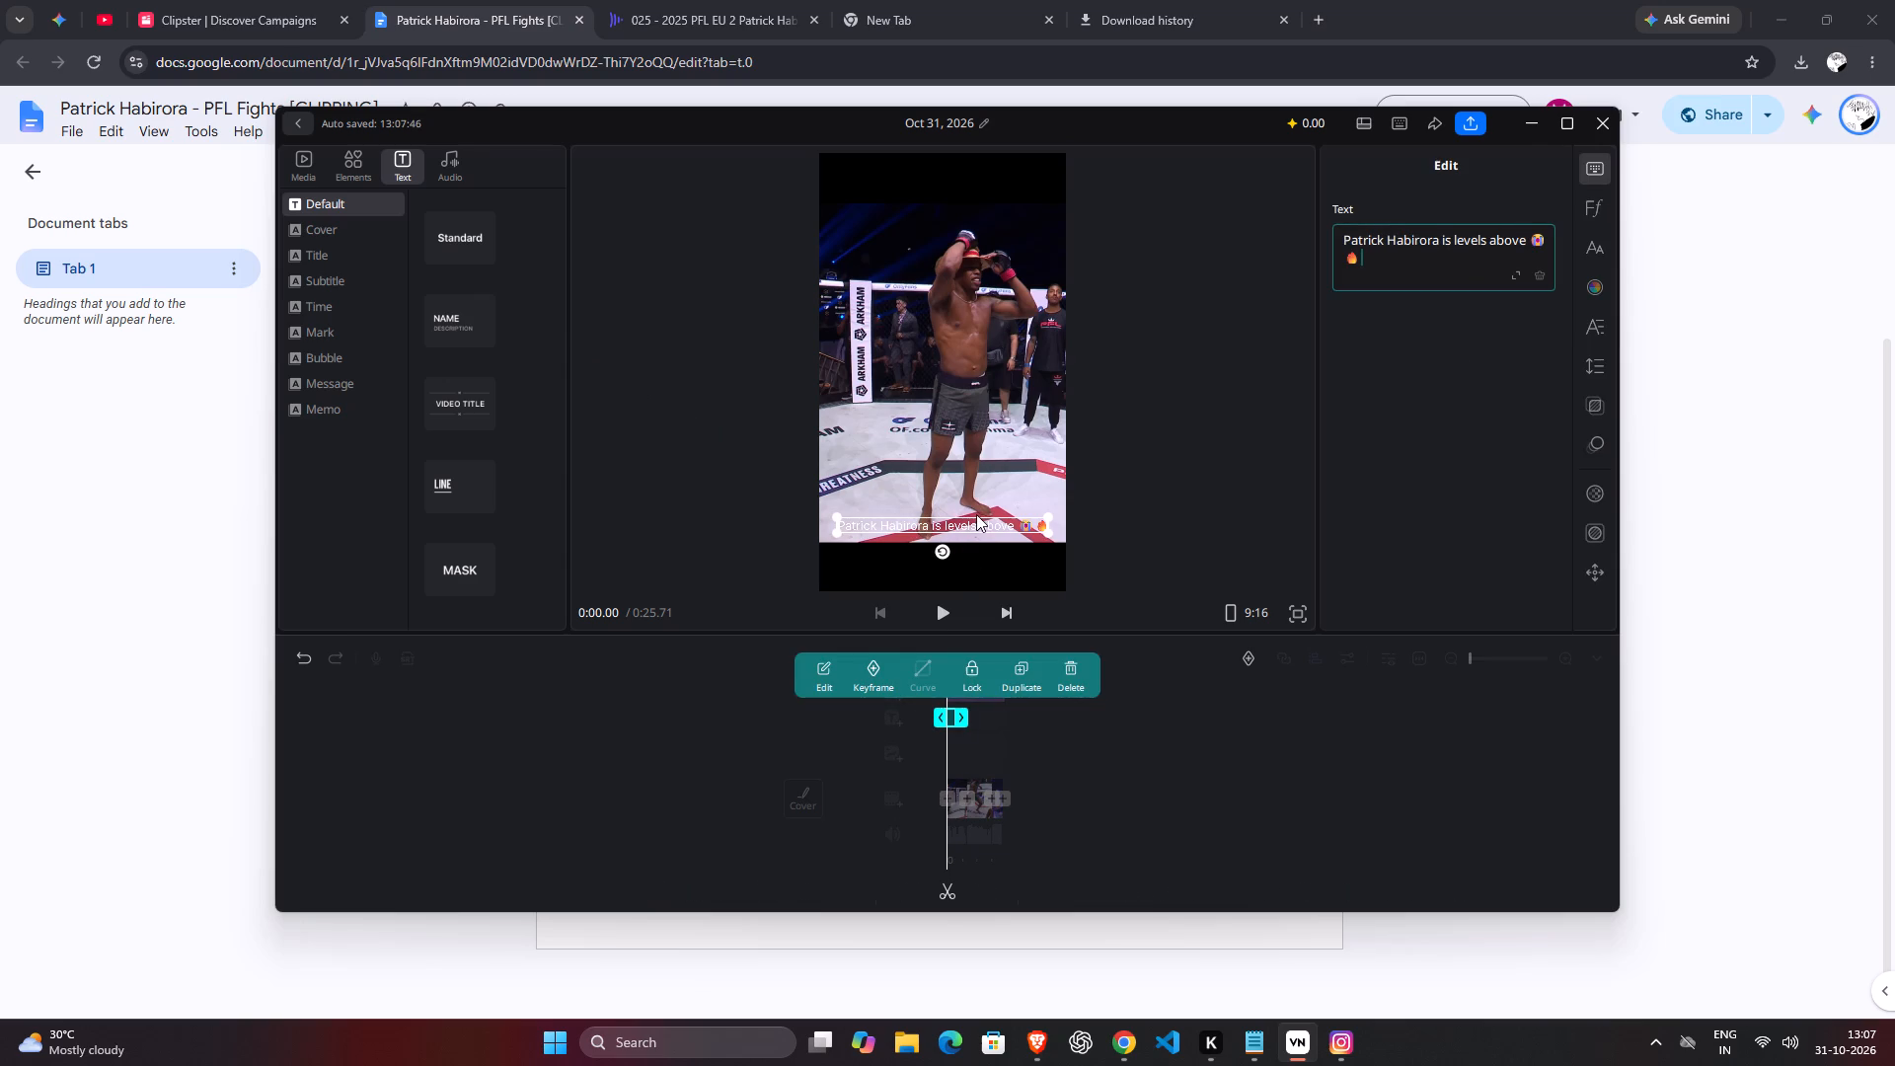
Move the caption into the black band above the footage and centre it horizontally.
key("Up")
key("Up")
key("Up")
key("Up")
key("Up")
key("Up")
key("Up")
key("Up")
key("Up")
key("Up")
key("Up")
key("Up")
key("Up")
key("Up")
key("Up")
key("Up")
key("Up")
left_click_drag(943, 526, 939, 183)
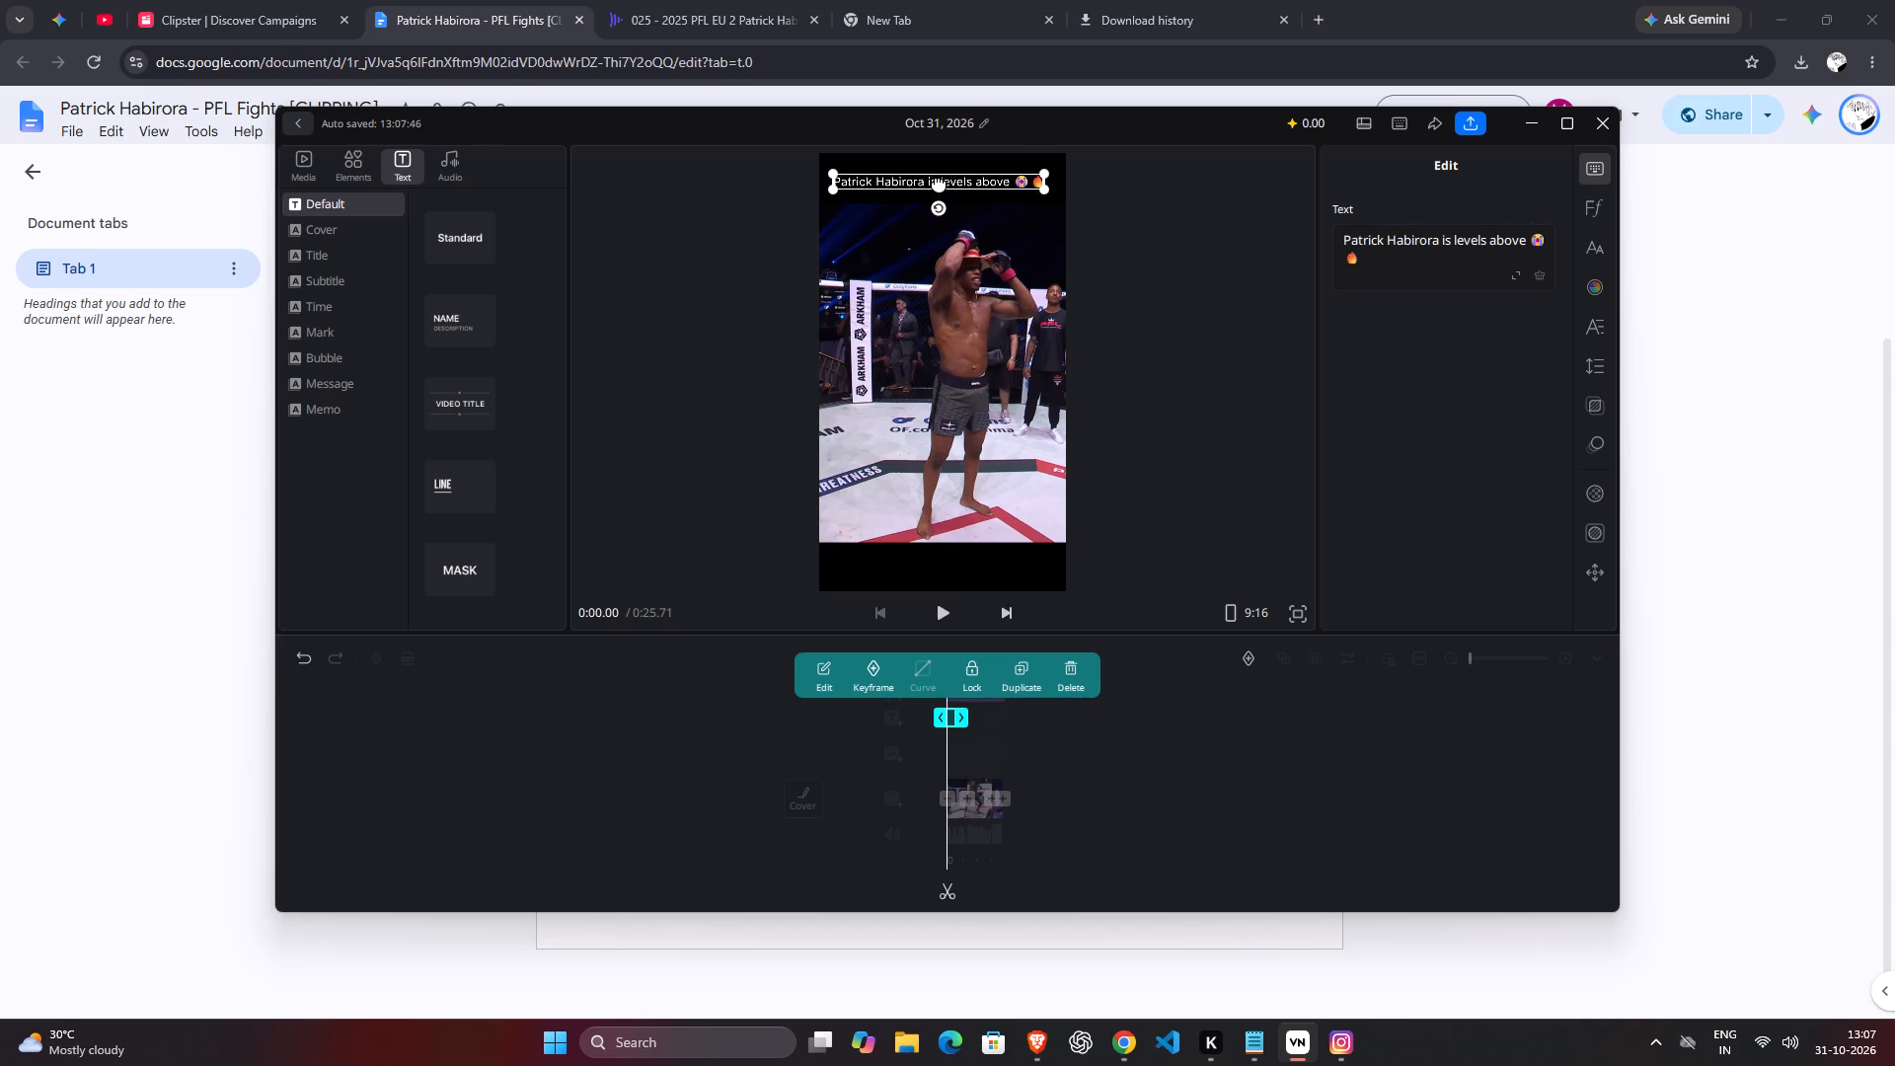
left_click_drag(939, 183, 943, 183)
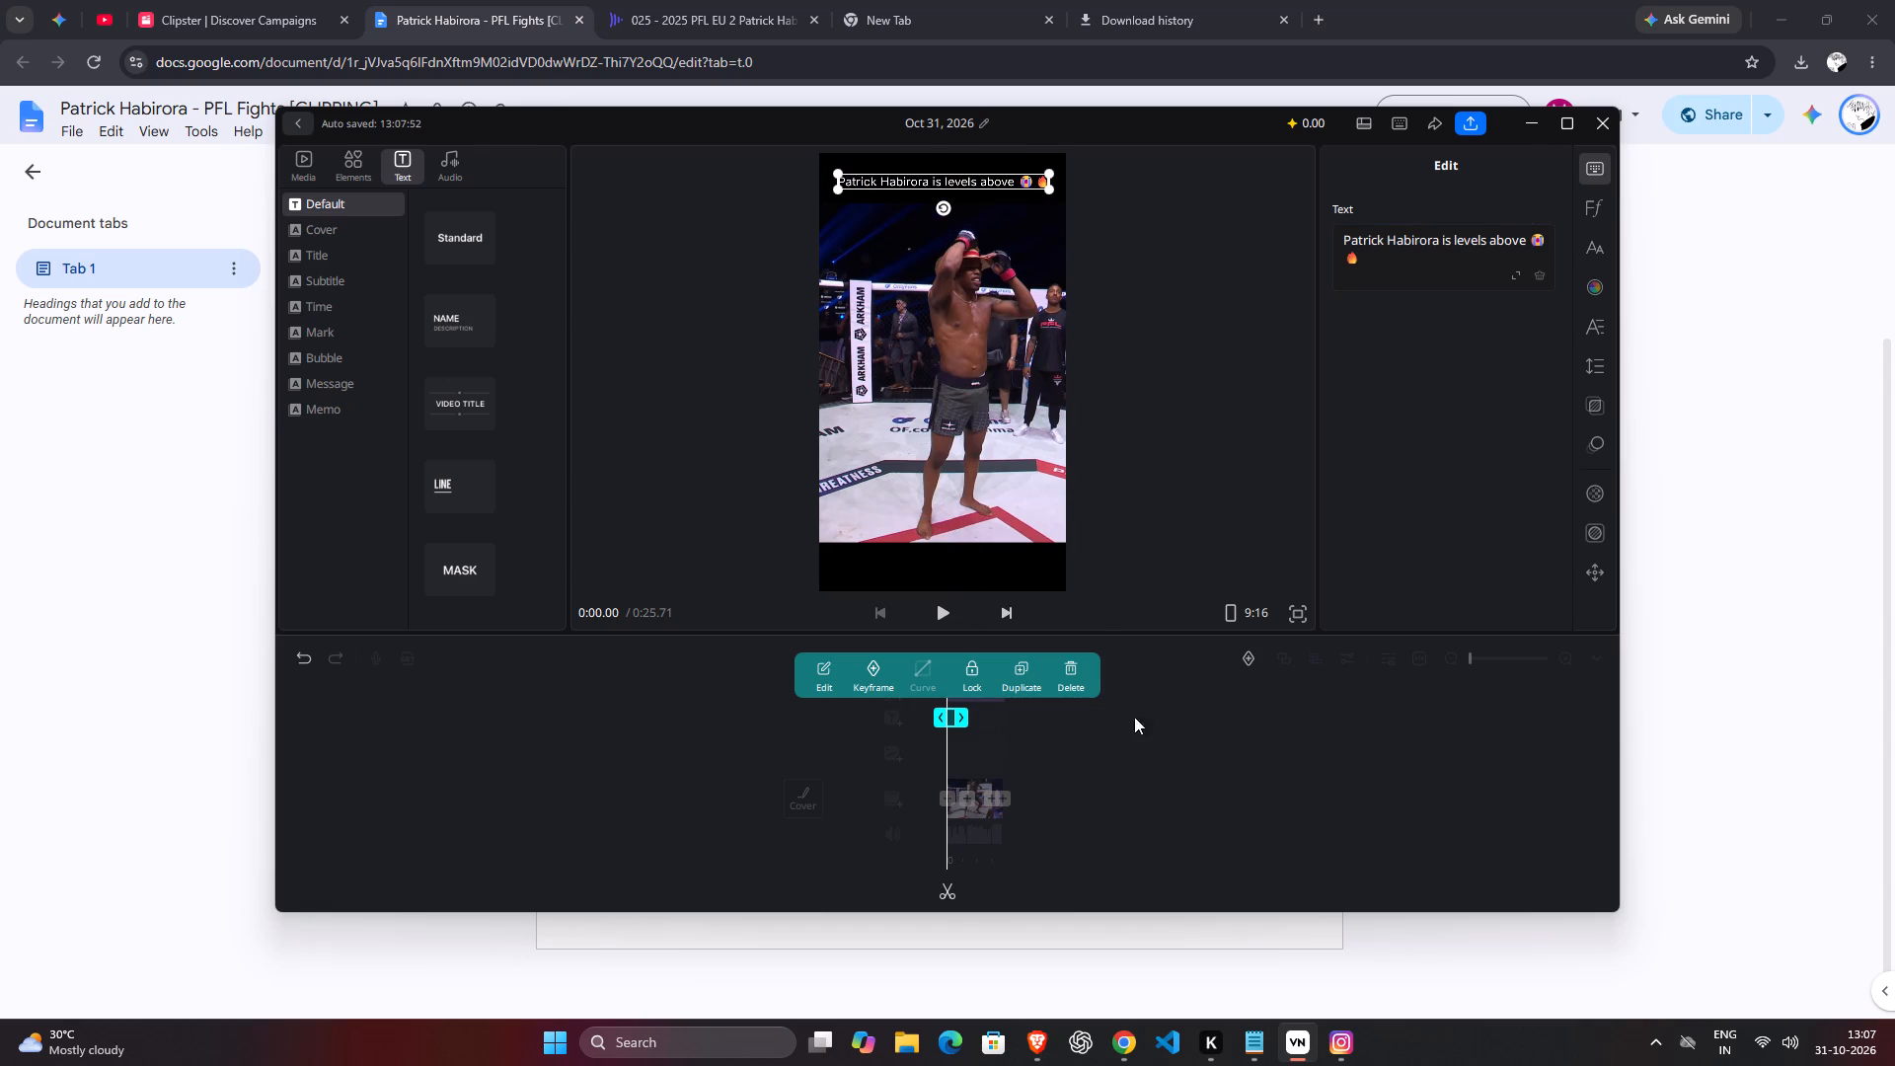
Extend the caption's duration on the timeline to cover the whole edit.
left_click_drag(963, 718, 1014, 719)
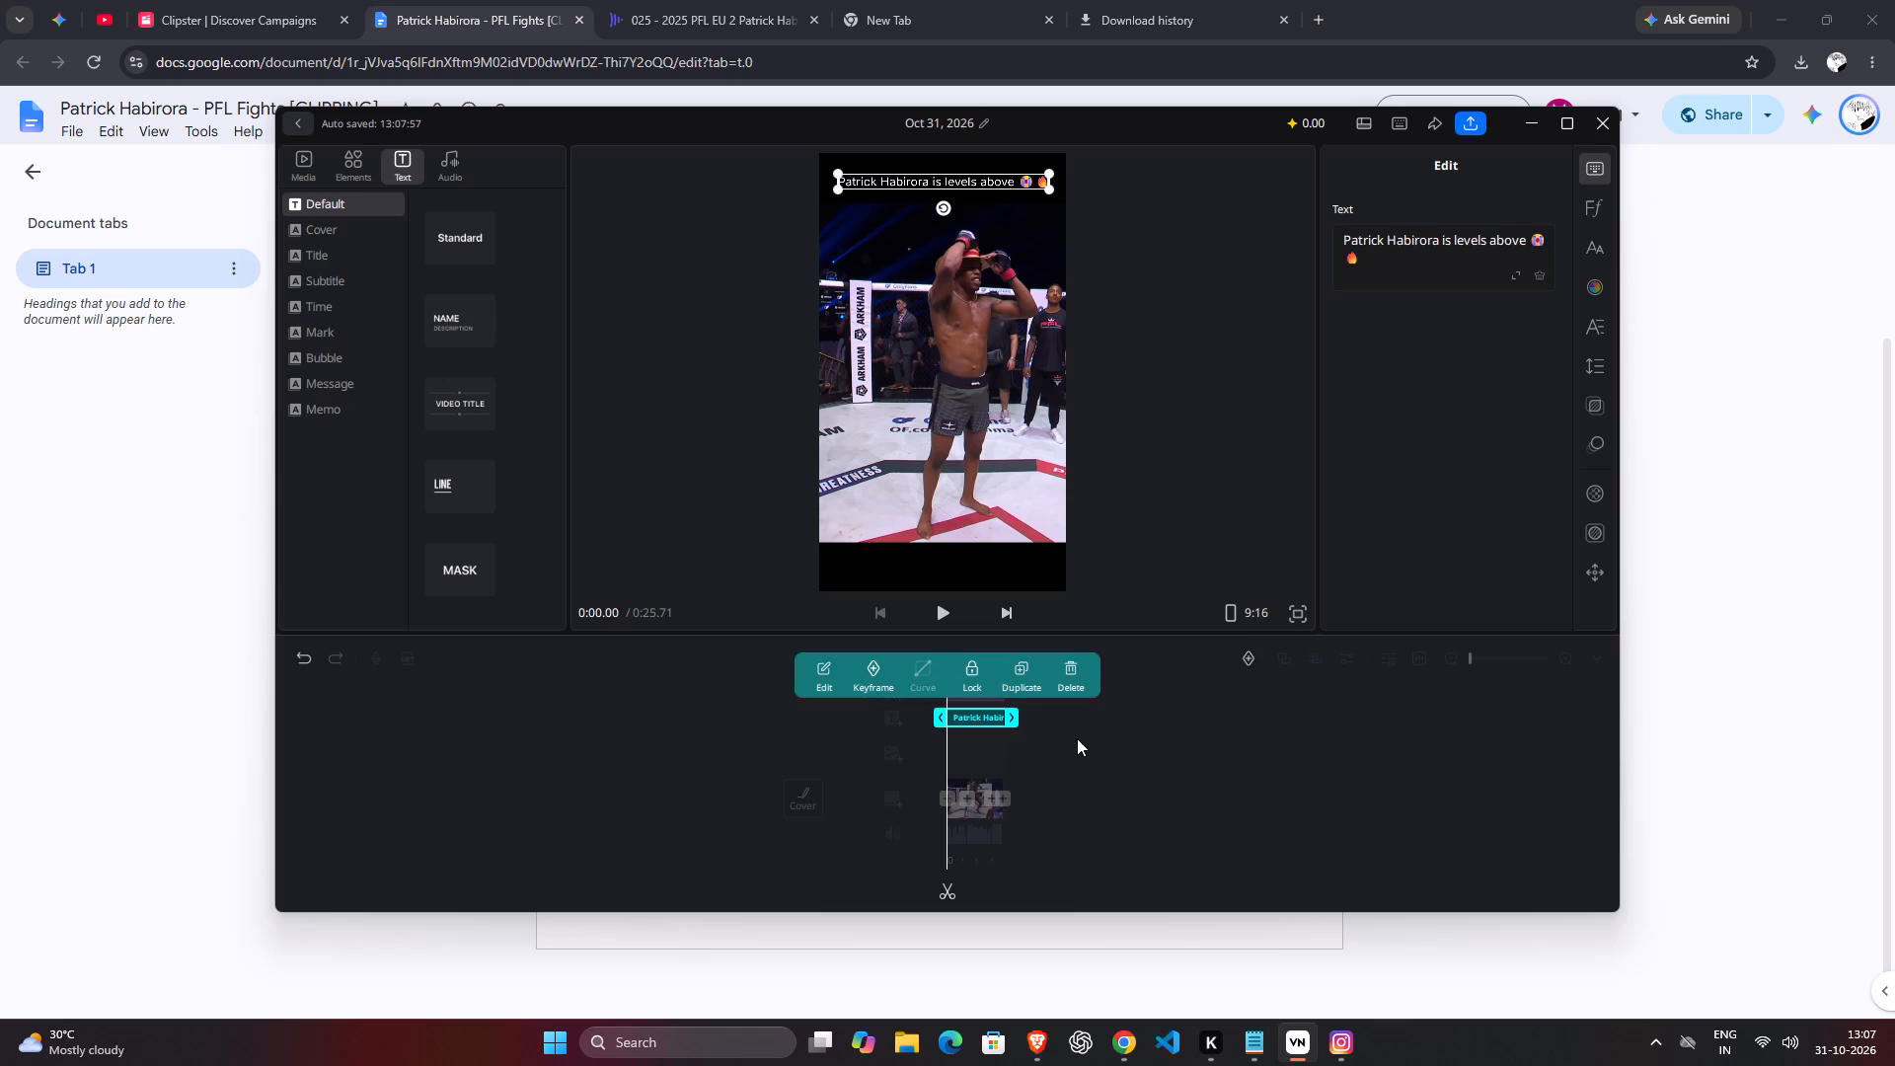
left_click(1093, 741)
Apply a 0.8-second Zoom 1 transition between the opening celebration clip and the fight clip.
key("space")
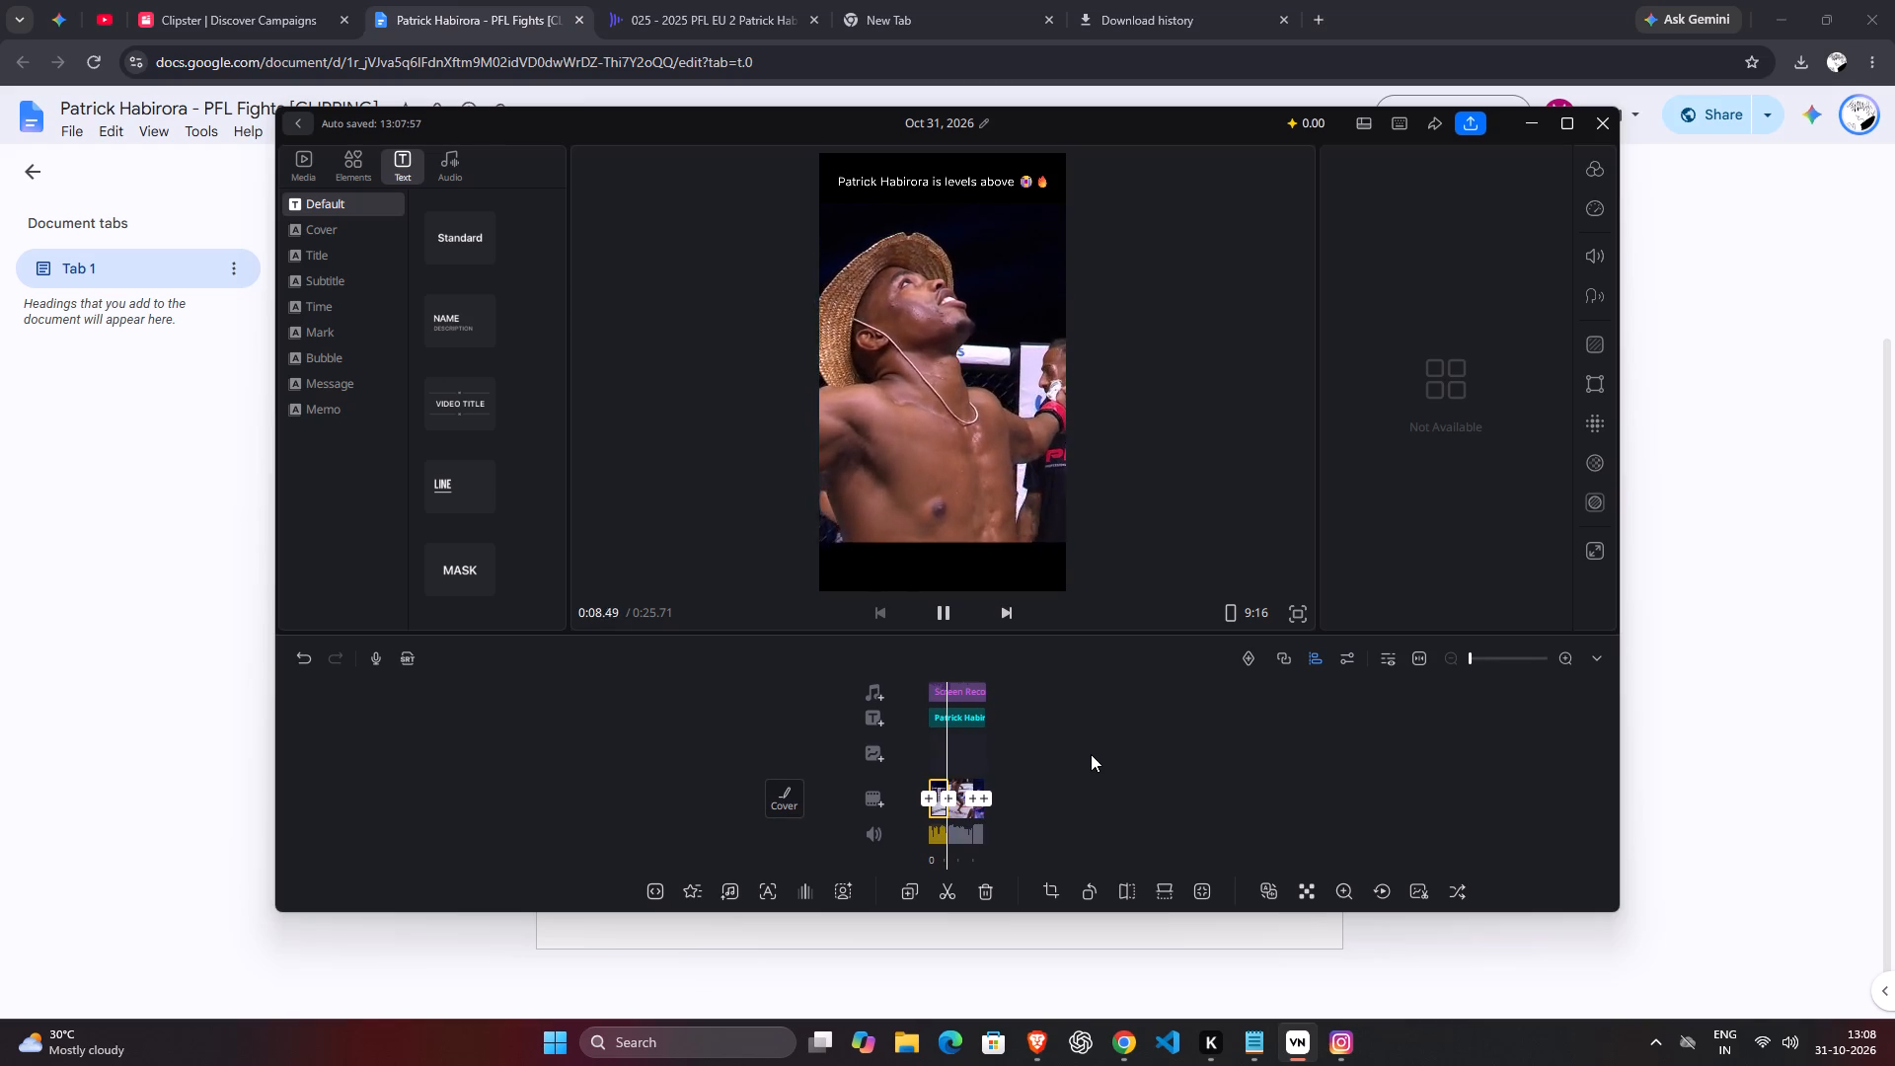
left_click_drag(1024, 779, 1039, 782)
left_click(948, 800)
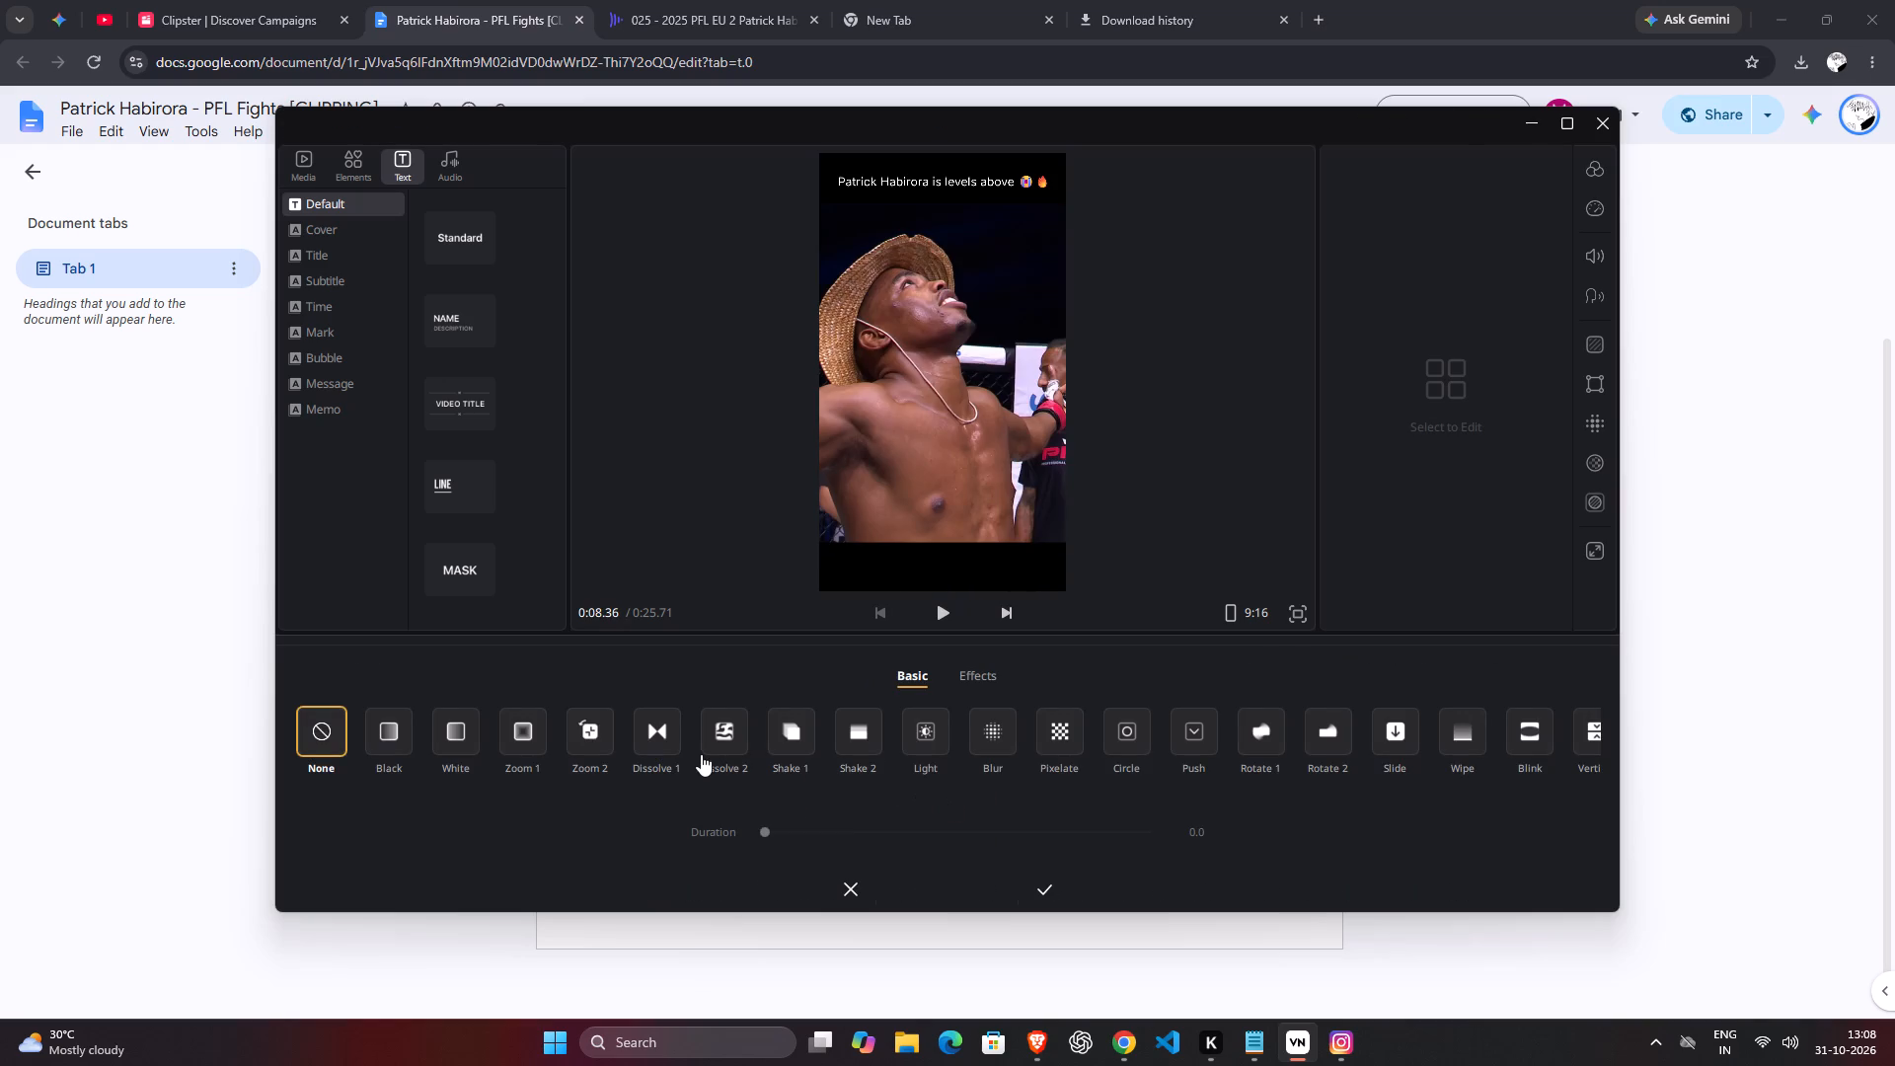
left_click(445, 739)
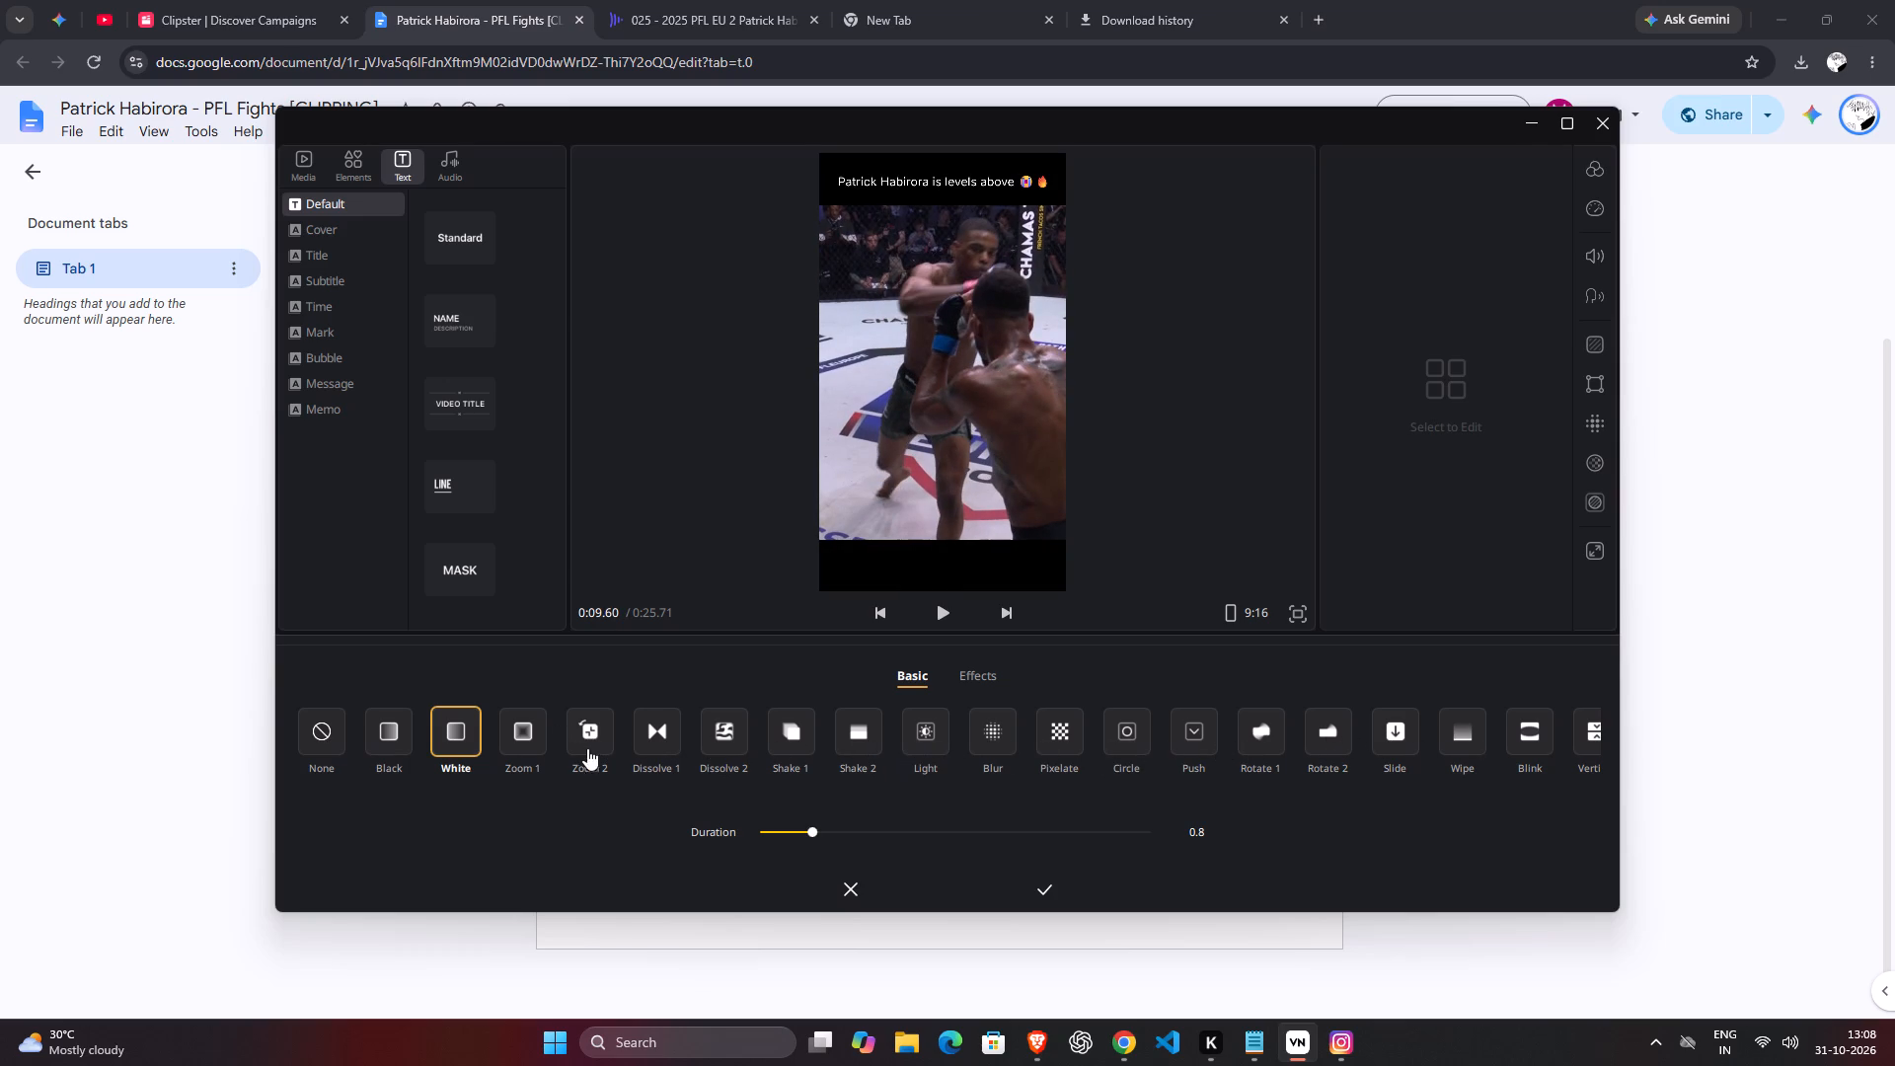
left_click(506, 730)
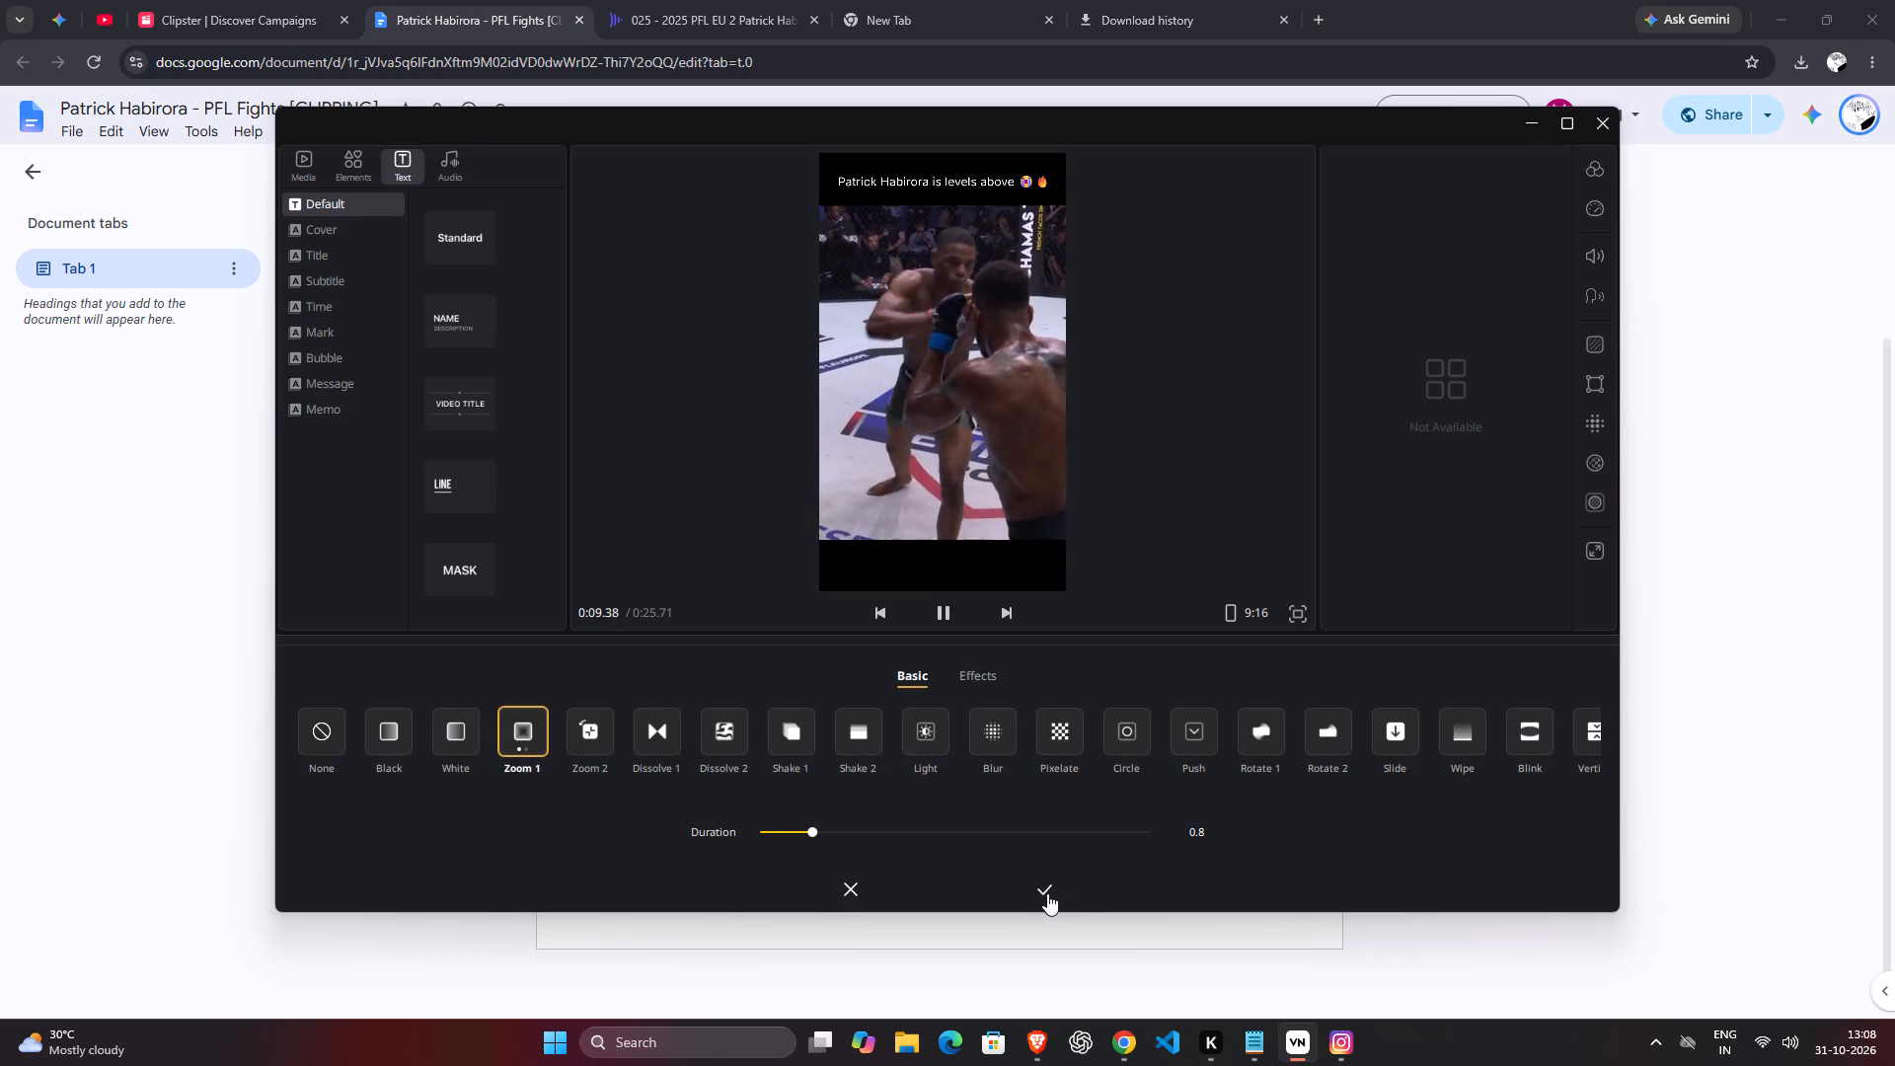
left_click(1044, 893)
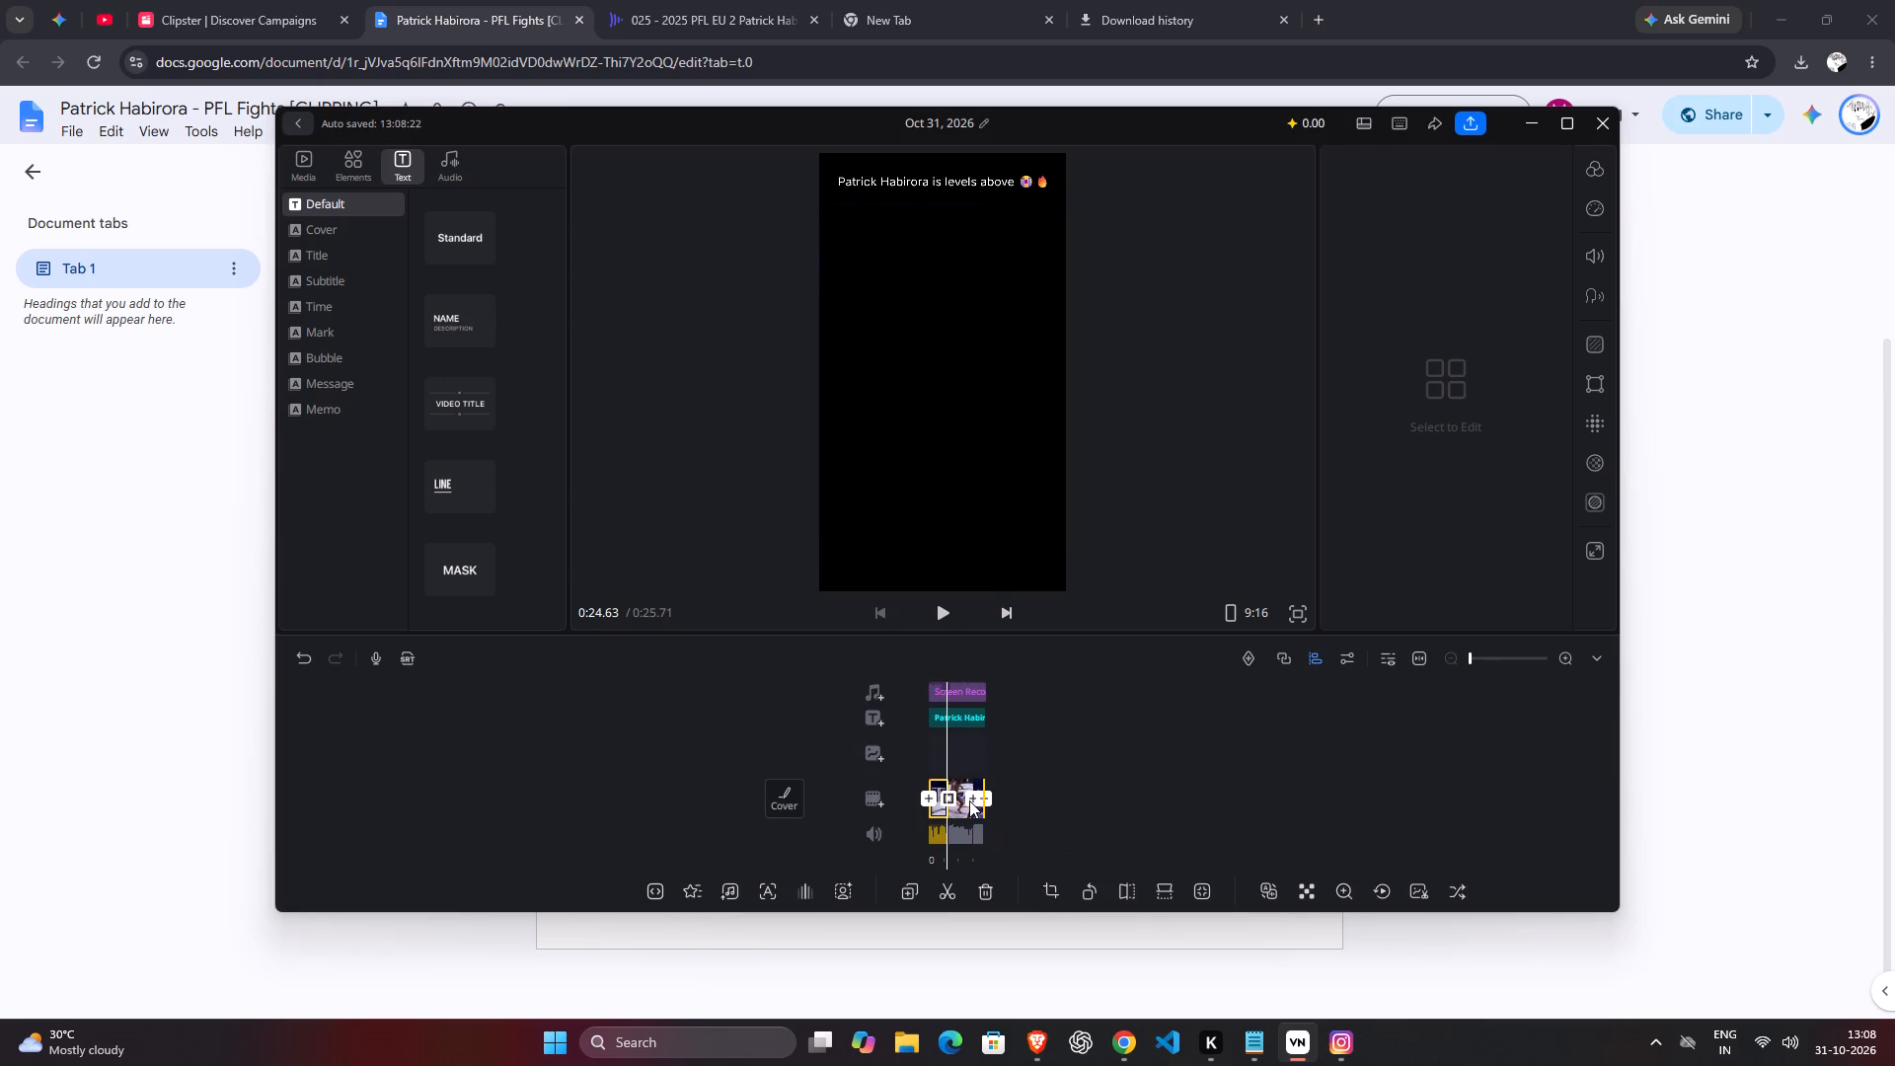
left_click(968, 800)
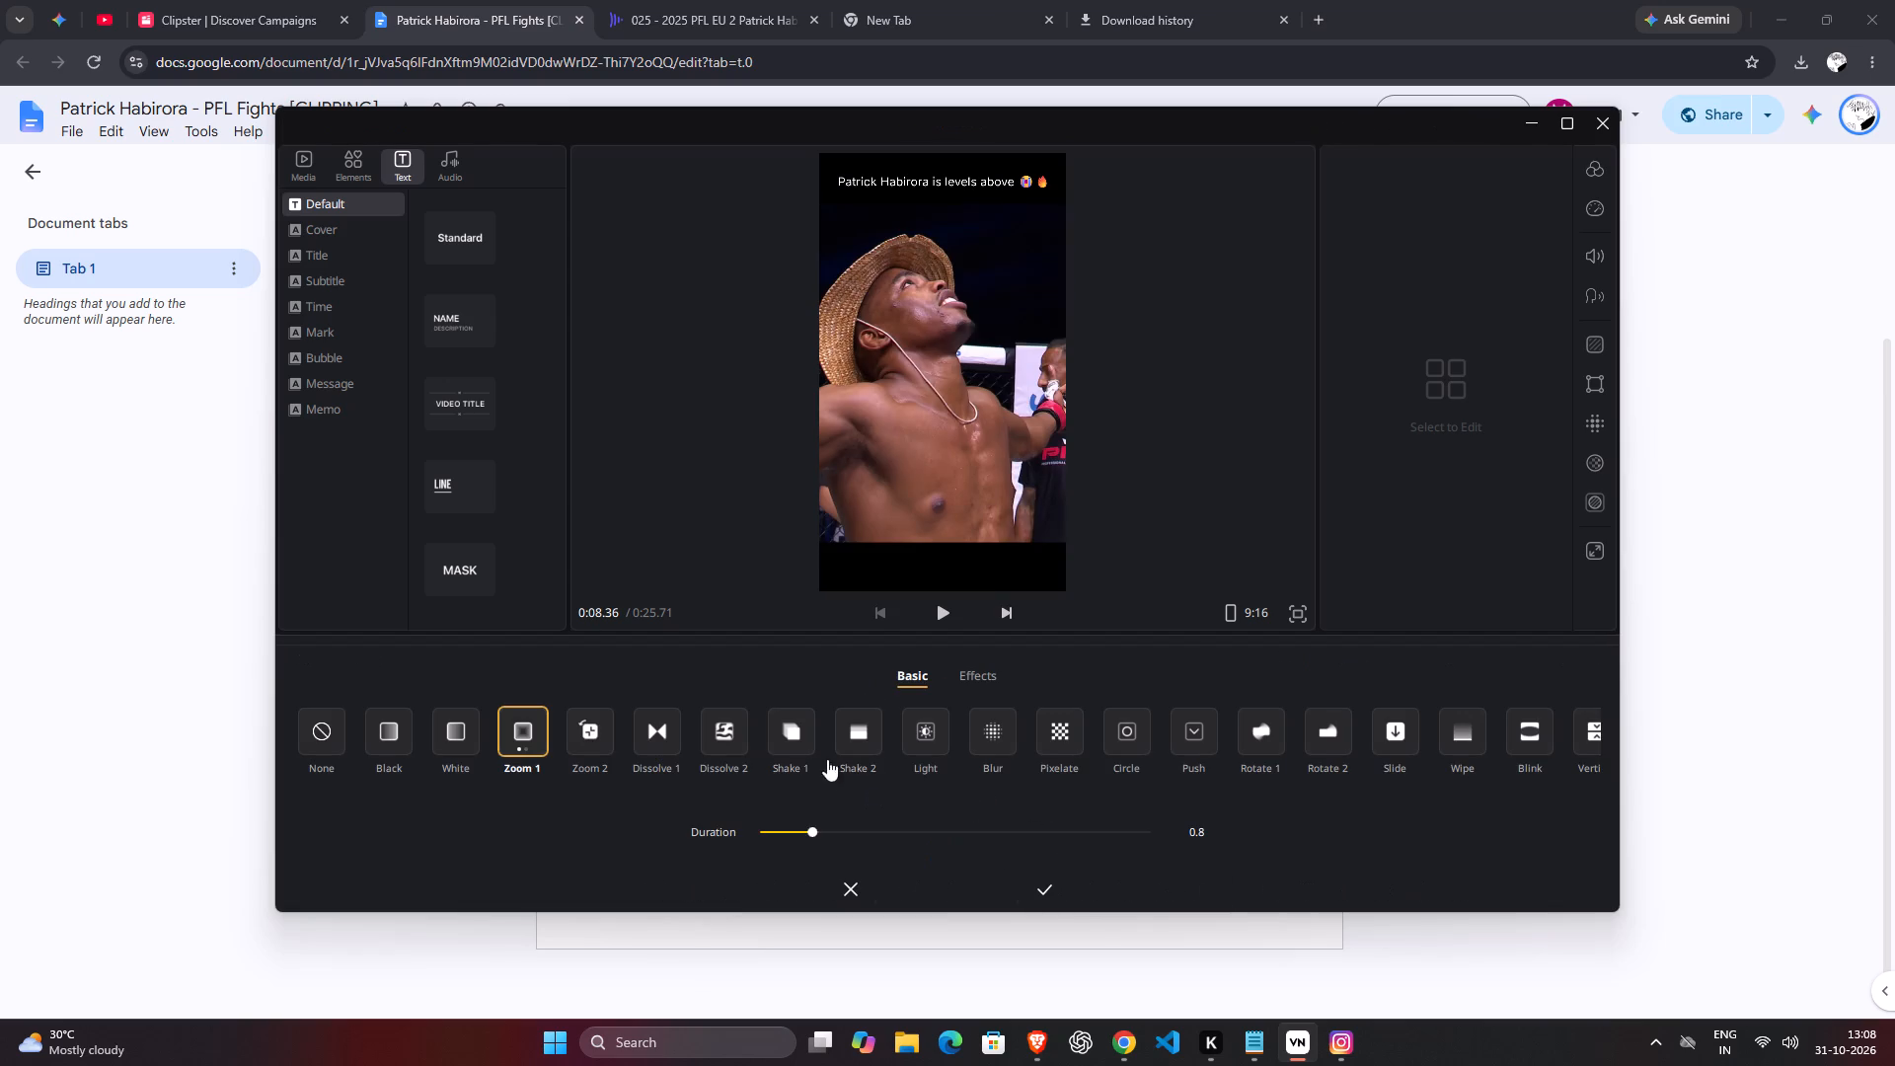
left_click(1042, 886)
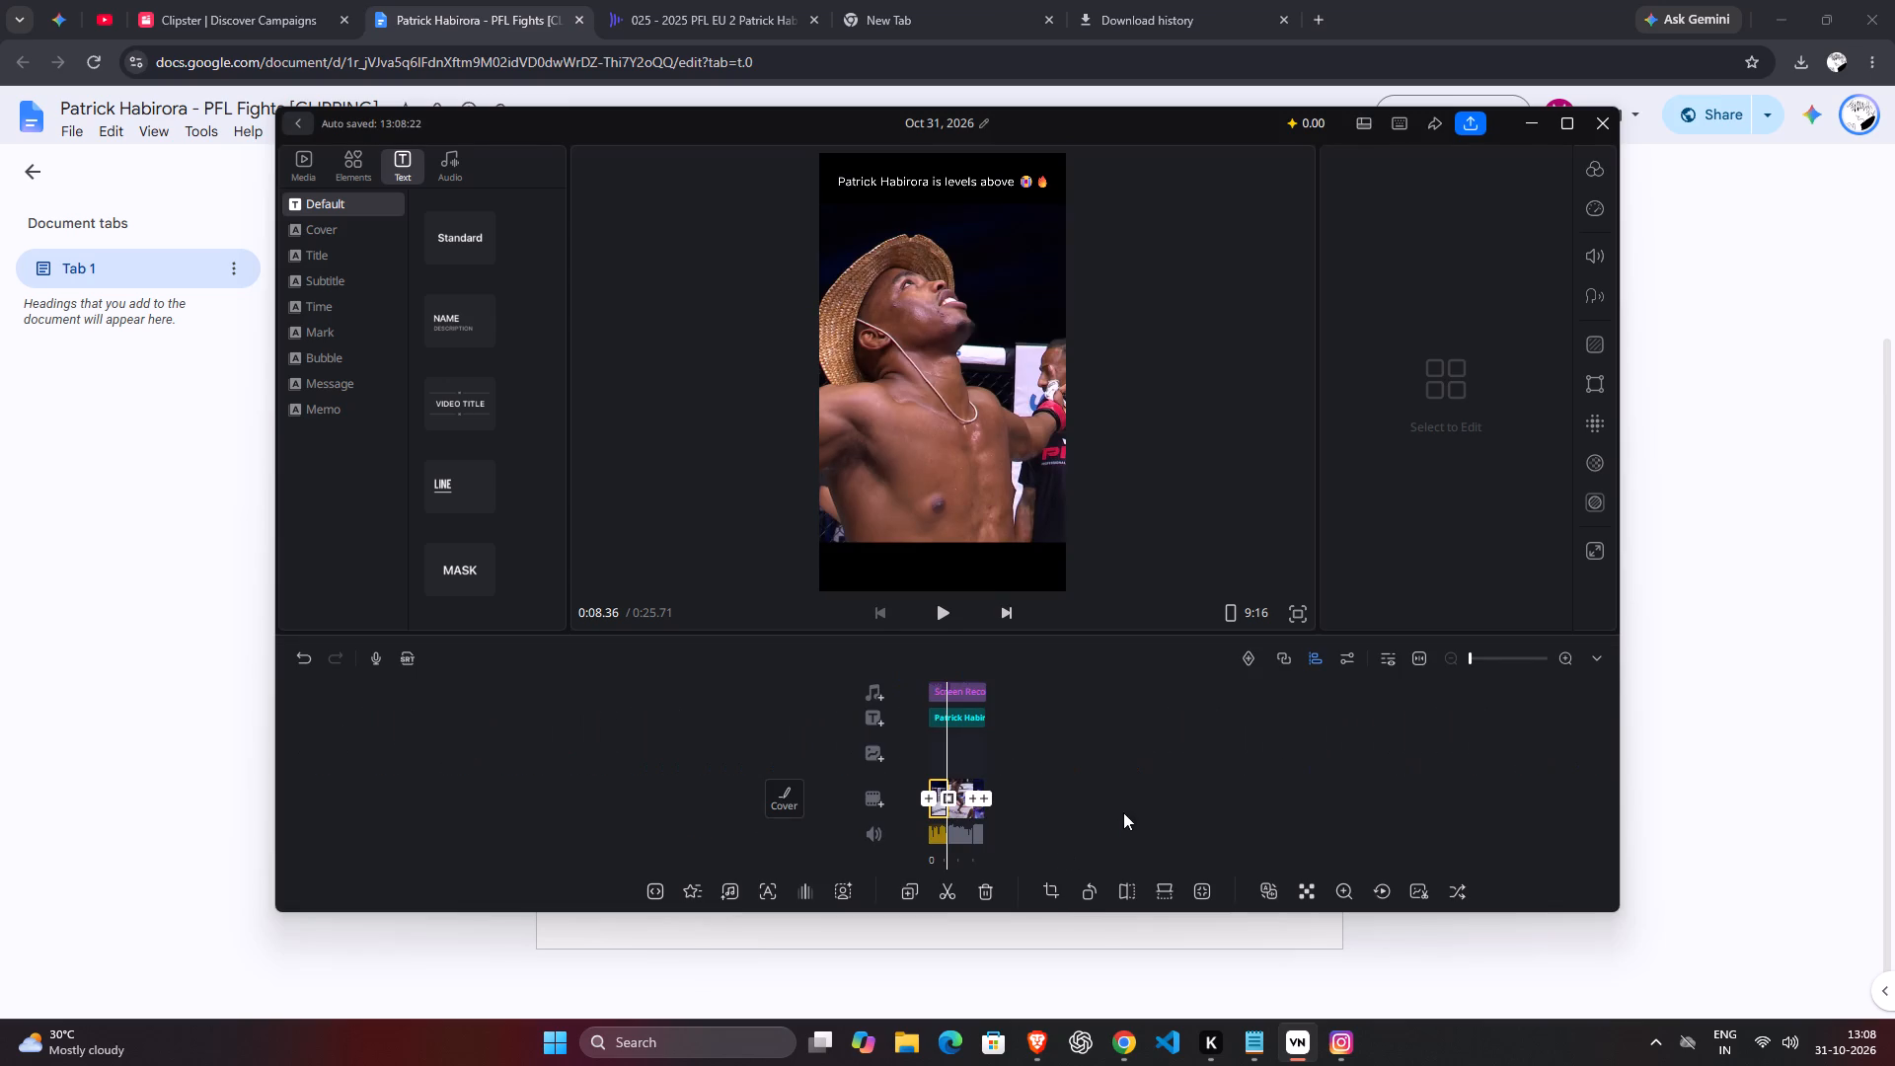
Apply a 0.8-second Black transition between the fight clip and the closing crowd clip.
left_click_drag(1123, 812, 1081, 813)
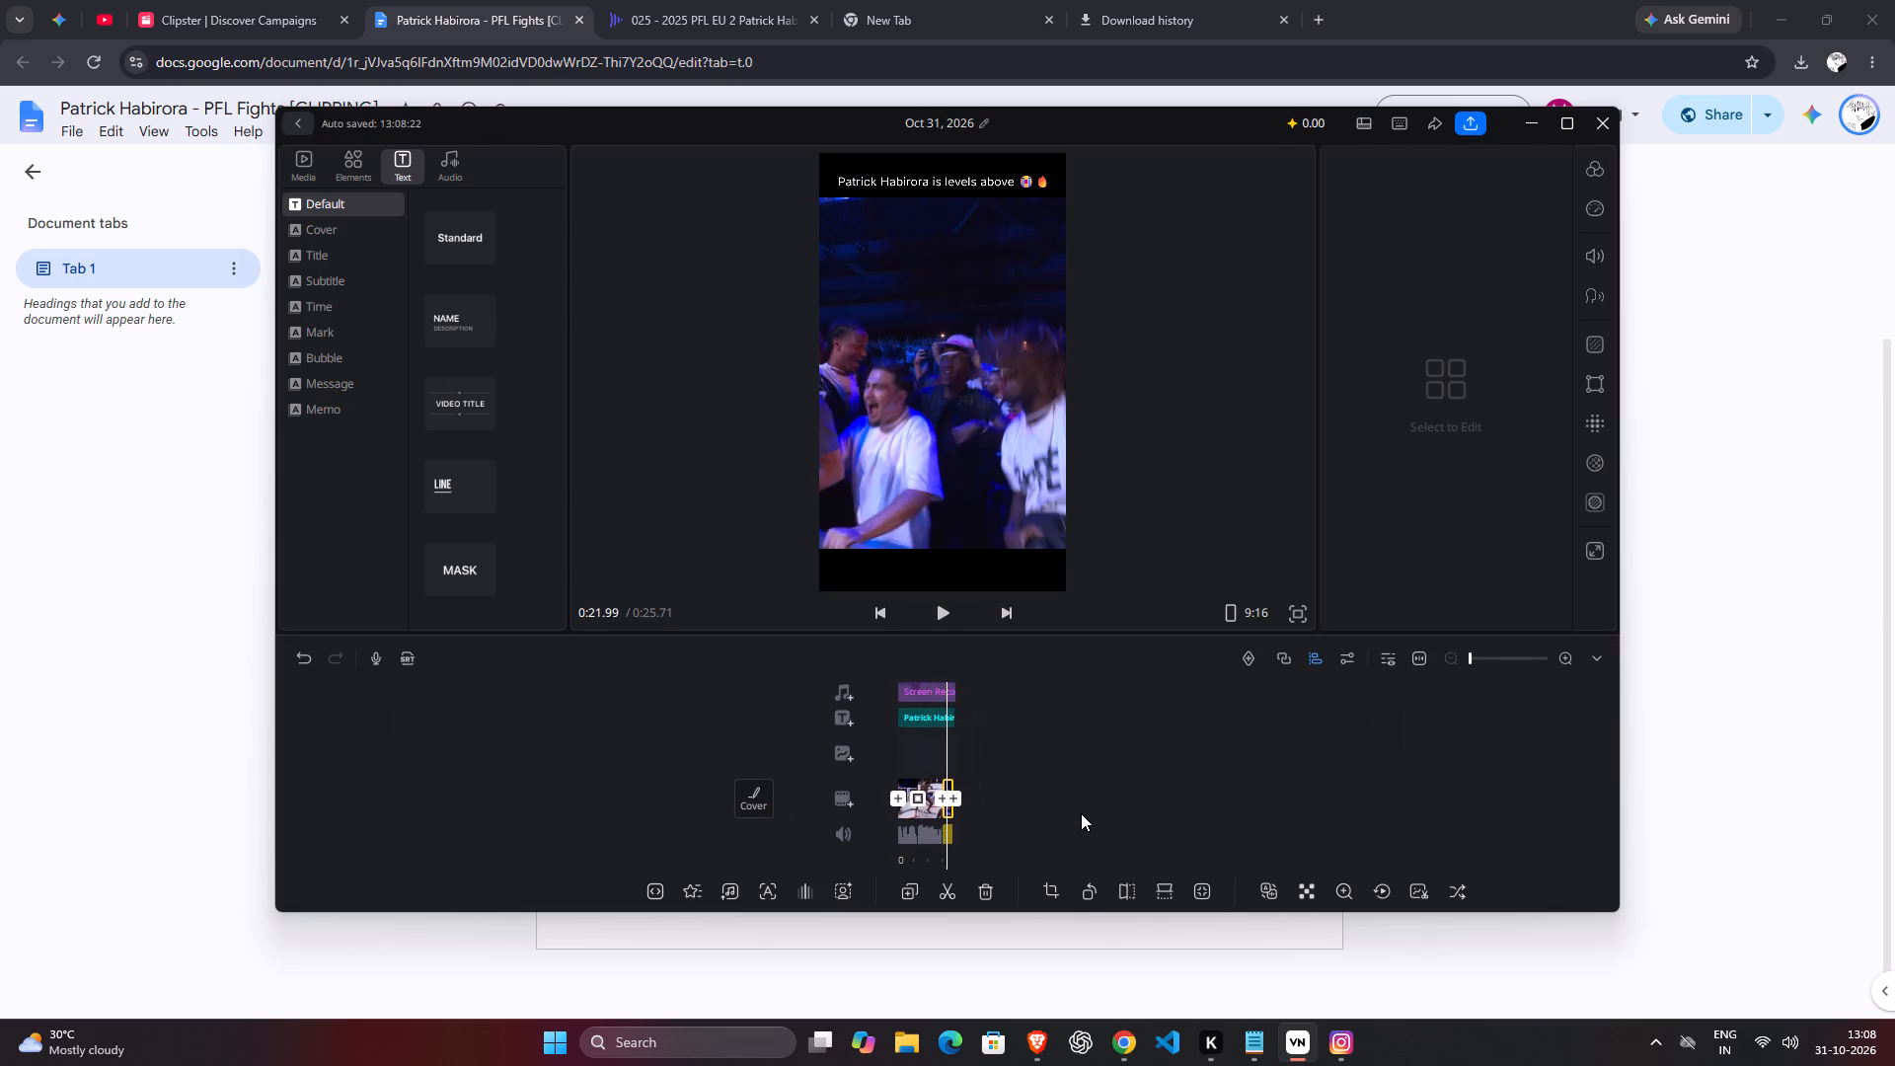
left_click_drag(1081, 813, 1084, 817)
left_click(944, 798)
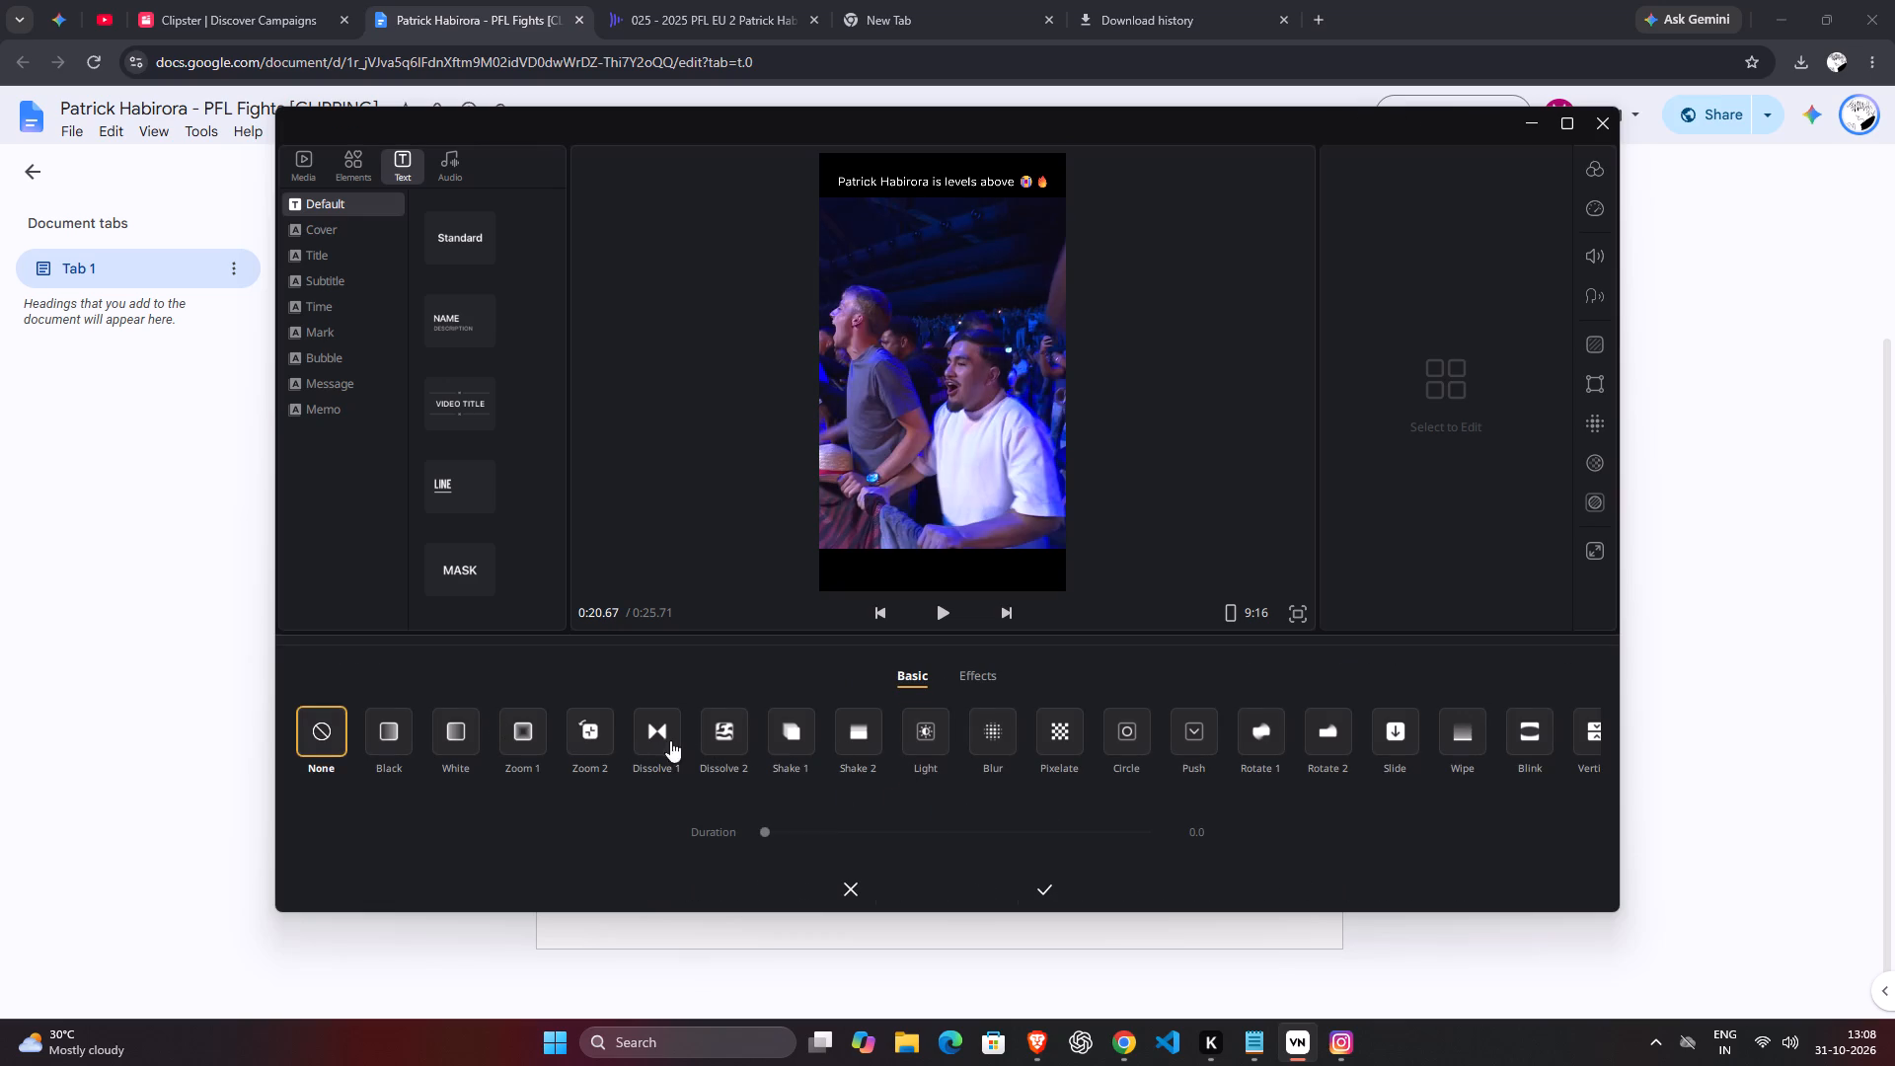
left_click(457, 736)
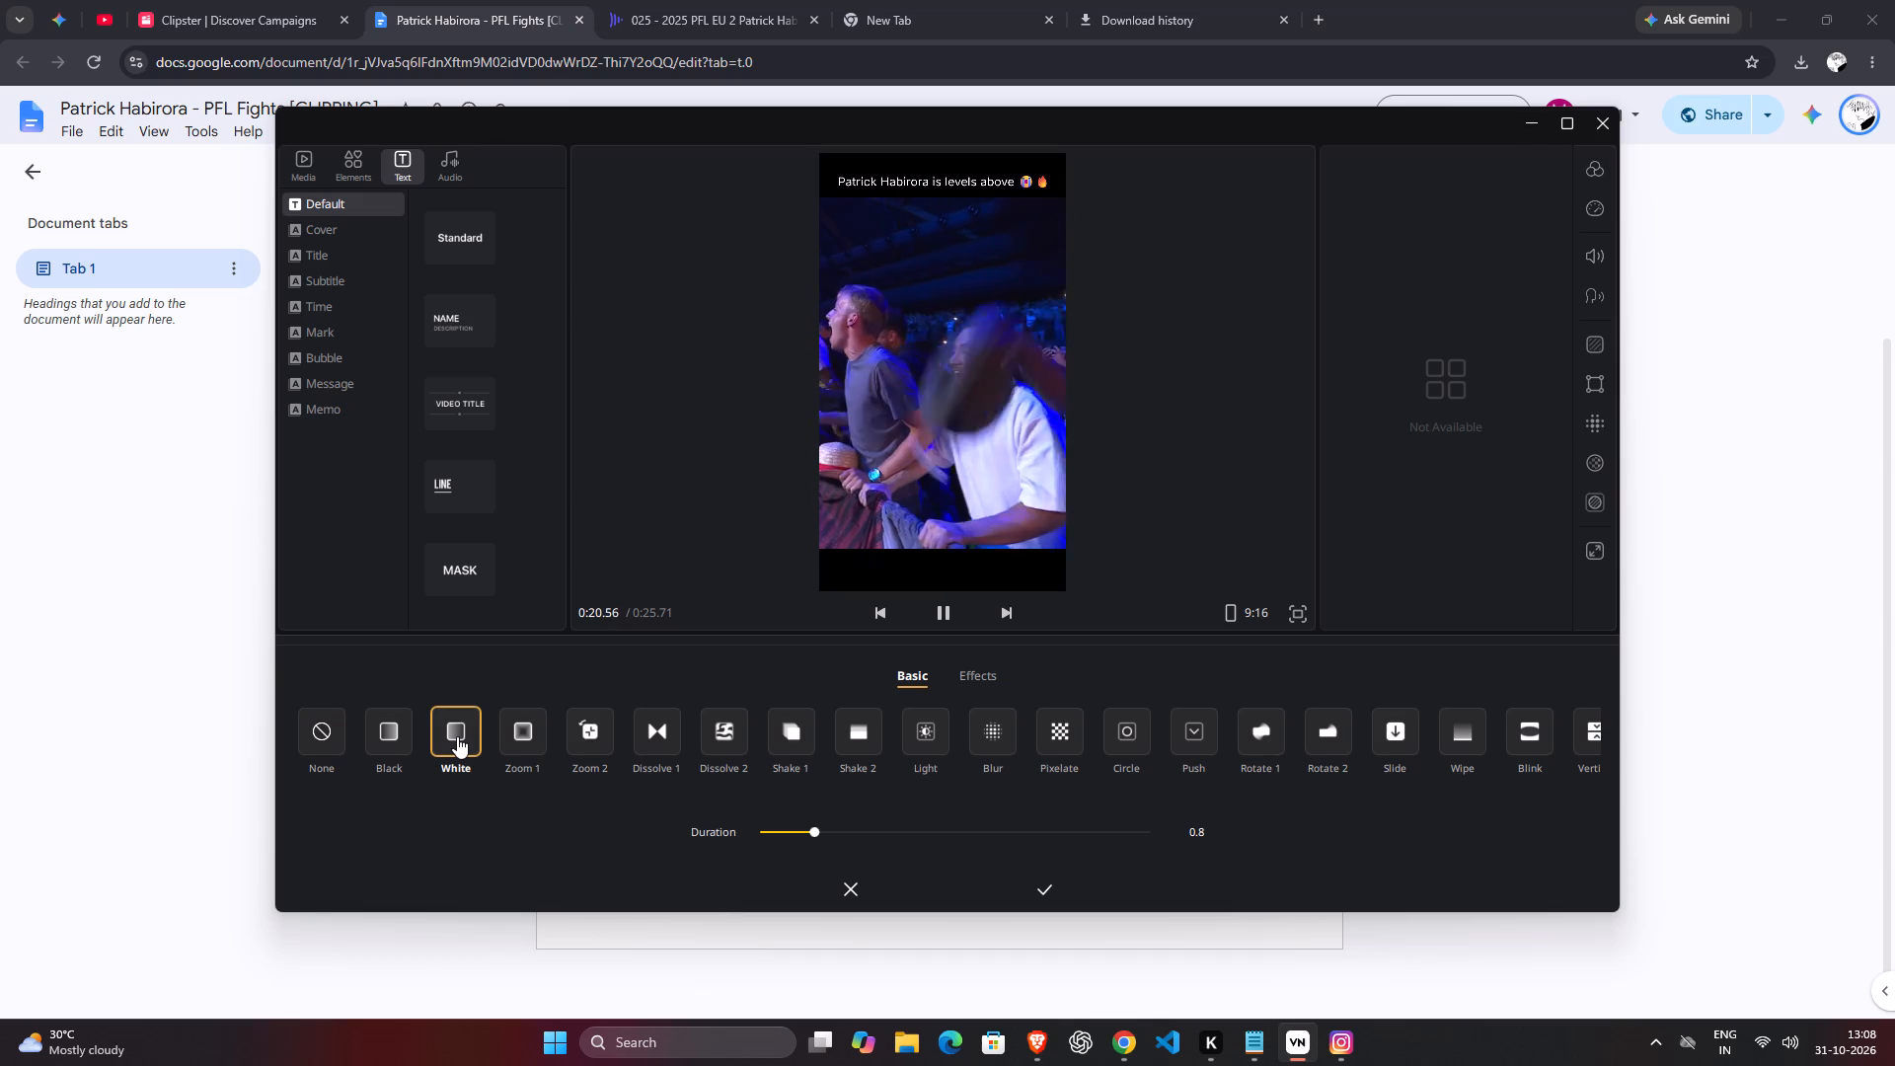
left_click(400, 727)
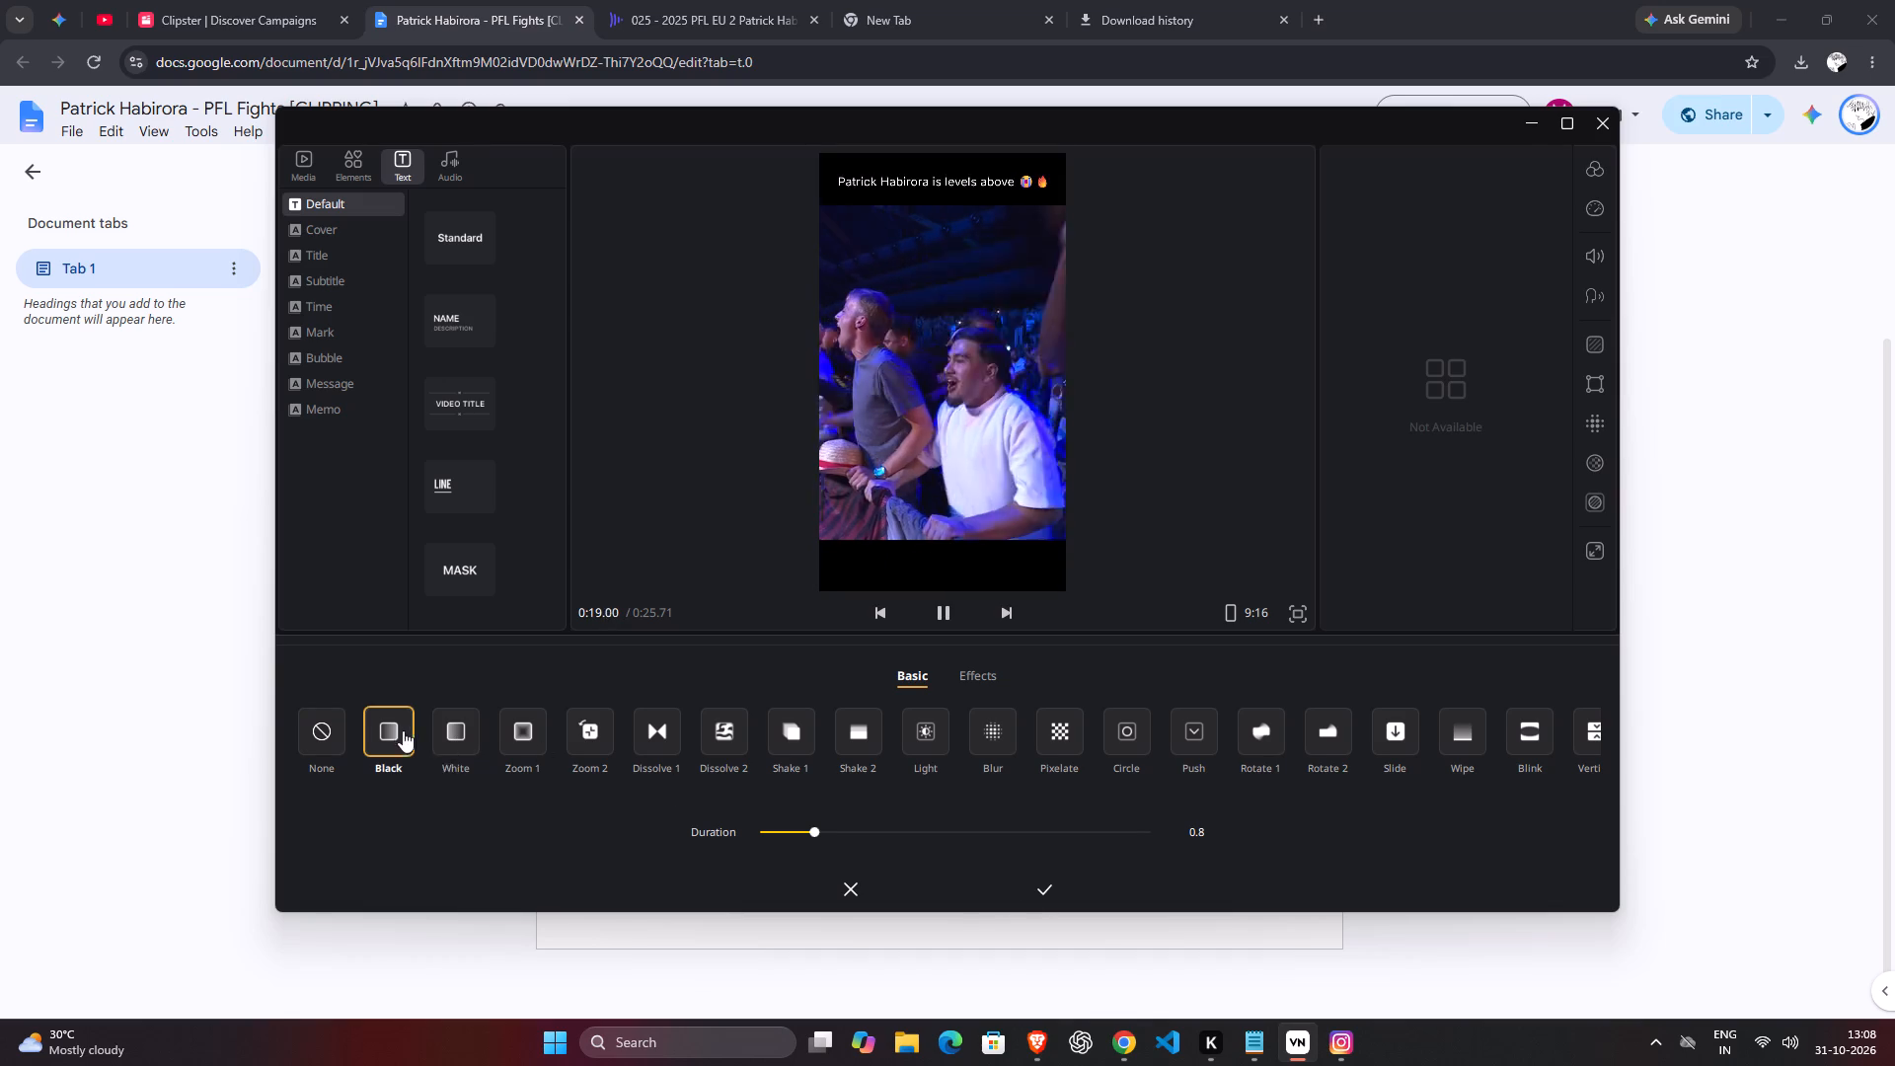
left_click(1043, 881)
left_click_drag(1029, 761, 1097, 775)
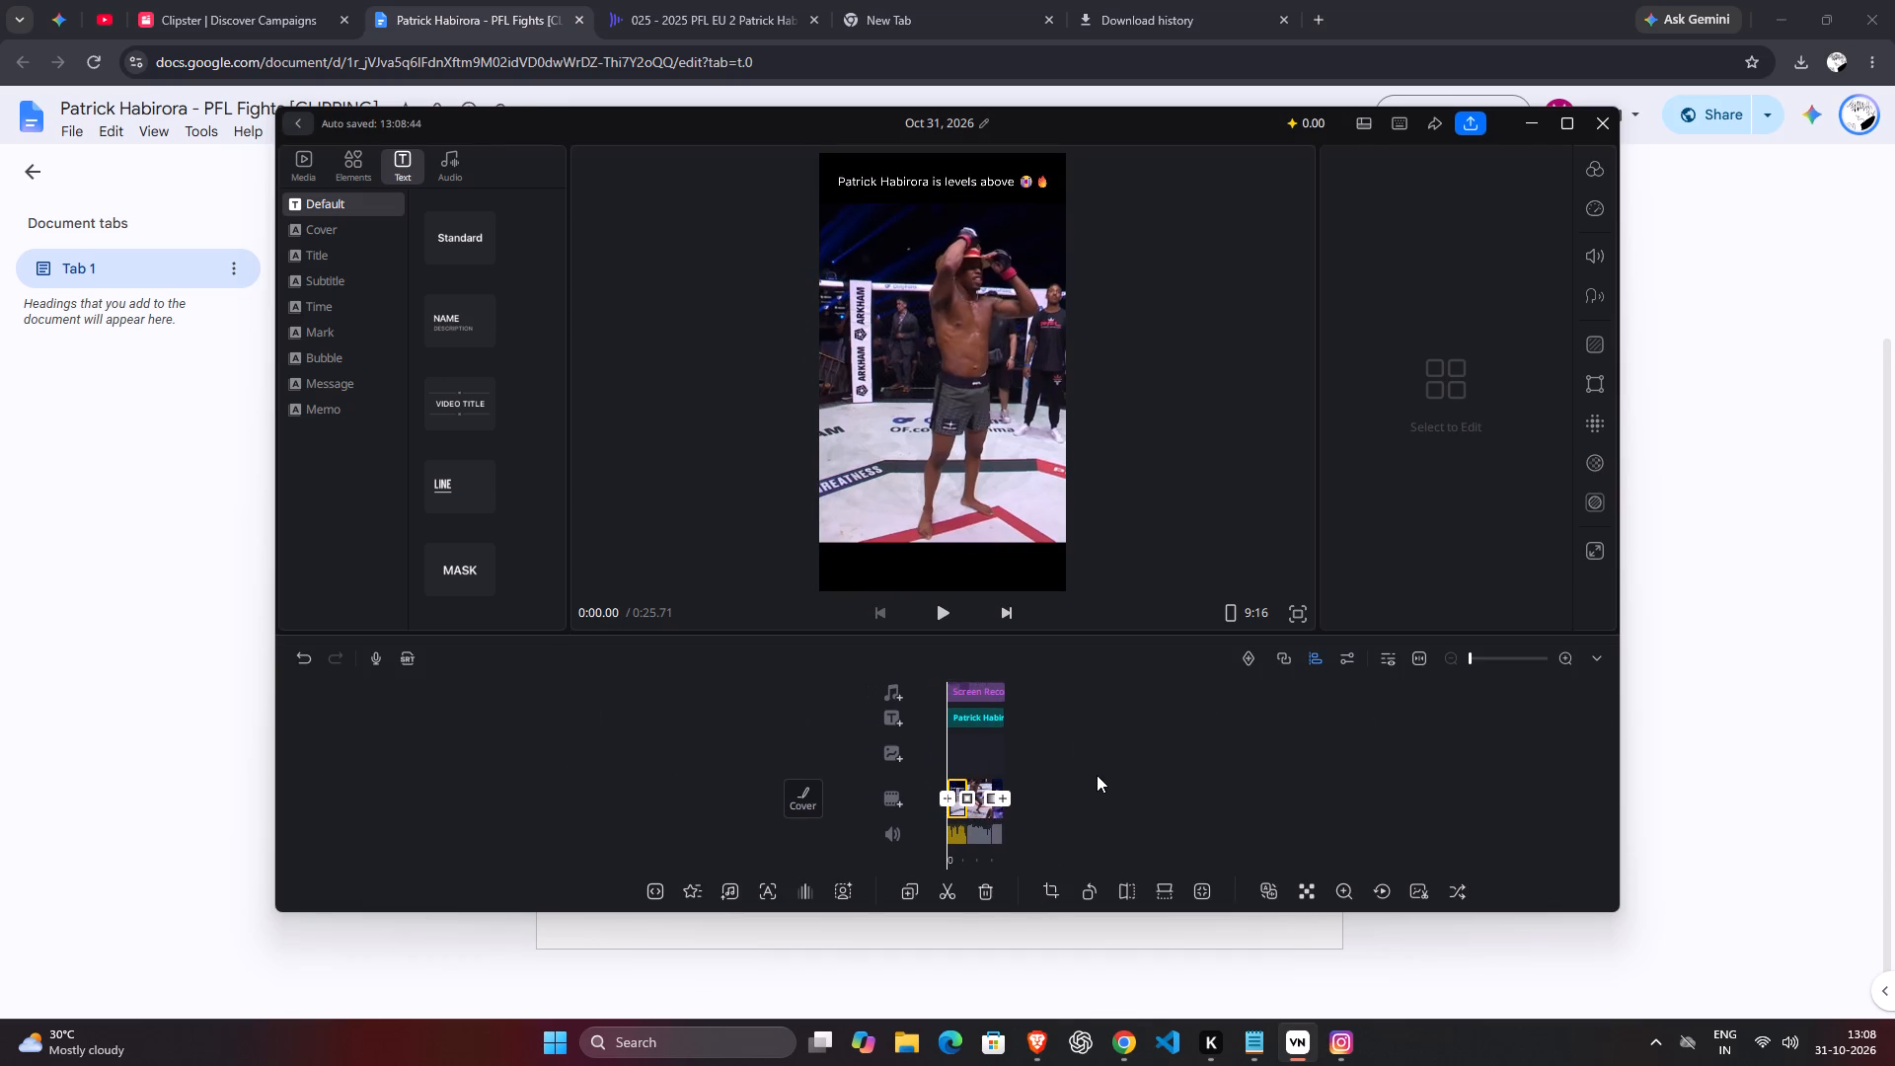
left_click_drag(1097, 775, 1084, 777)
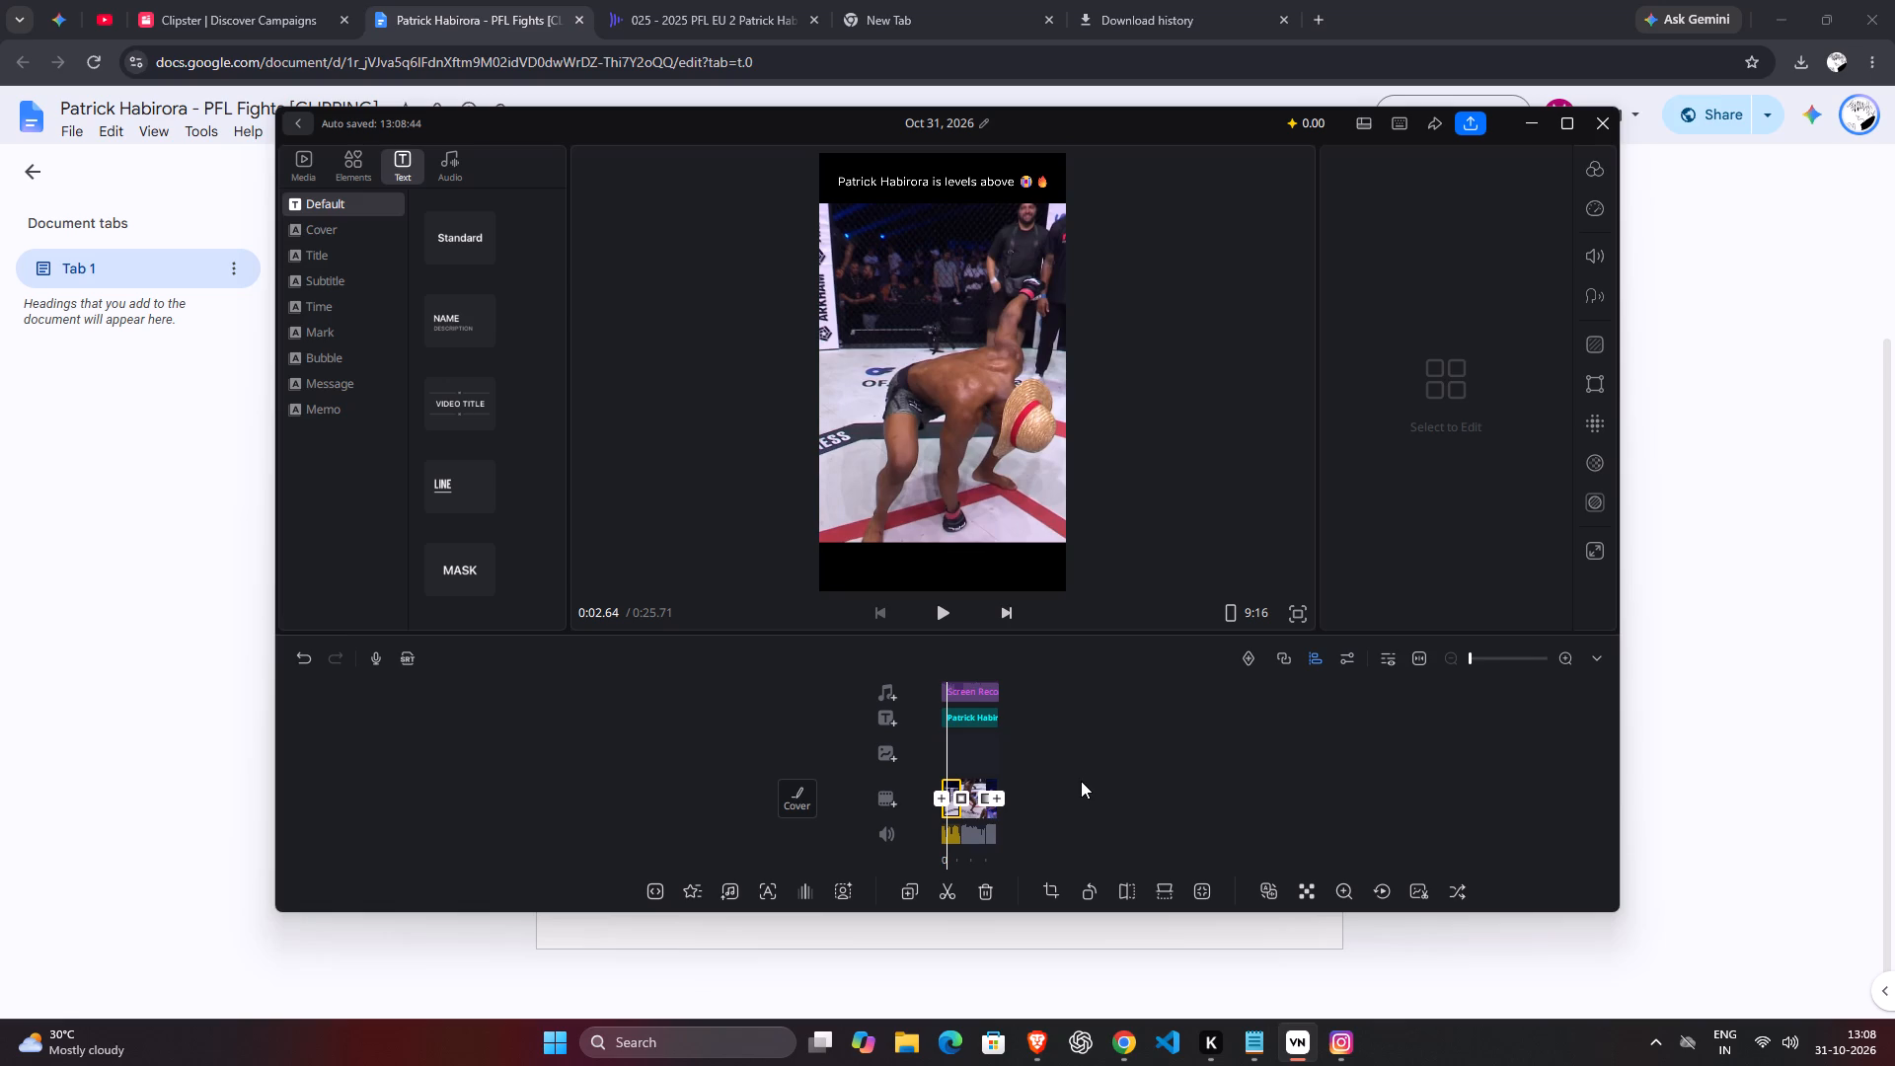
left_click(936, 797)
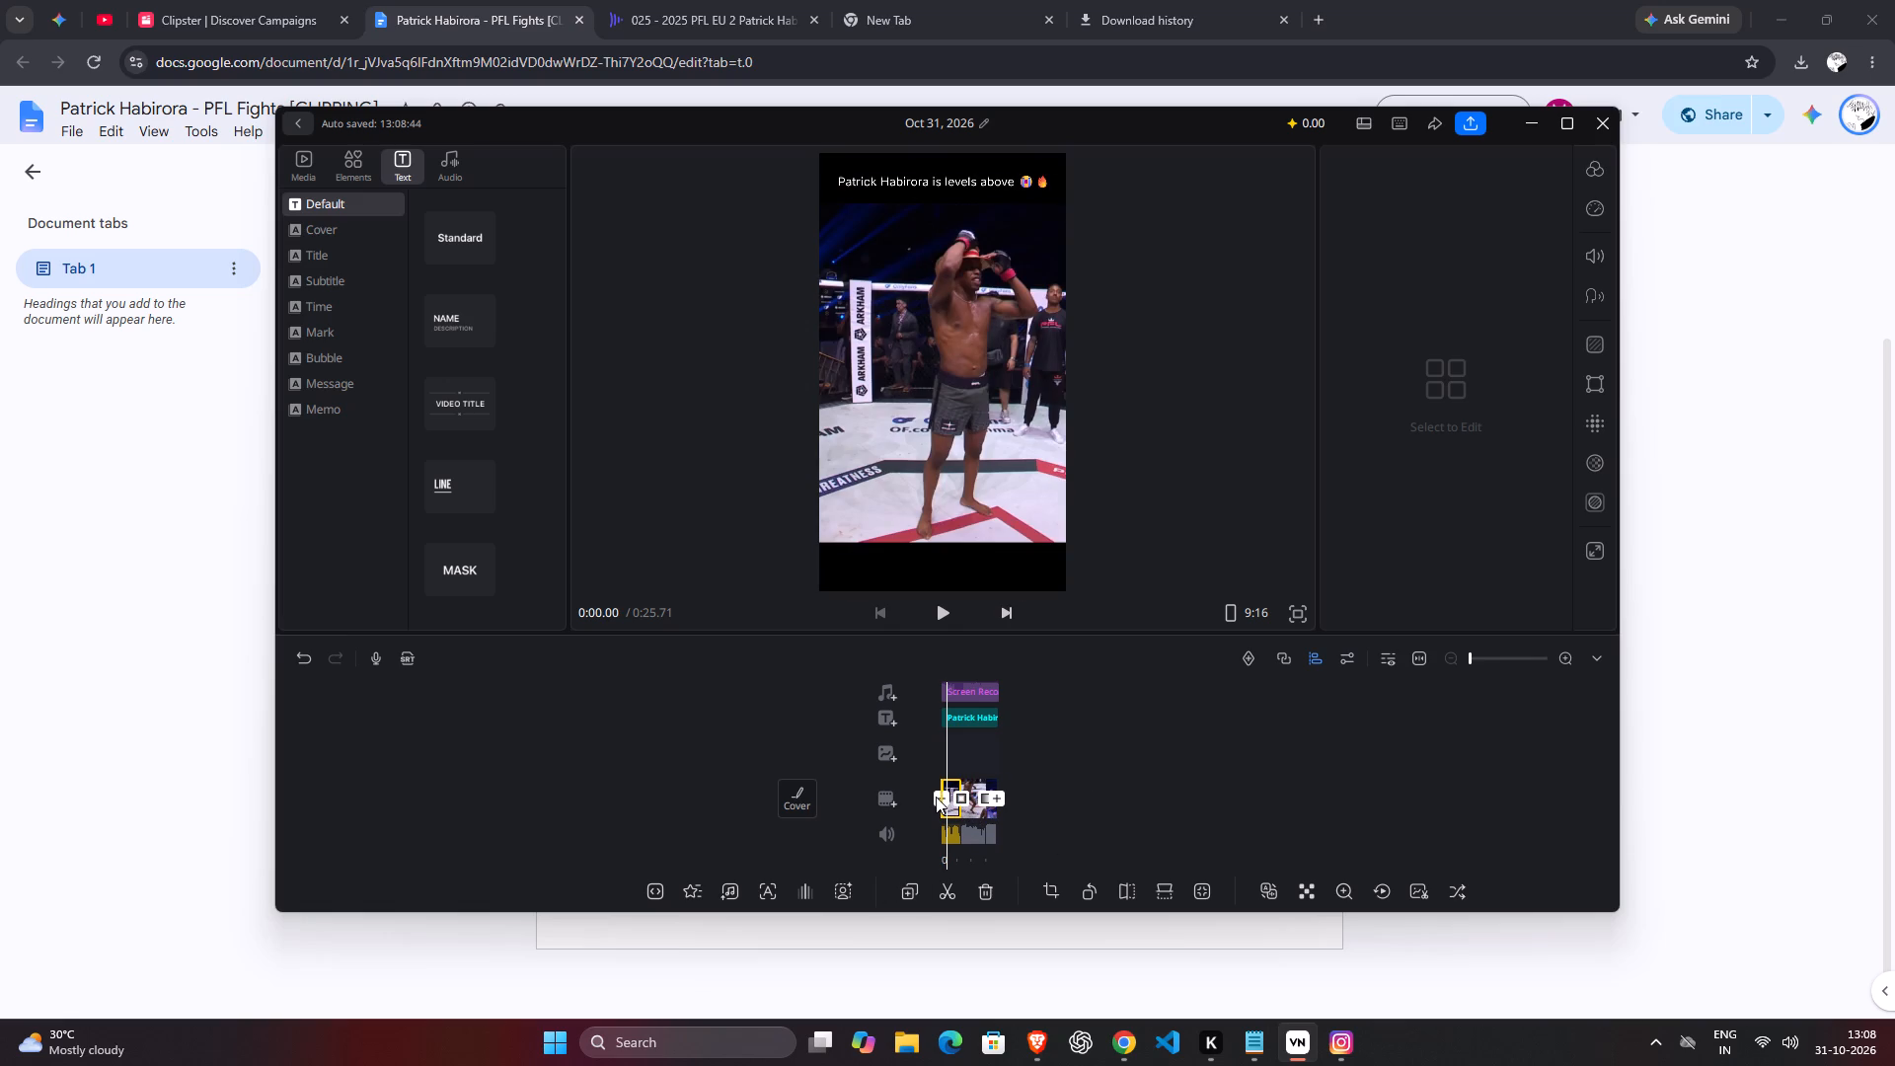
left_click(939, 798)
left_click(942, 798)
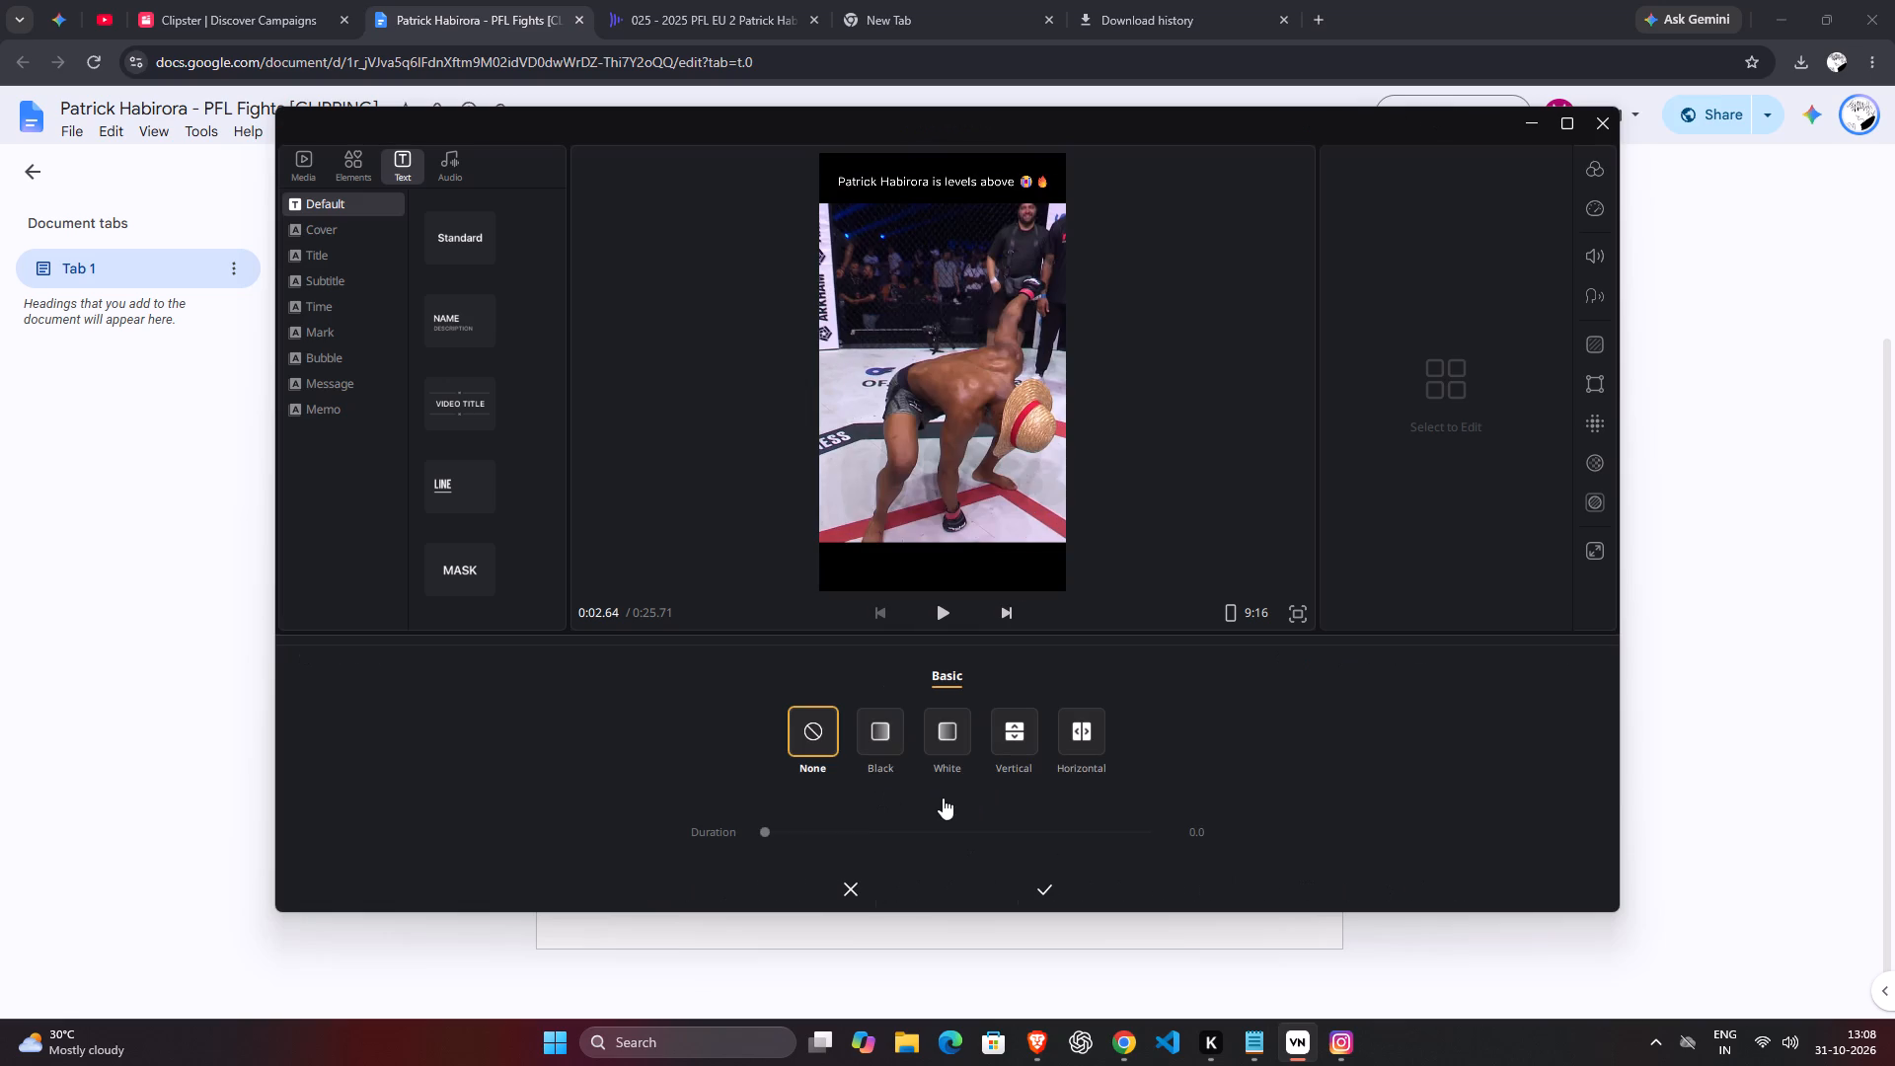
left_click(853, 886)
Play the opening of the edit from the start to review the celebration clip with the caption.
left_click_drag(1051, 795, 1102, 797)
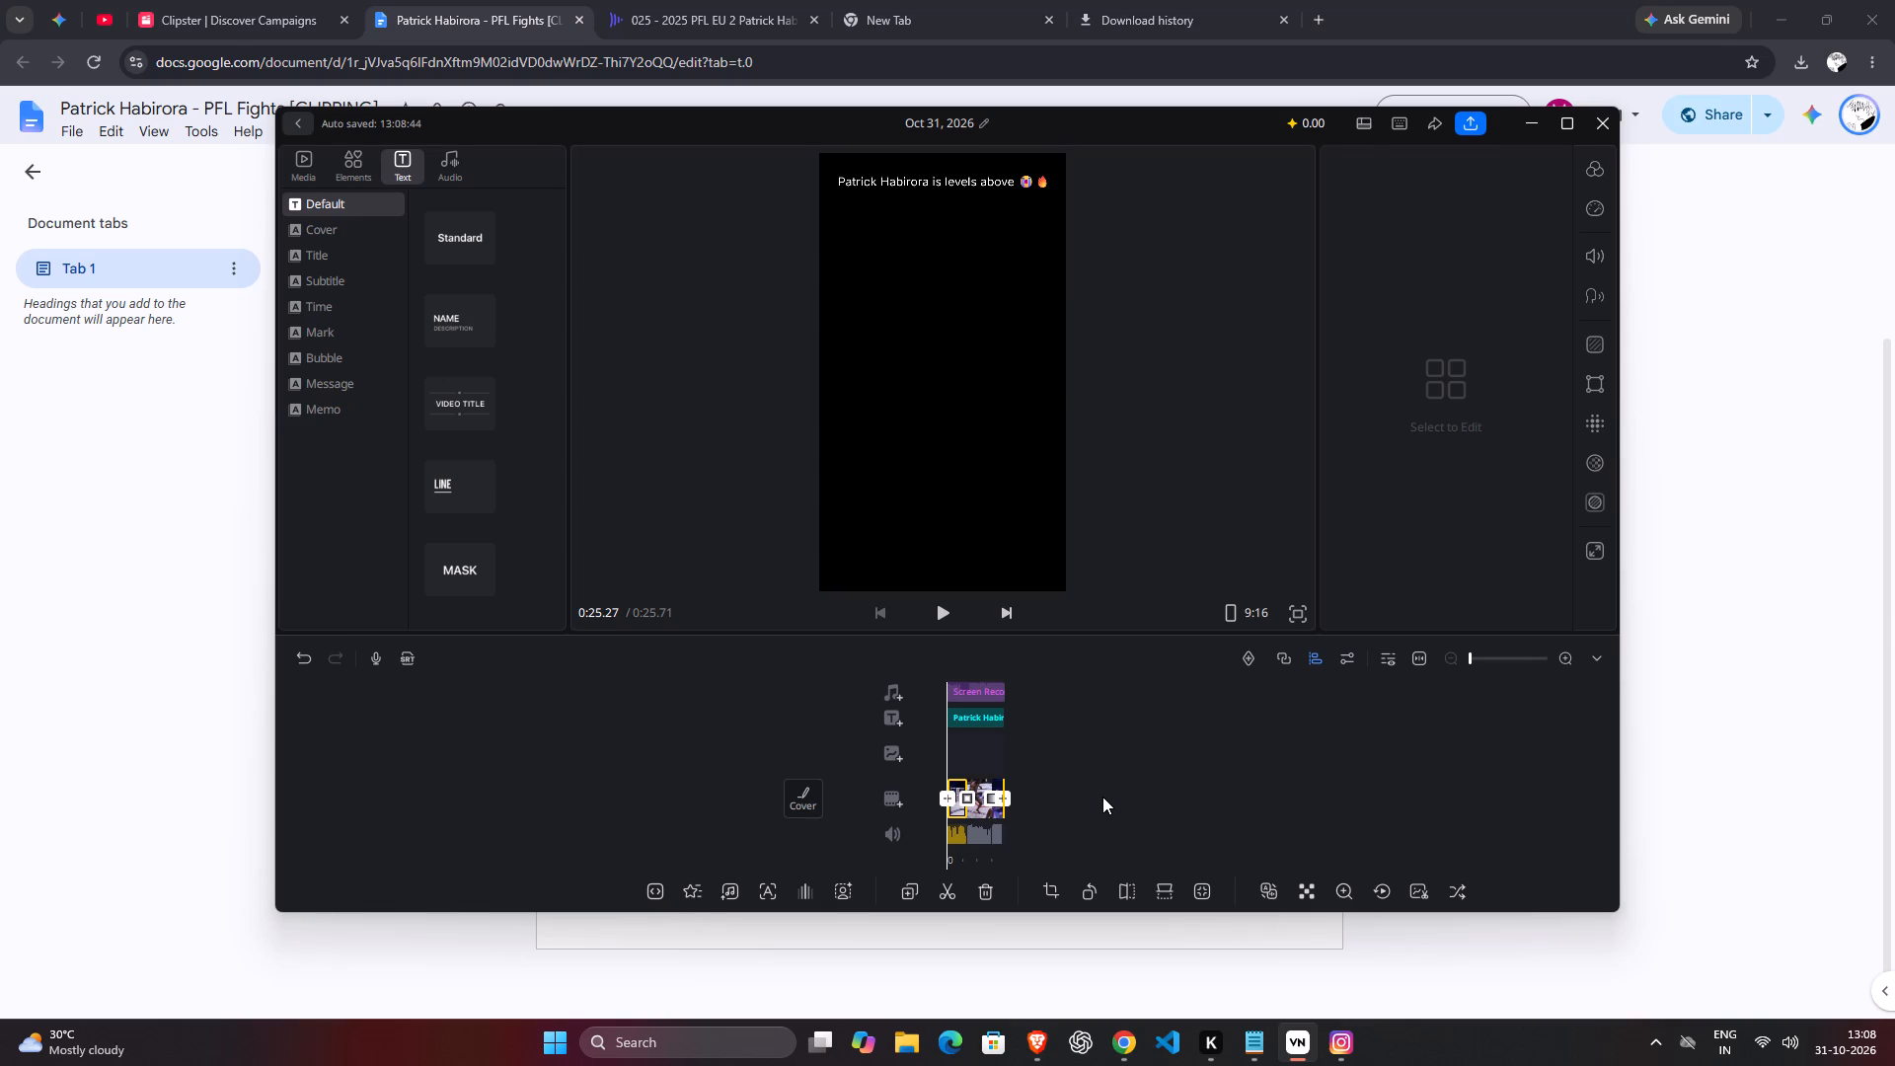
key("space")
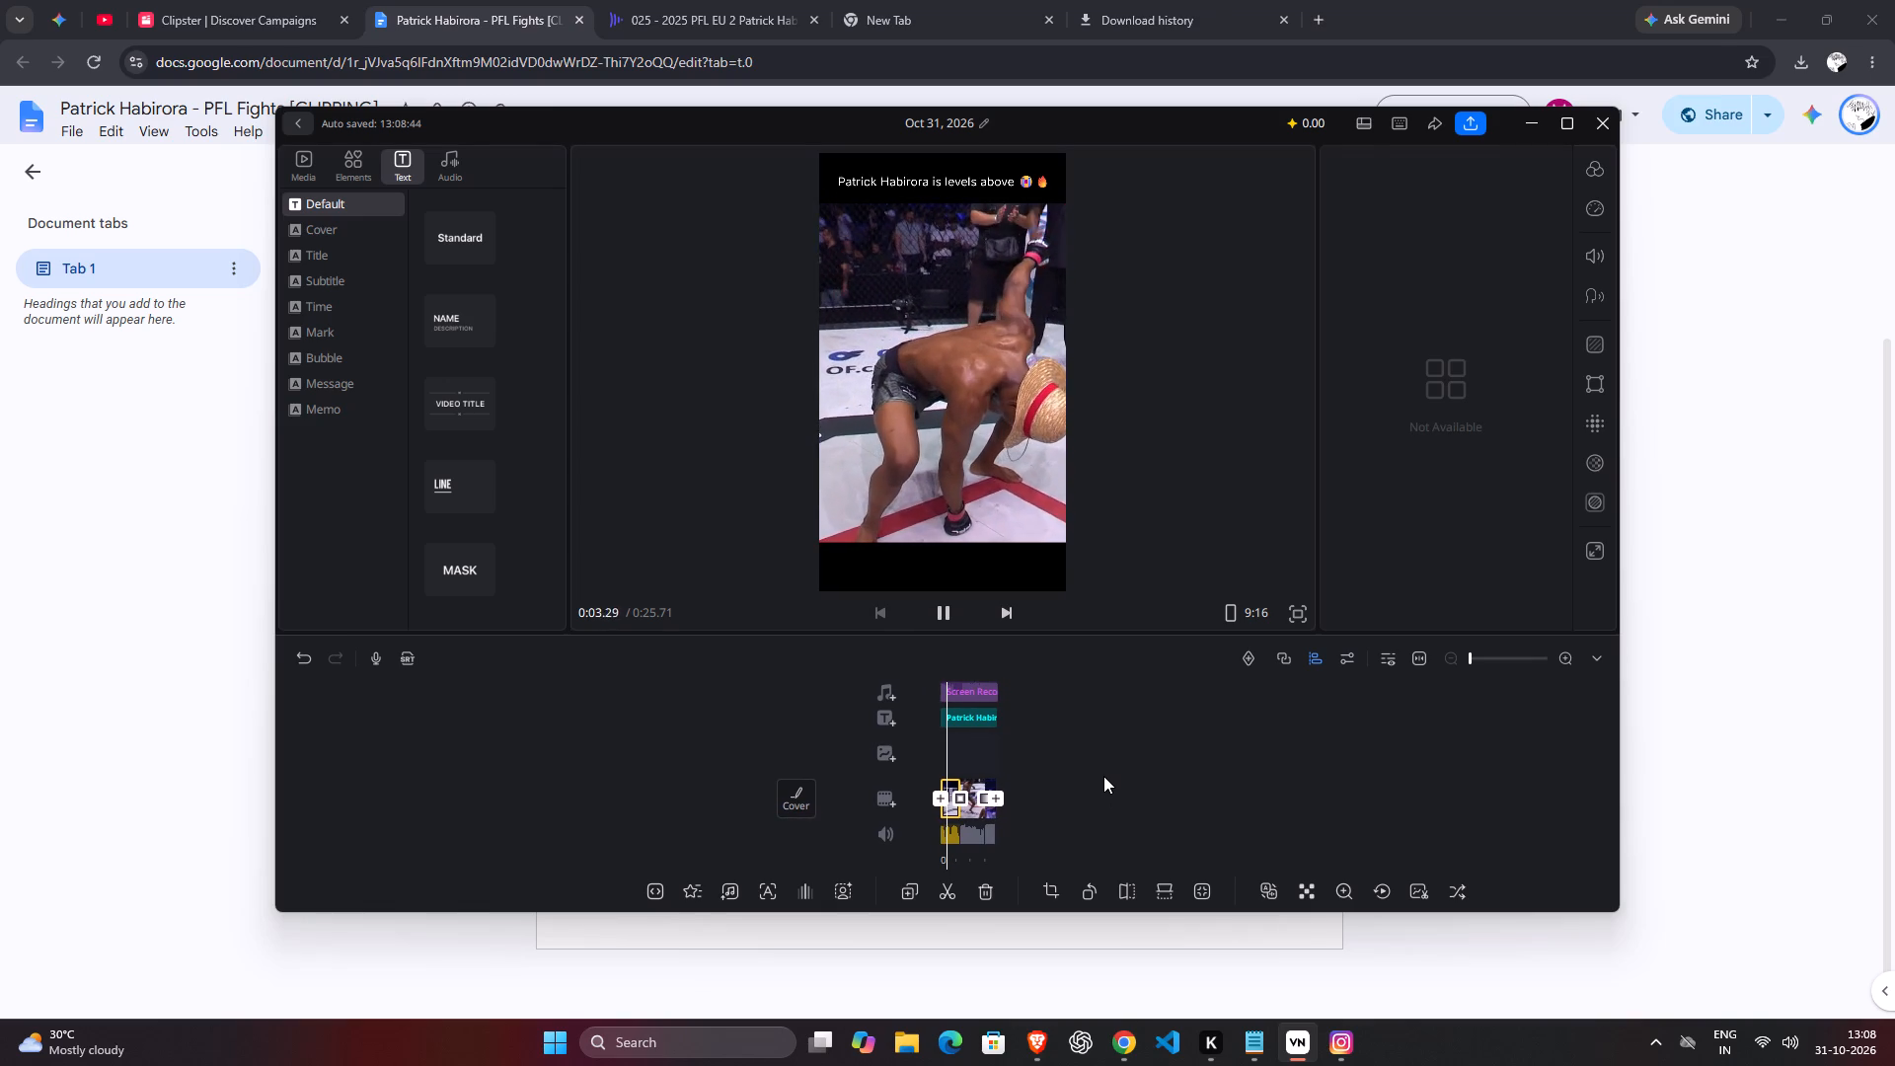
key("space")
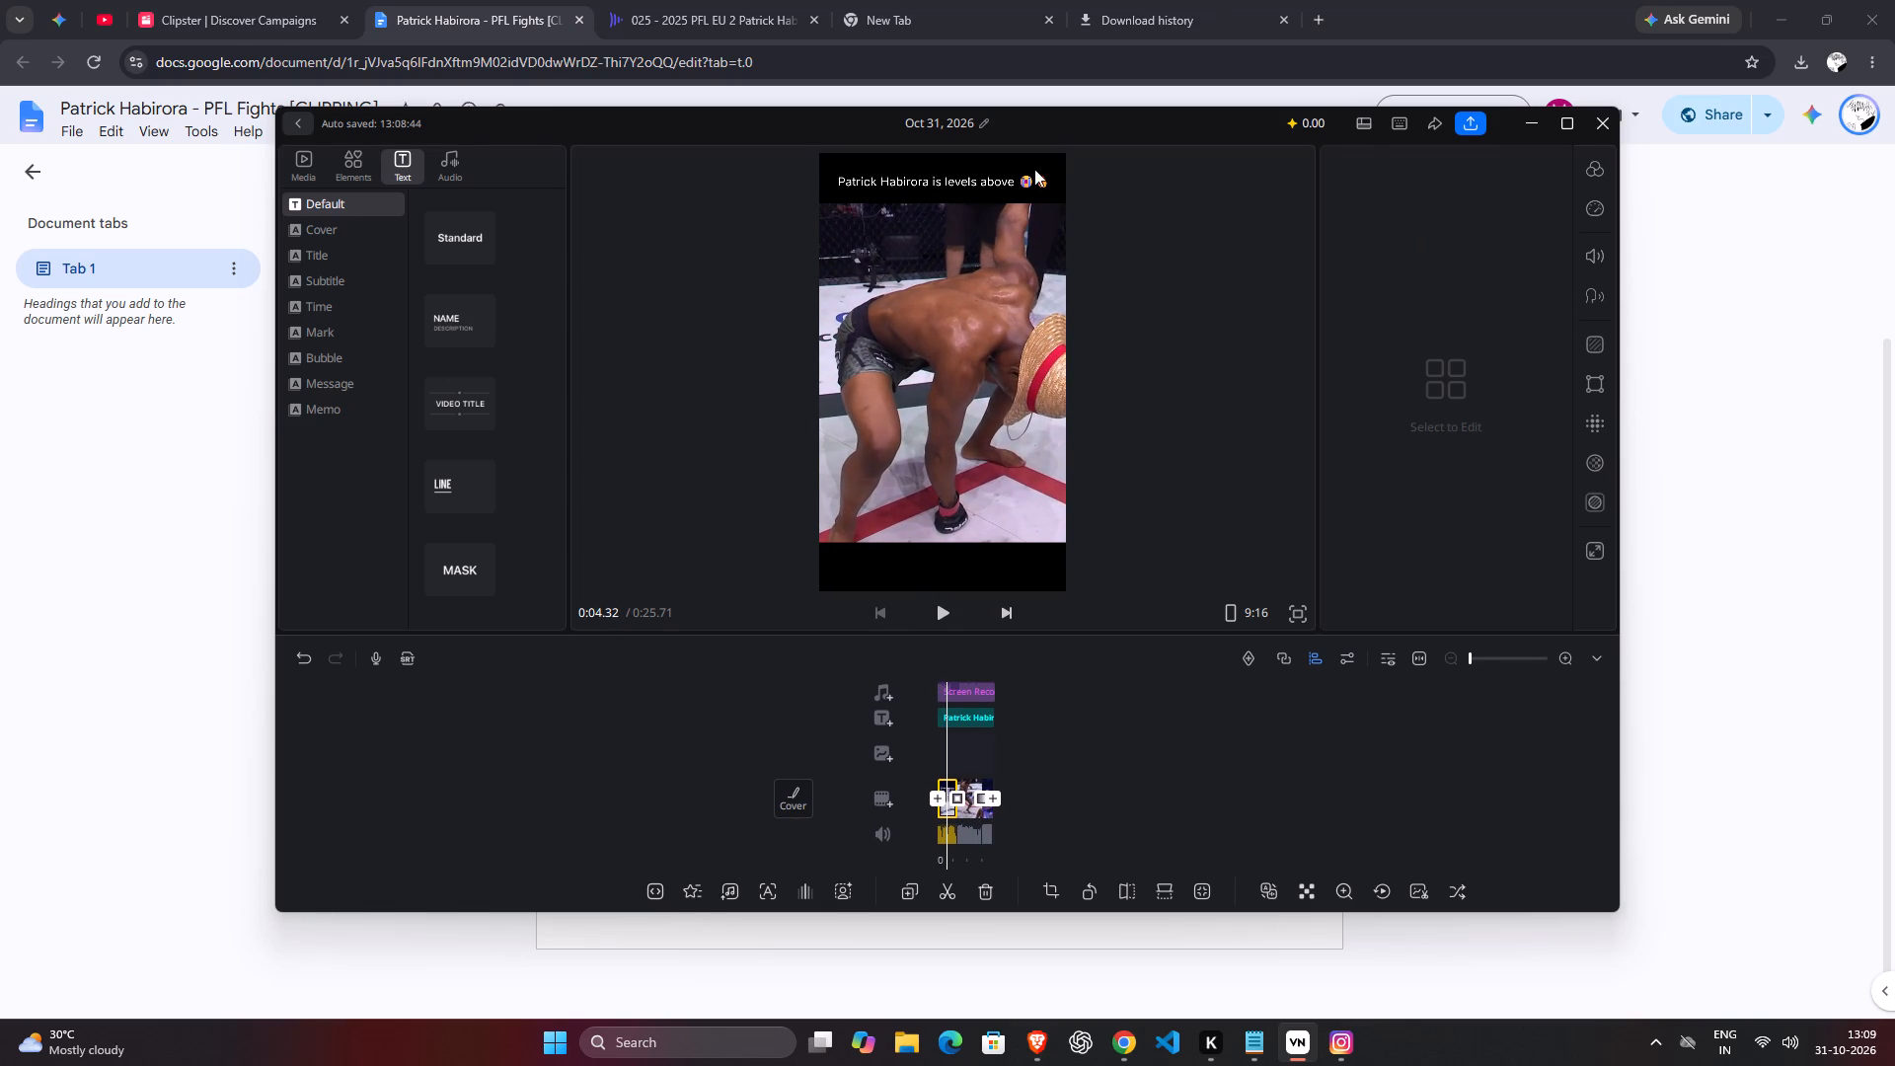
Select the caption on the timeline and browse the text template categories from Cover to Memo for a suitable style.
left_click(975, 685)
left_click(948, 714)
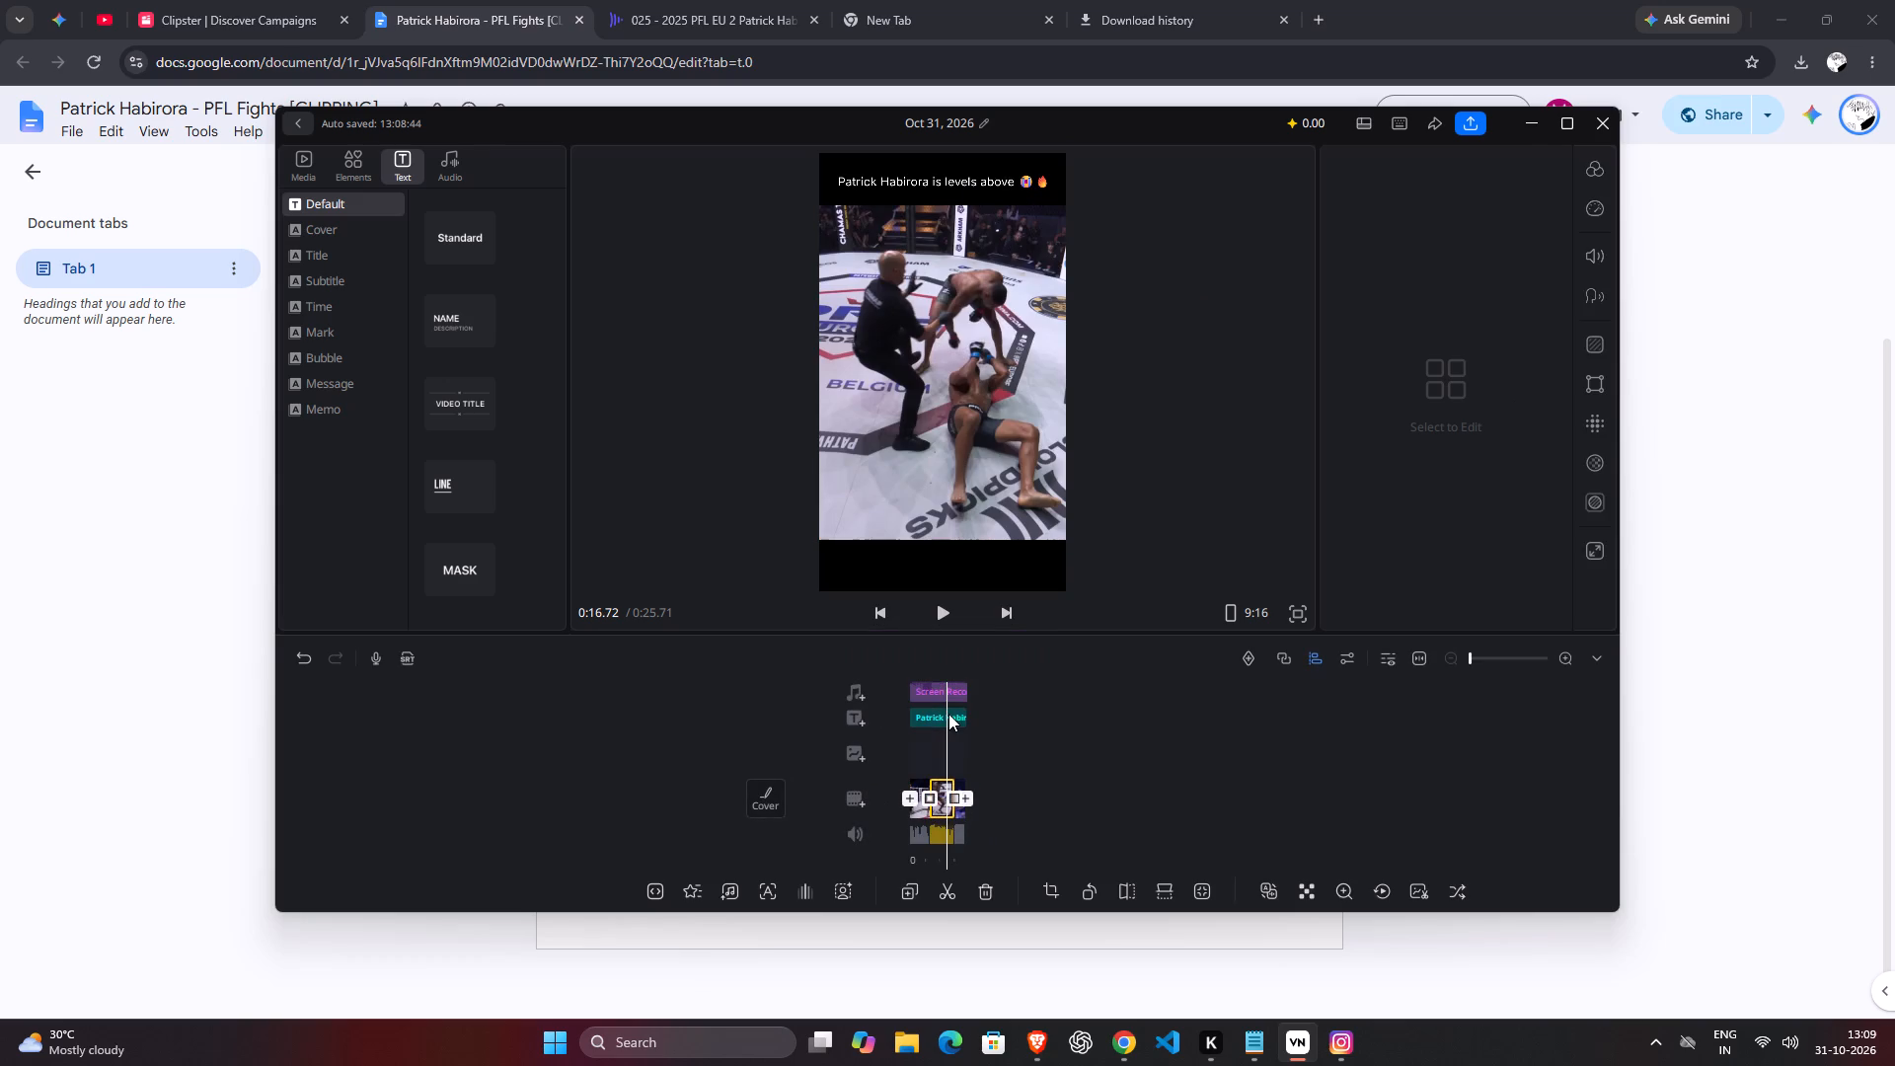
left_click(948, 714)
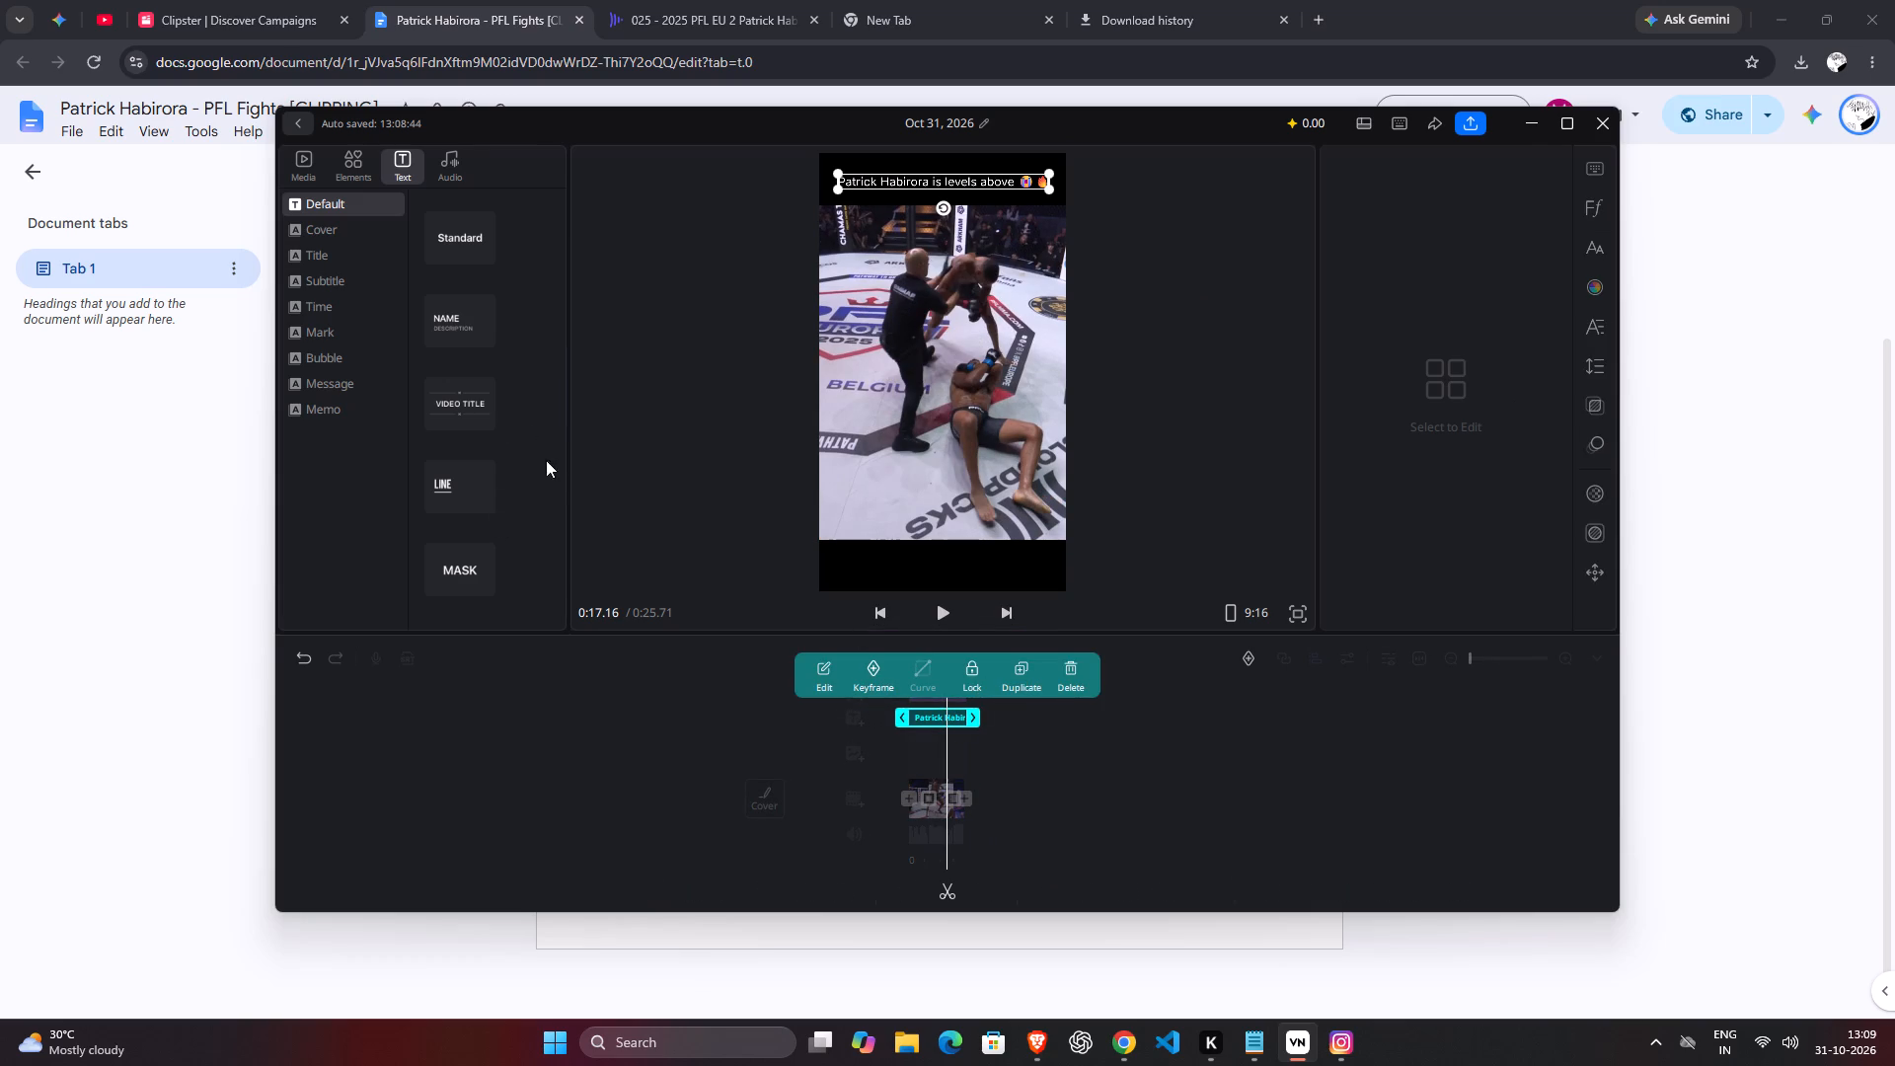
left_click(338, 222)
left_click(326, 258)
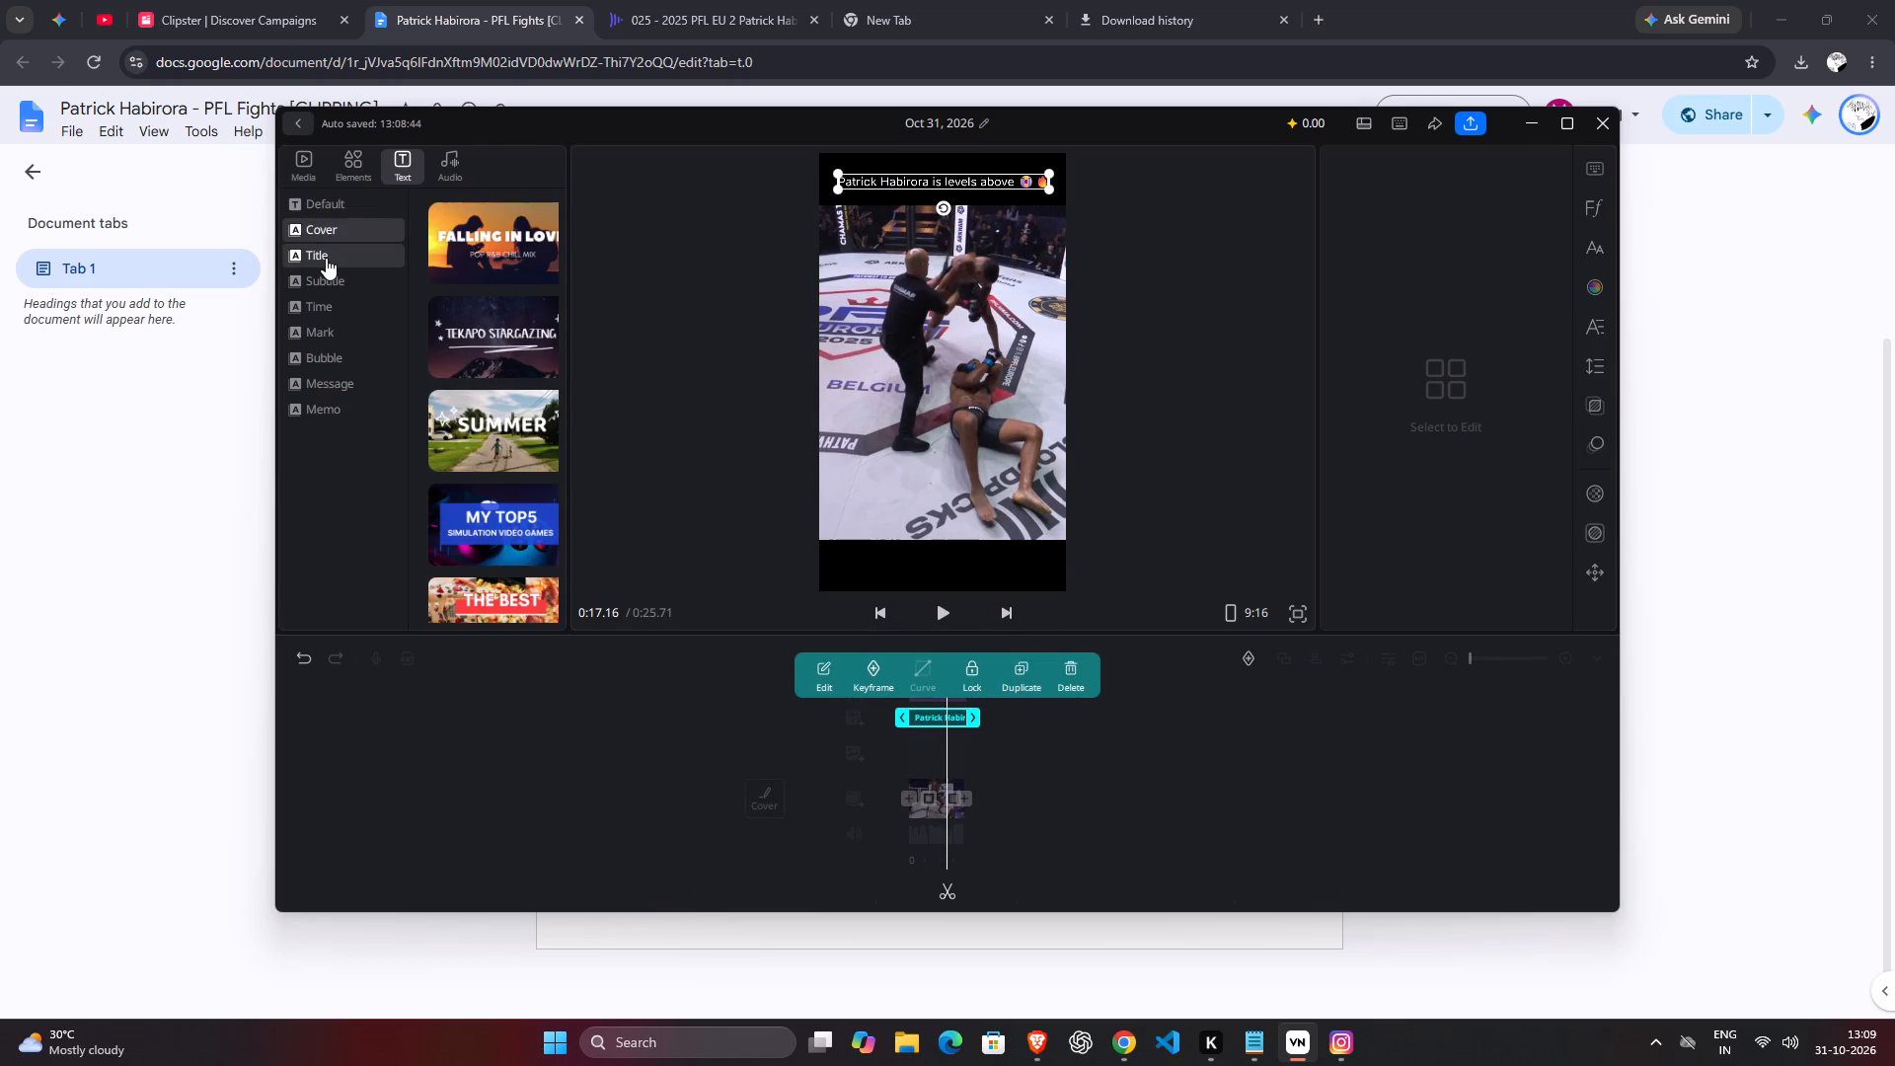
left_click(322, 279)
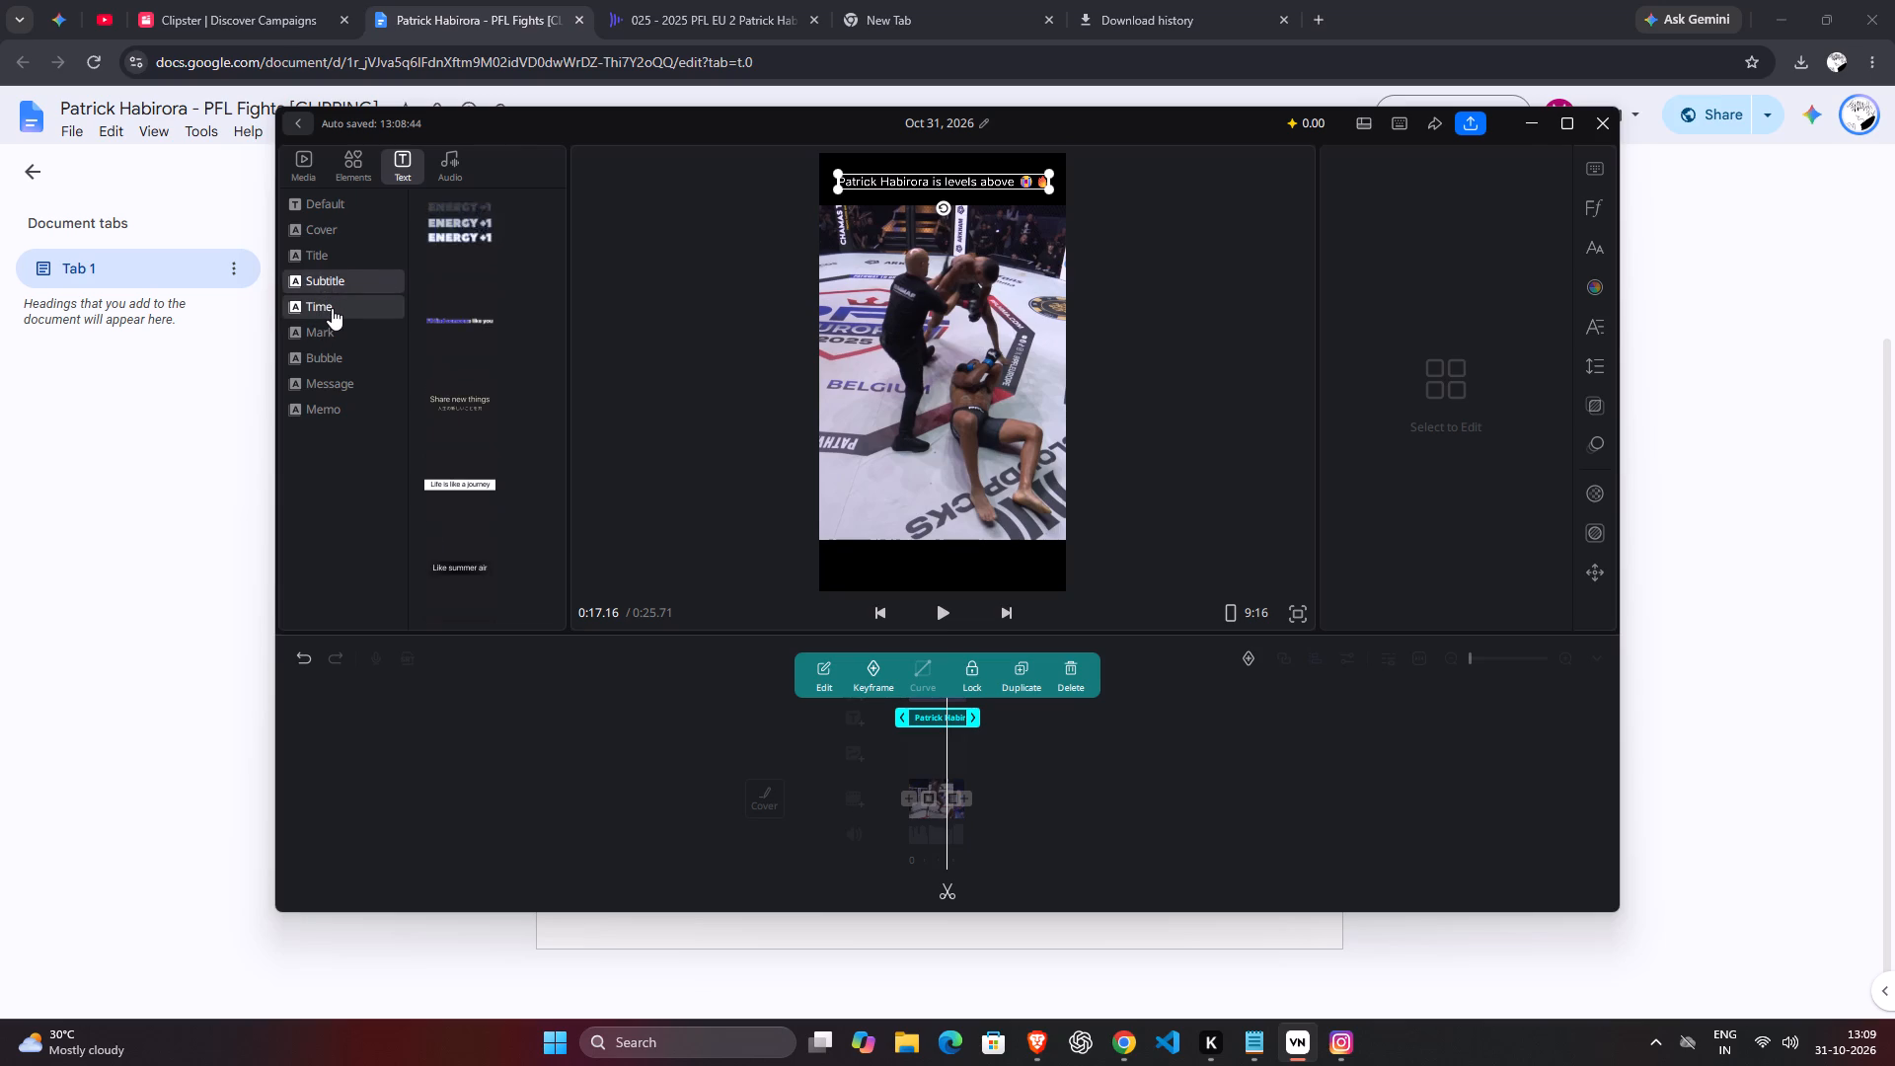
left_click(332, 308)
left_click(331, 331)
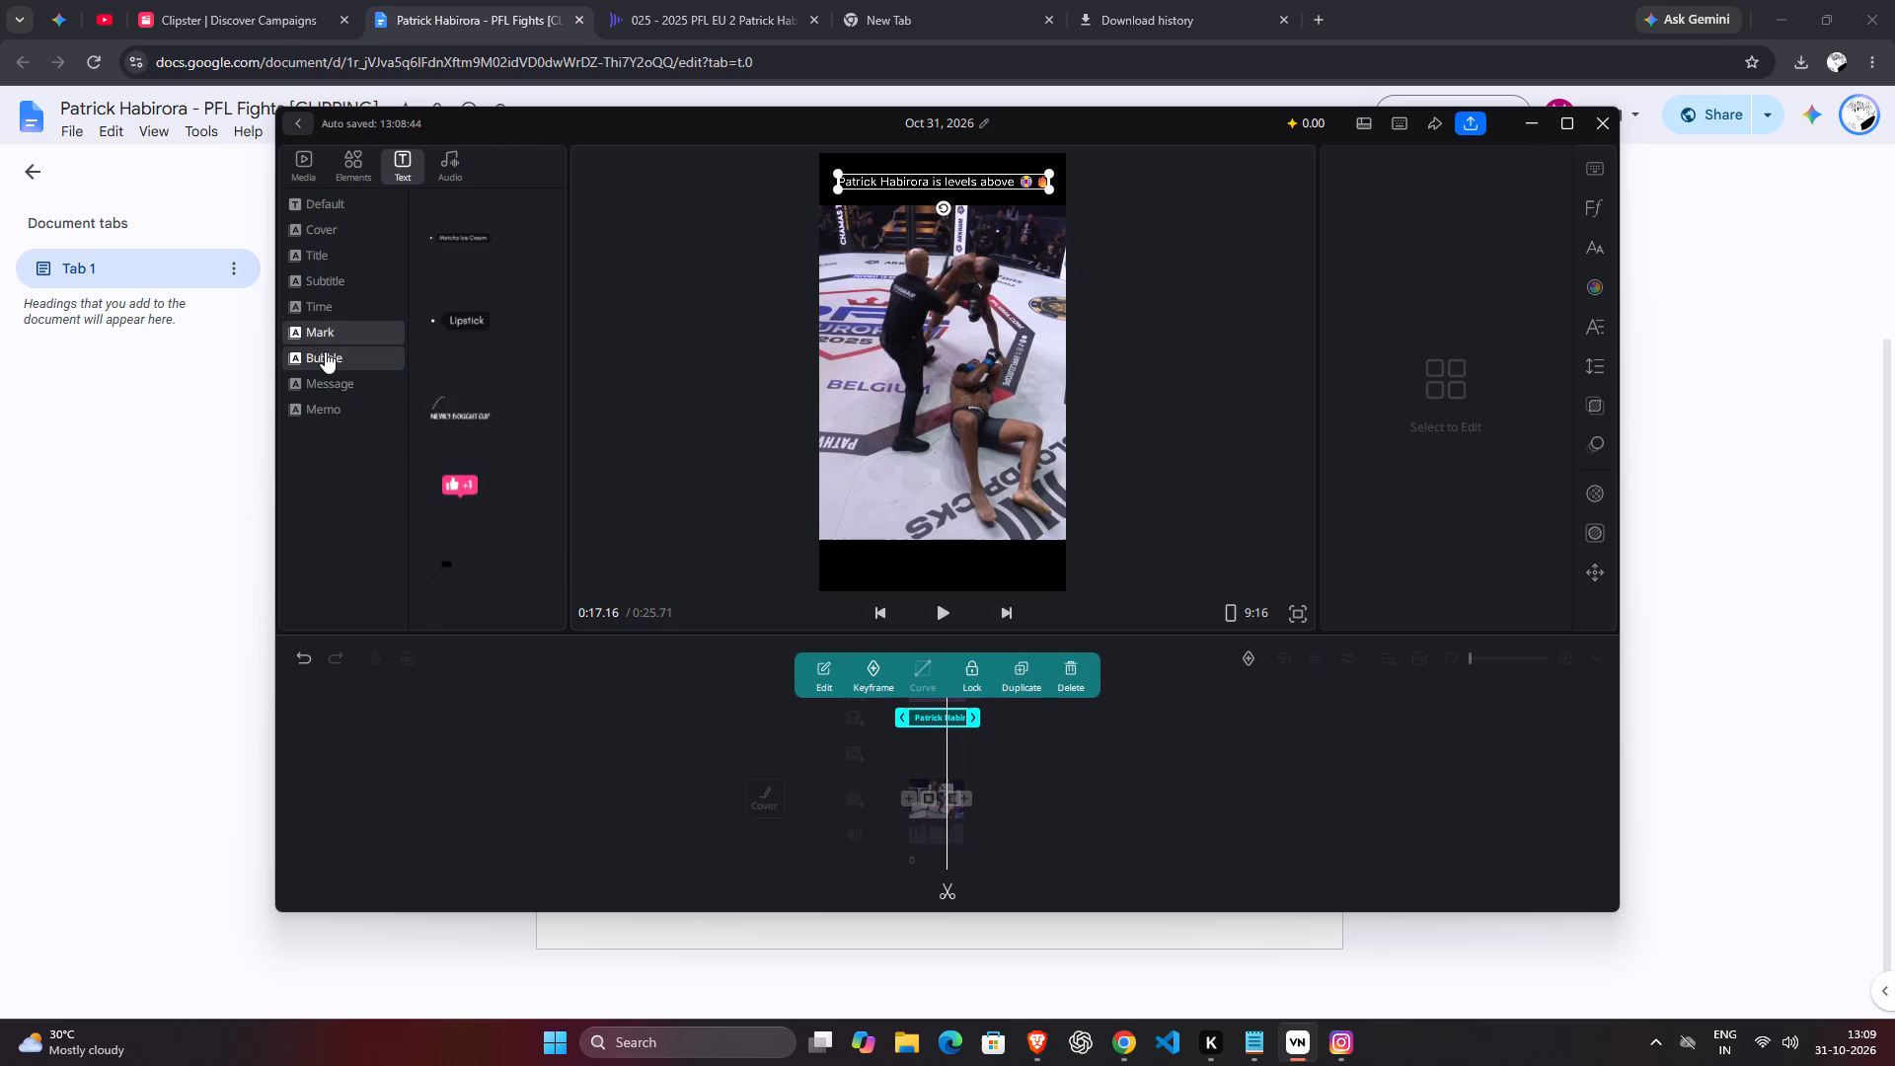
left_click(325, 351)
left_click(335, 389)
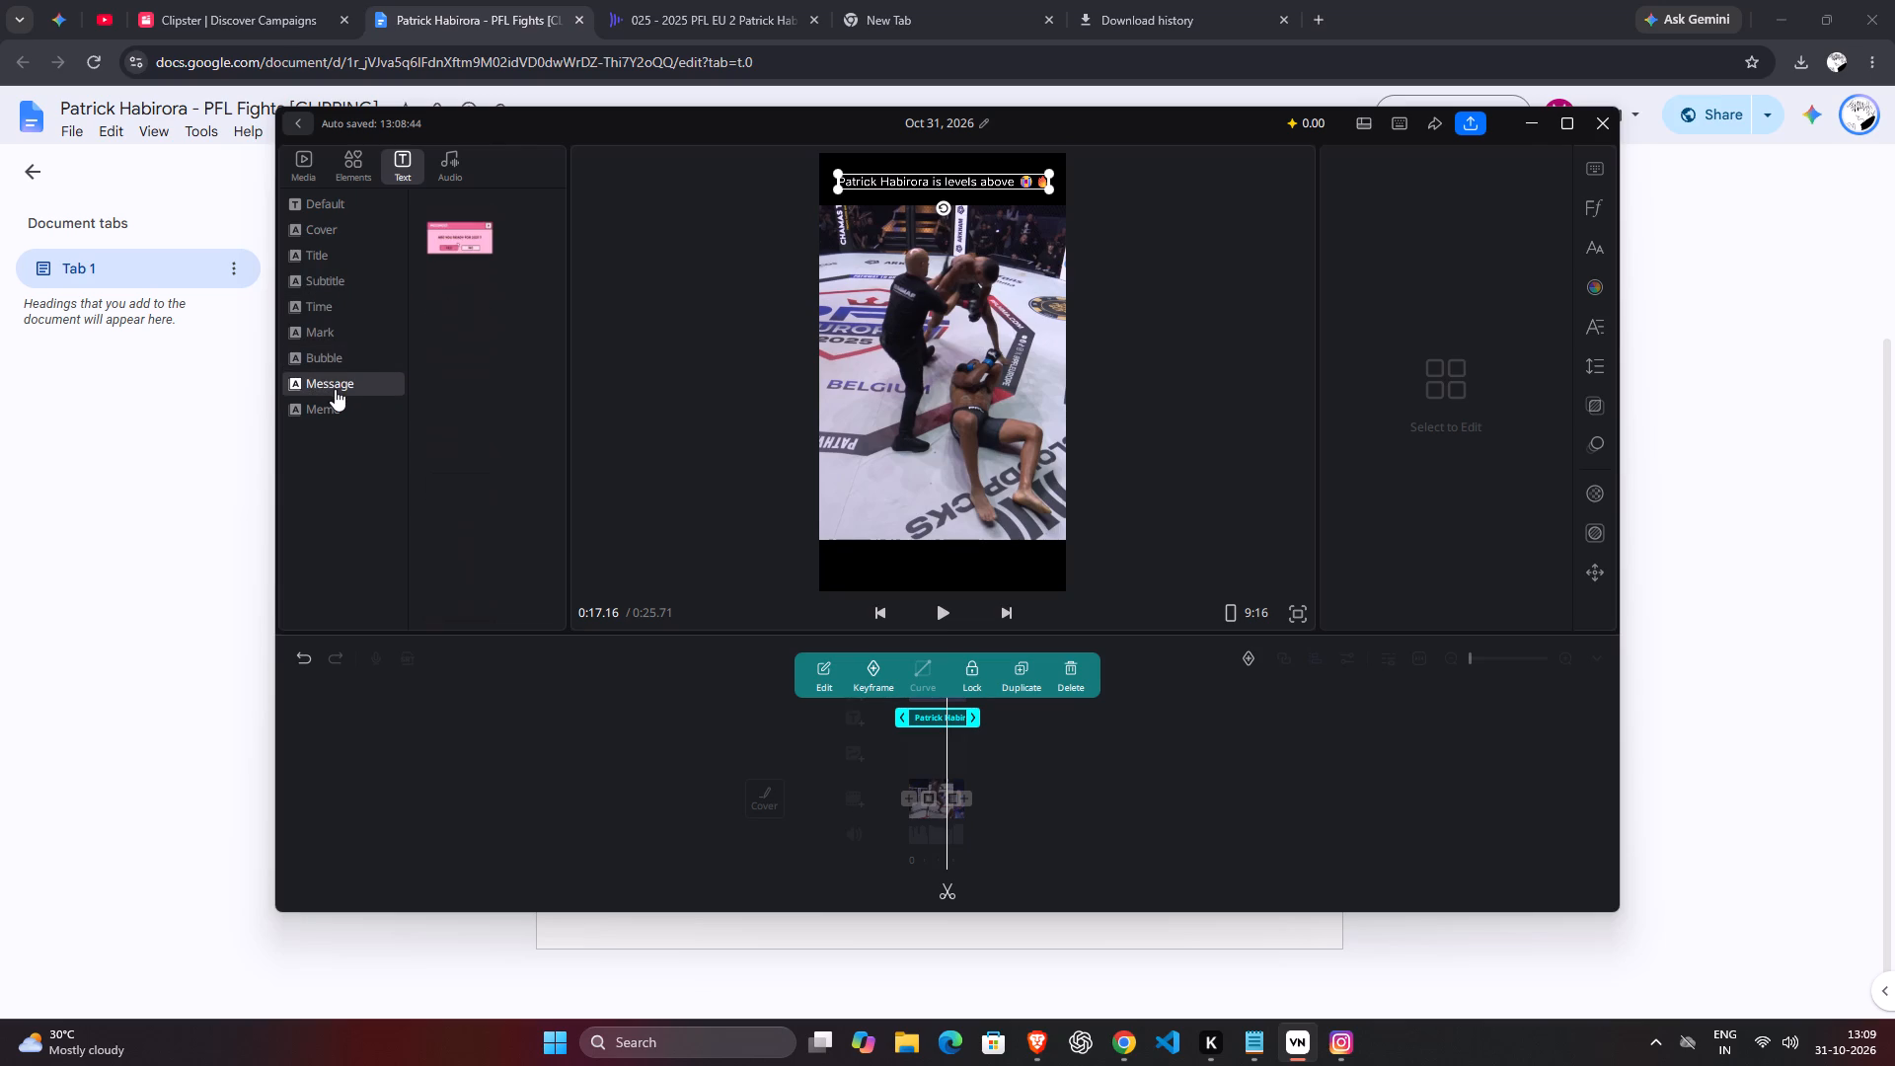
left_click(337, 399)
left_click(341, 209)
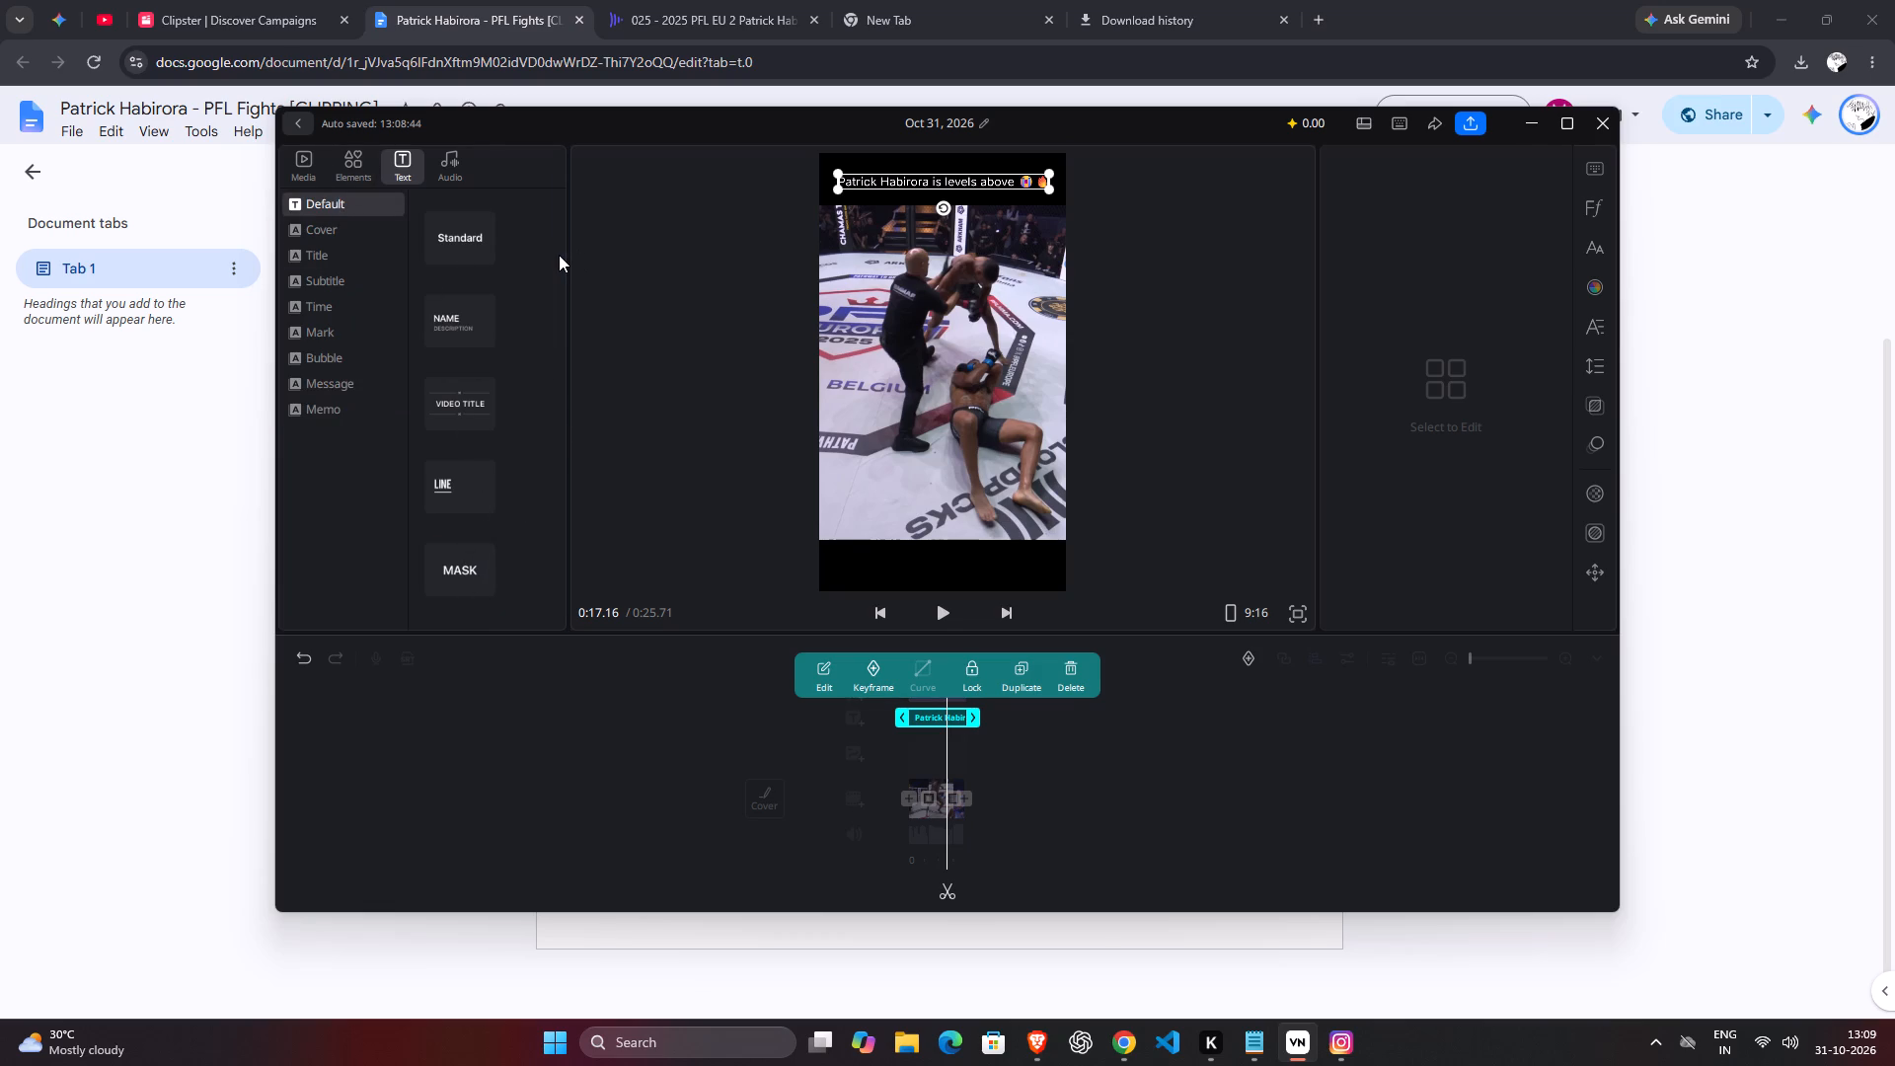
Change the caption's font to Inter Extra Bold Italic and deselect the caption.
left_click(1598, 243)
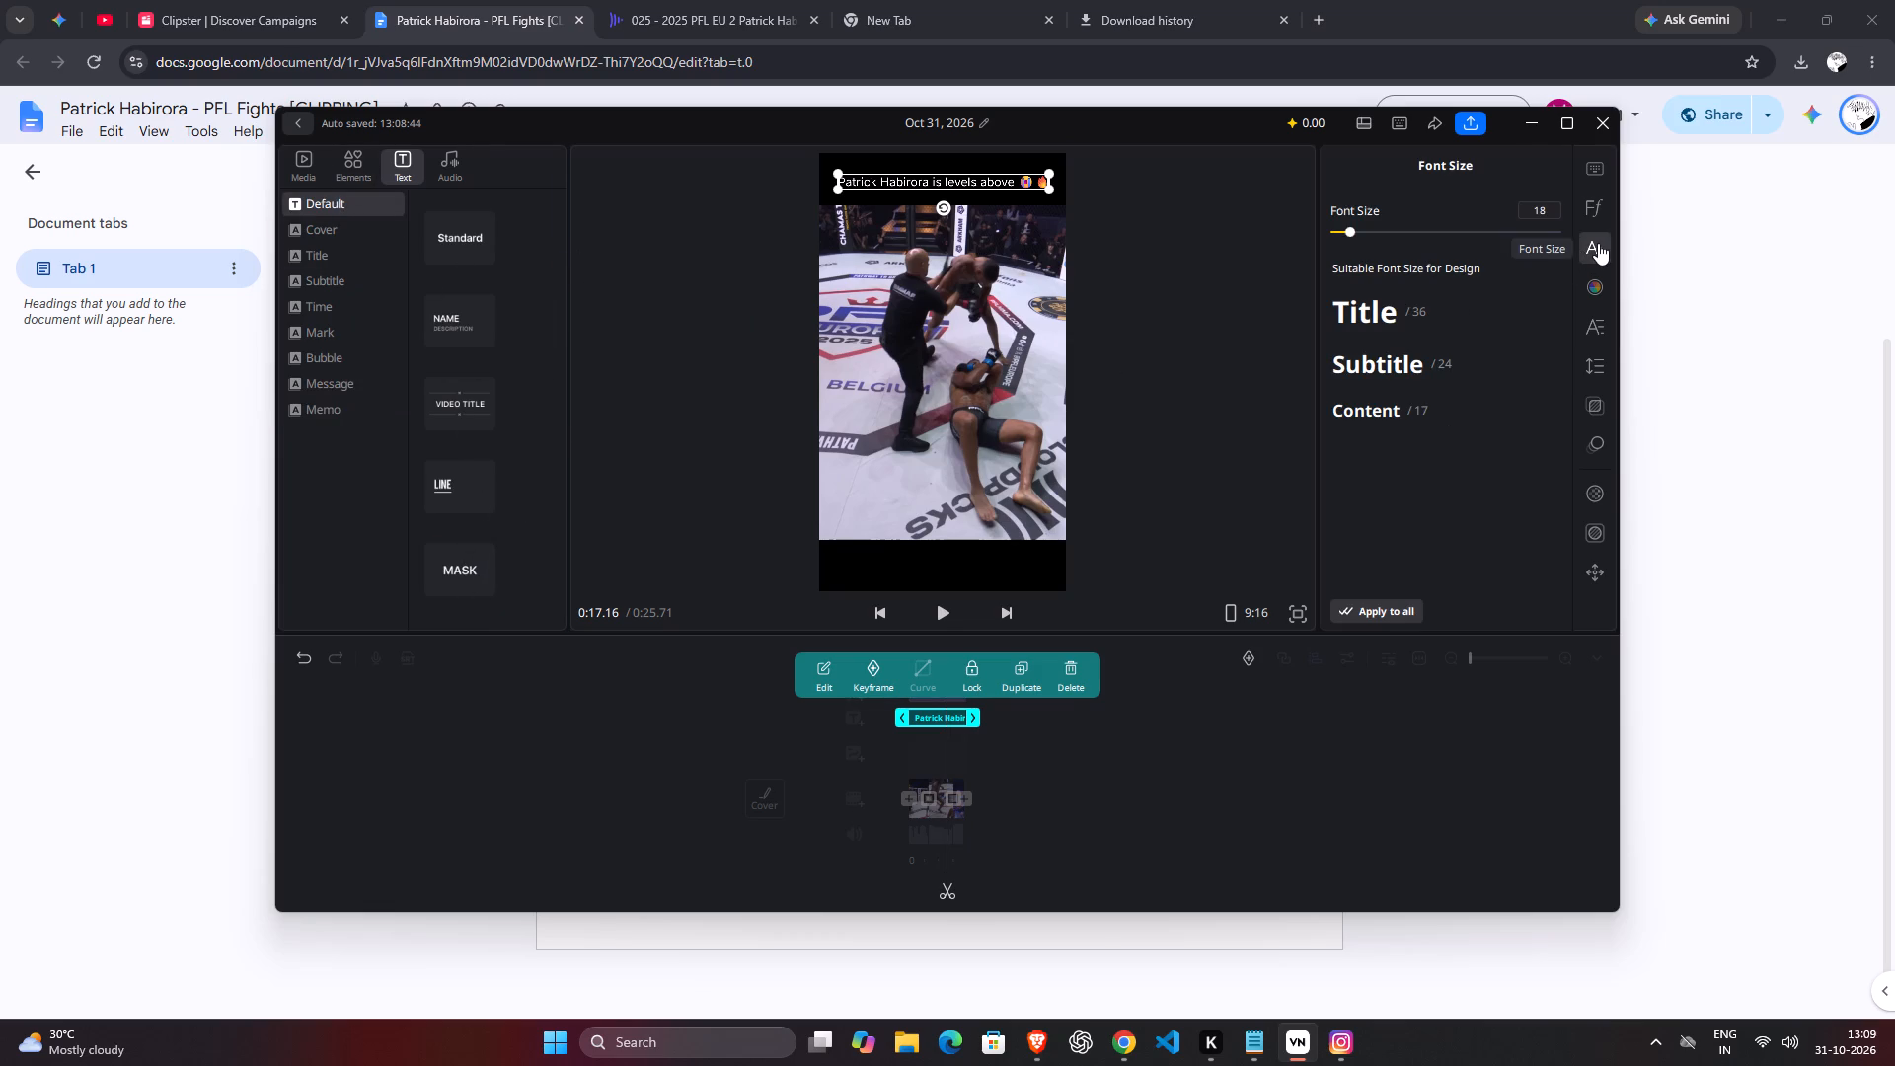
left_click(1591, 201)
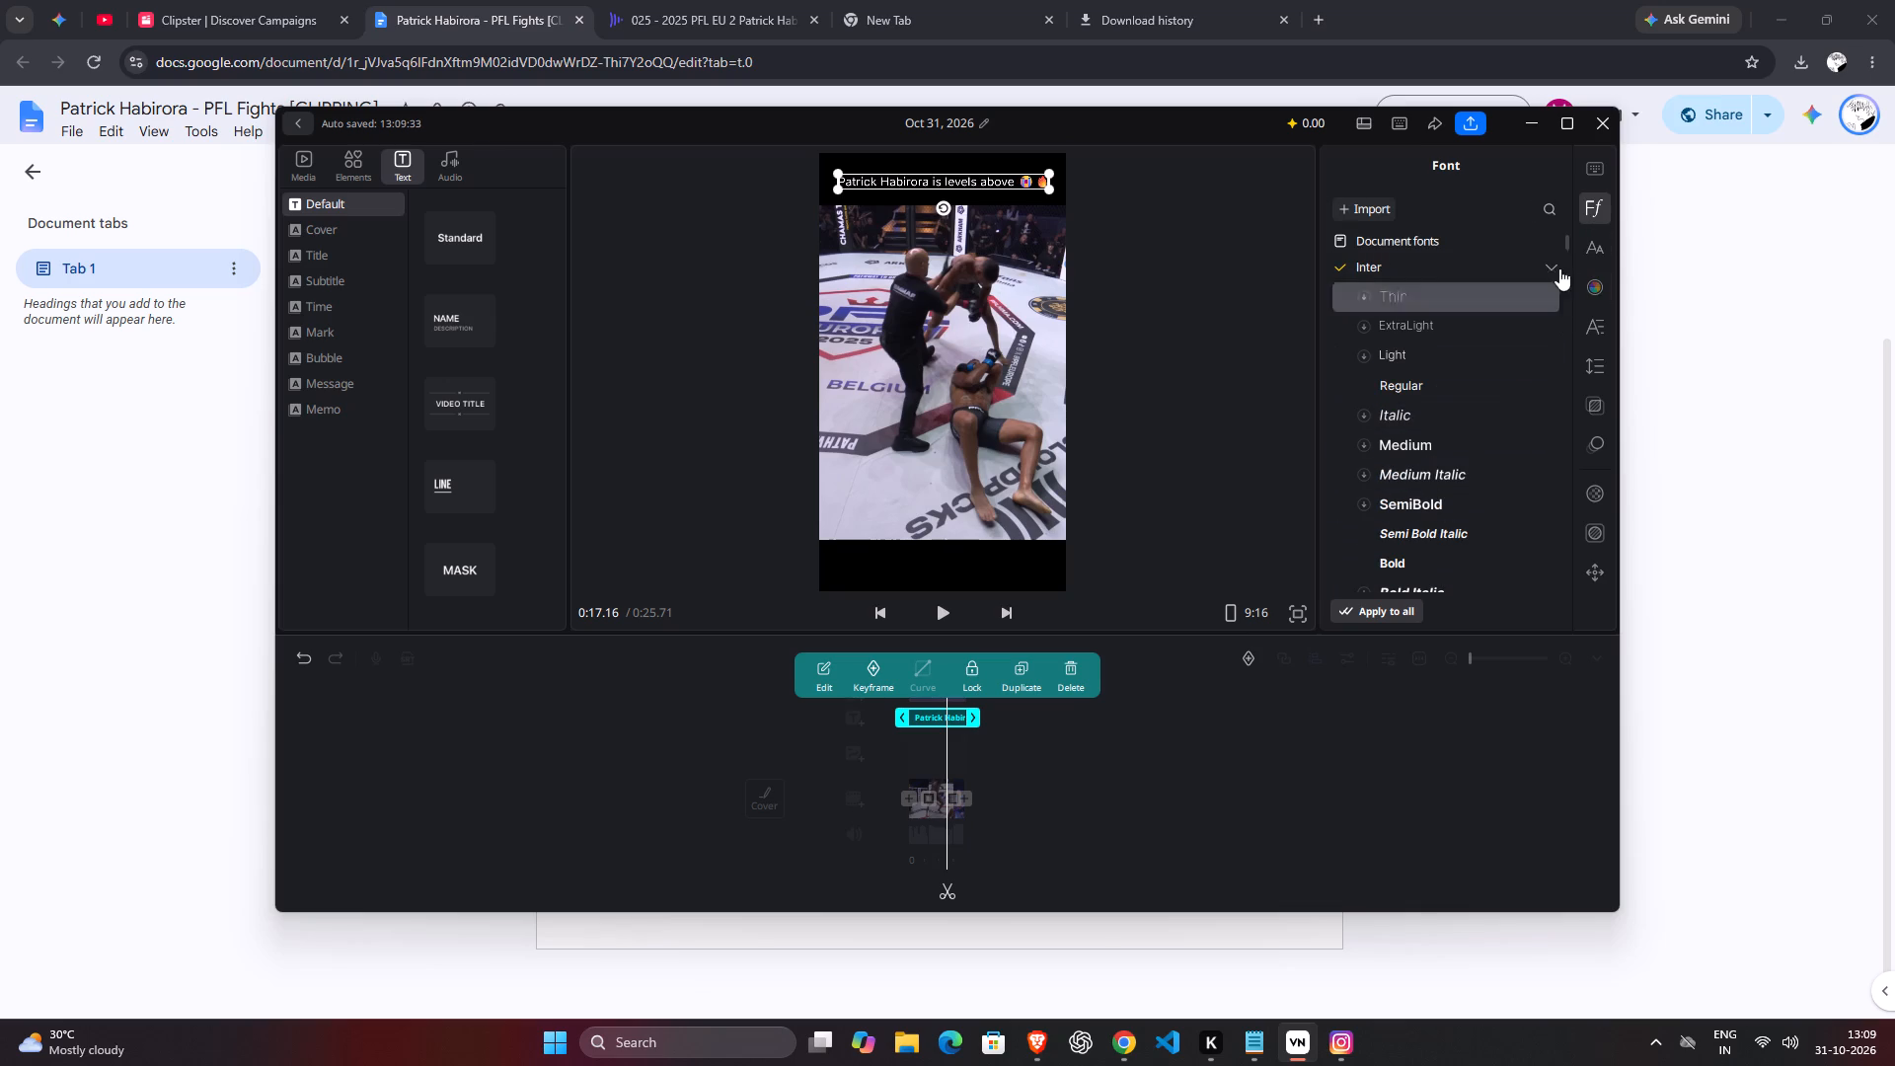
left_click_drag(1565, 242, 1565, 256)
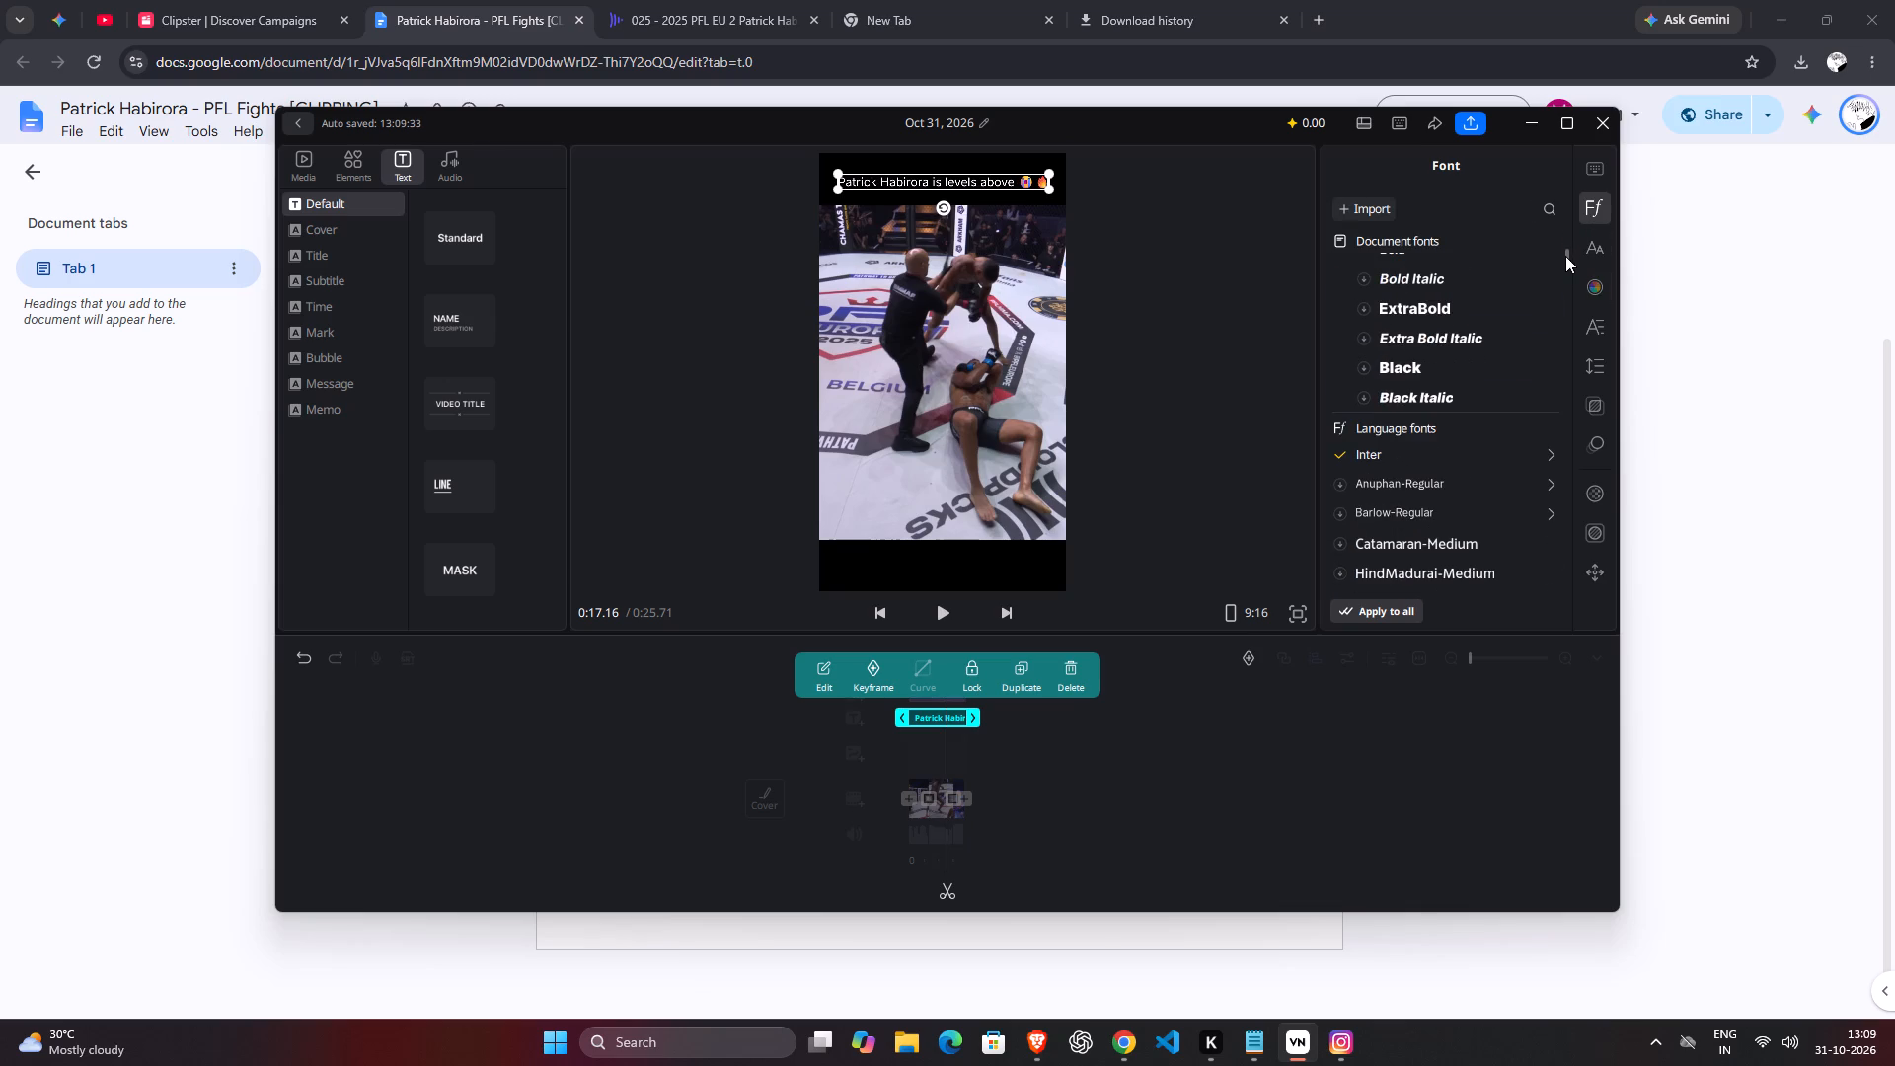
left_click_drag(1565, 256, 1563, 252)
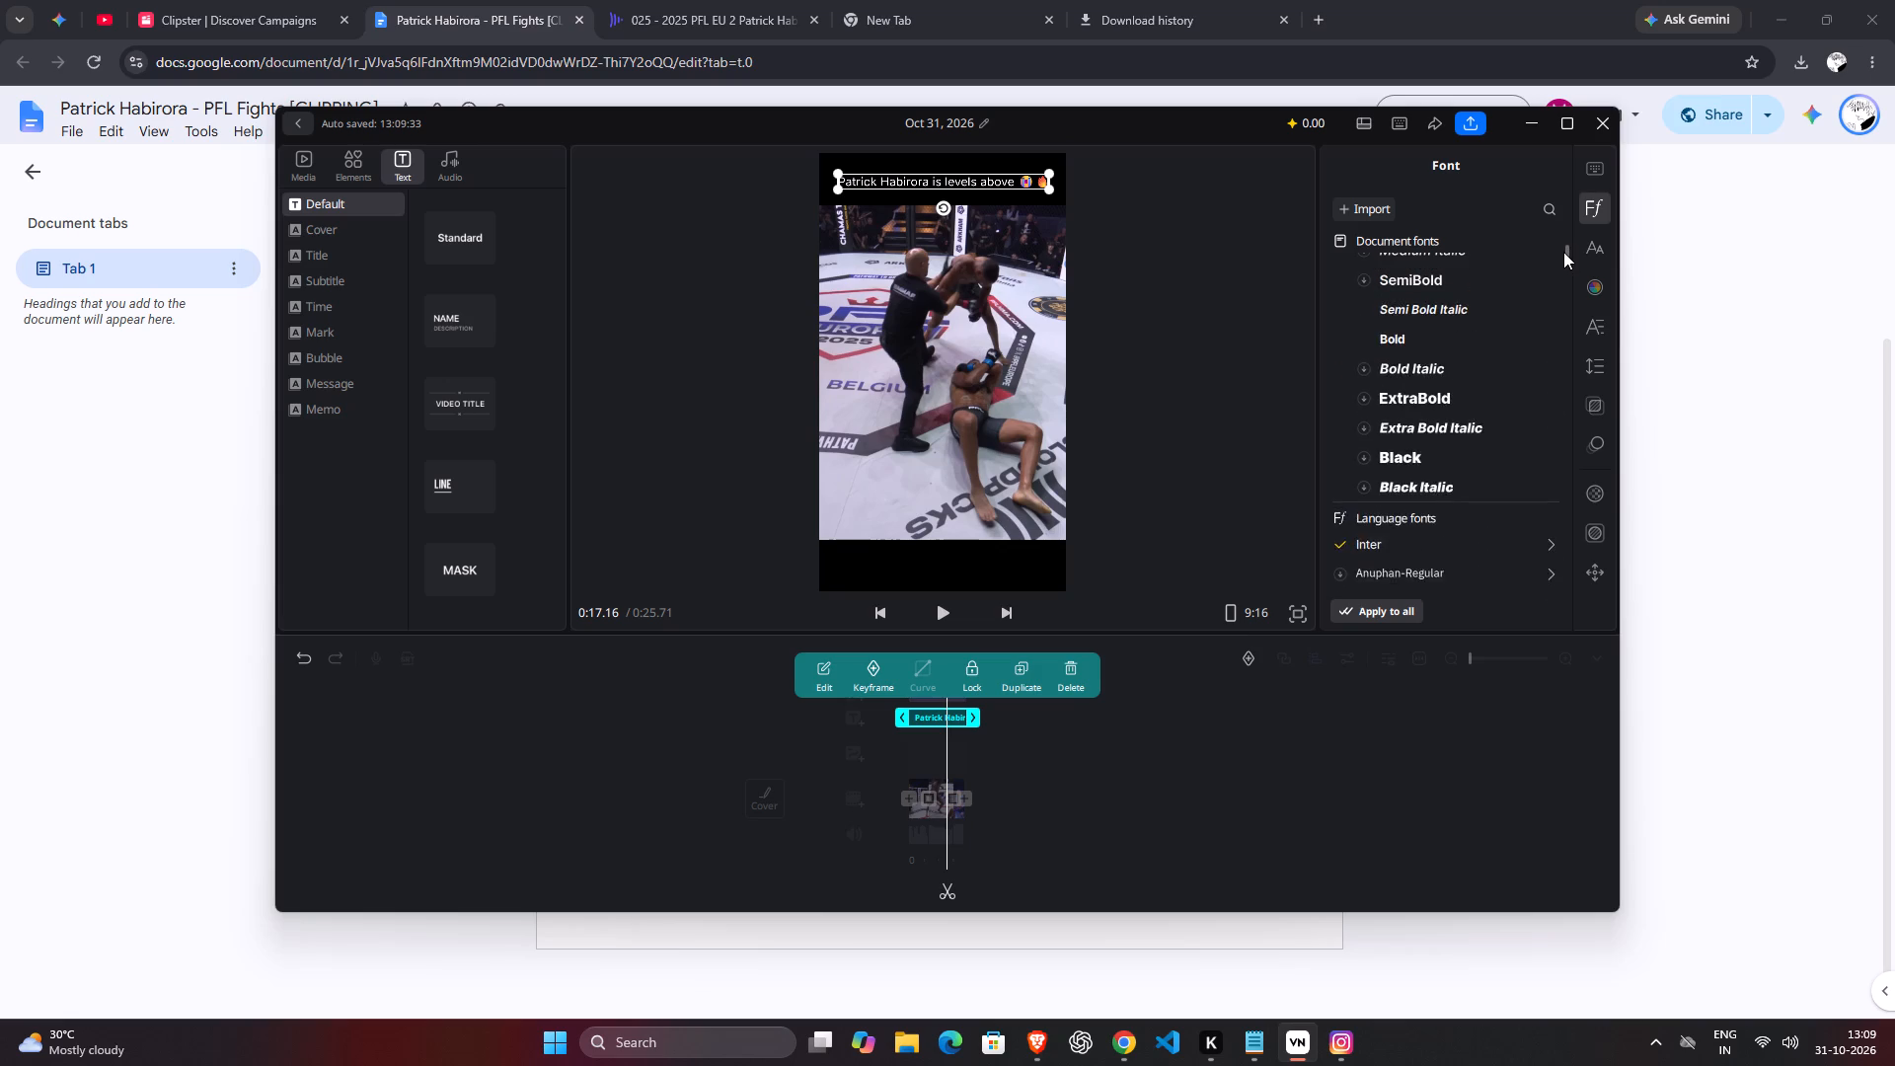
left_click_drag(1563, 252, 1563, 263)
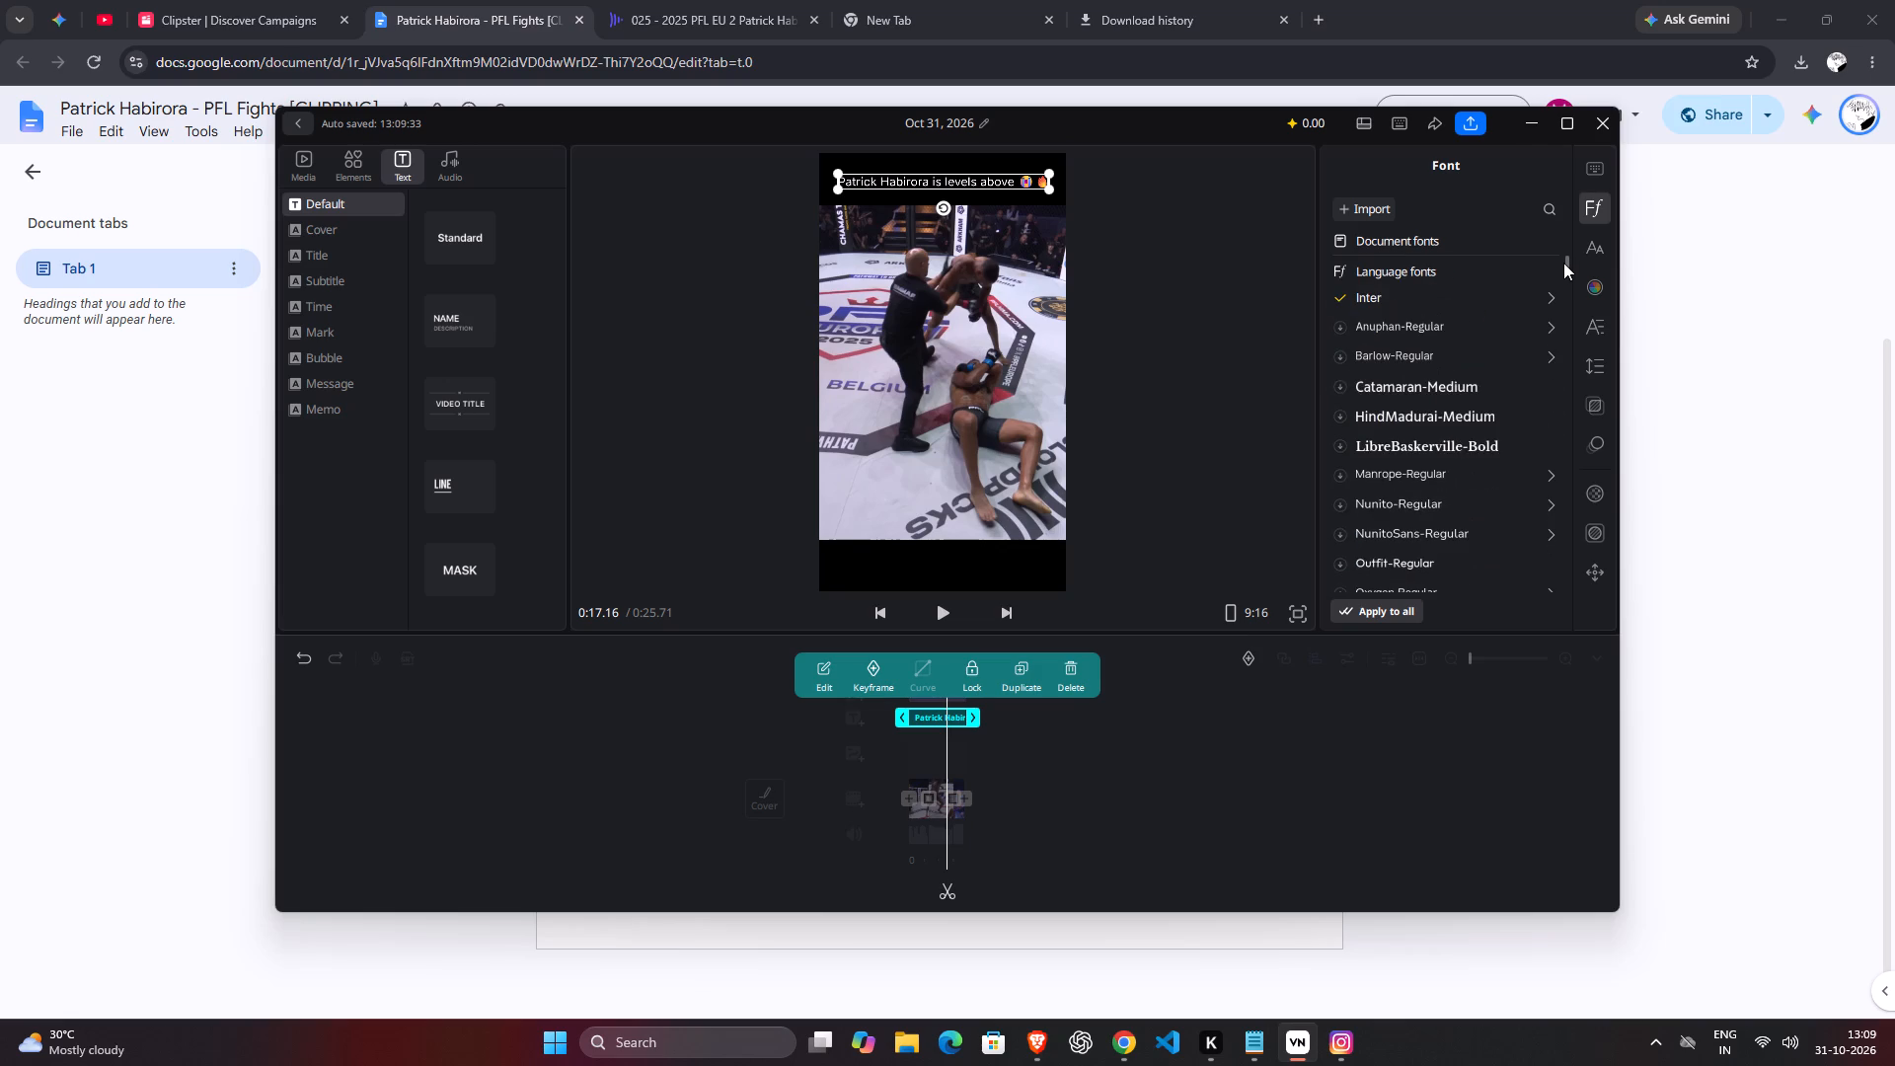
left_click_drag(1563, 263, 1563, 257)
left_click(1475, 309)
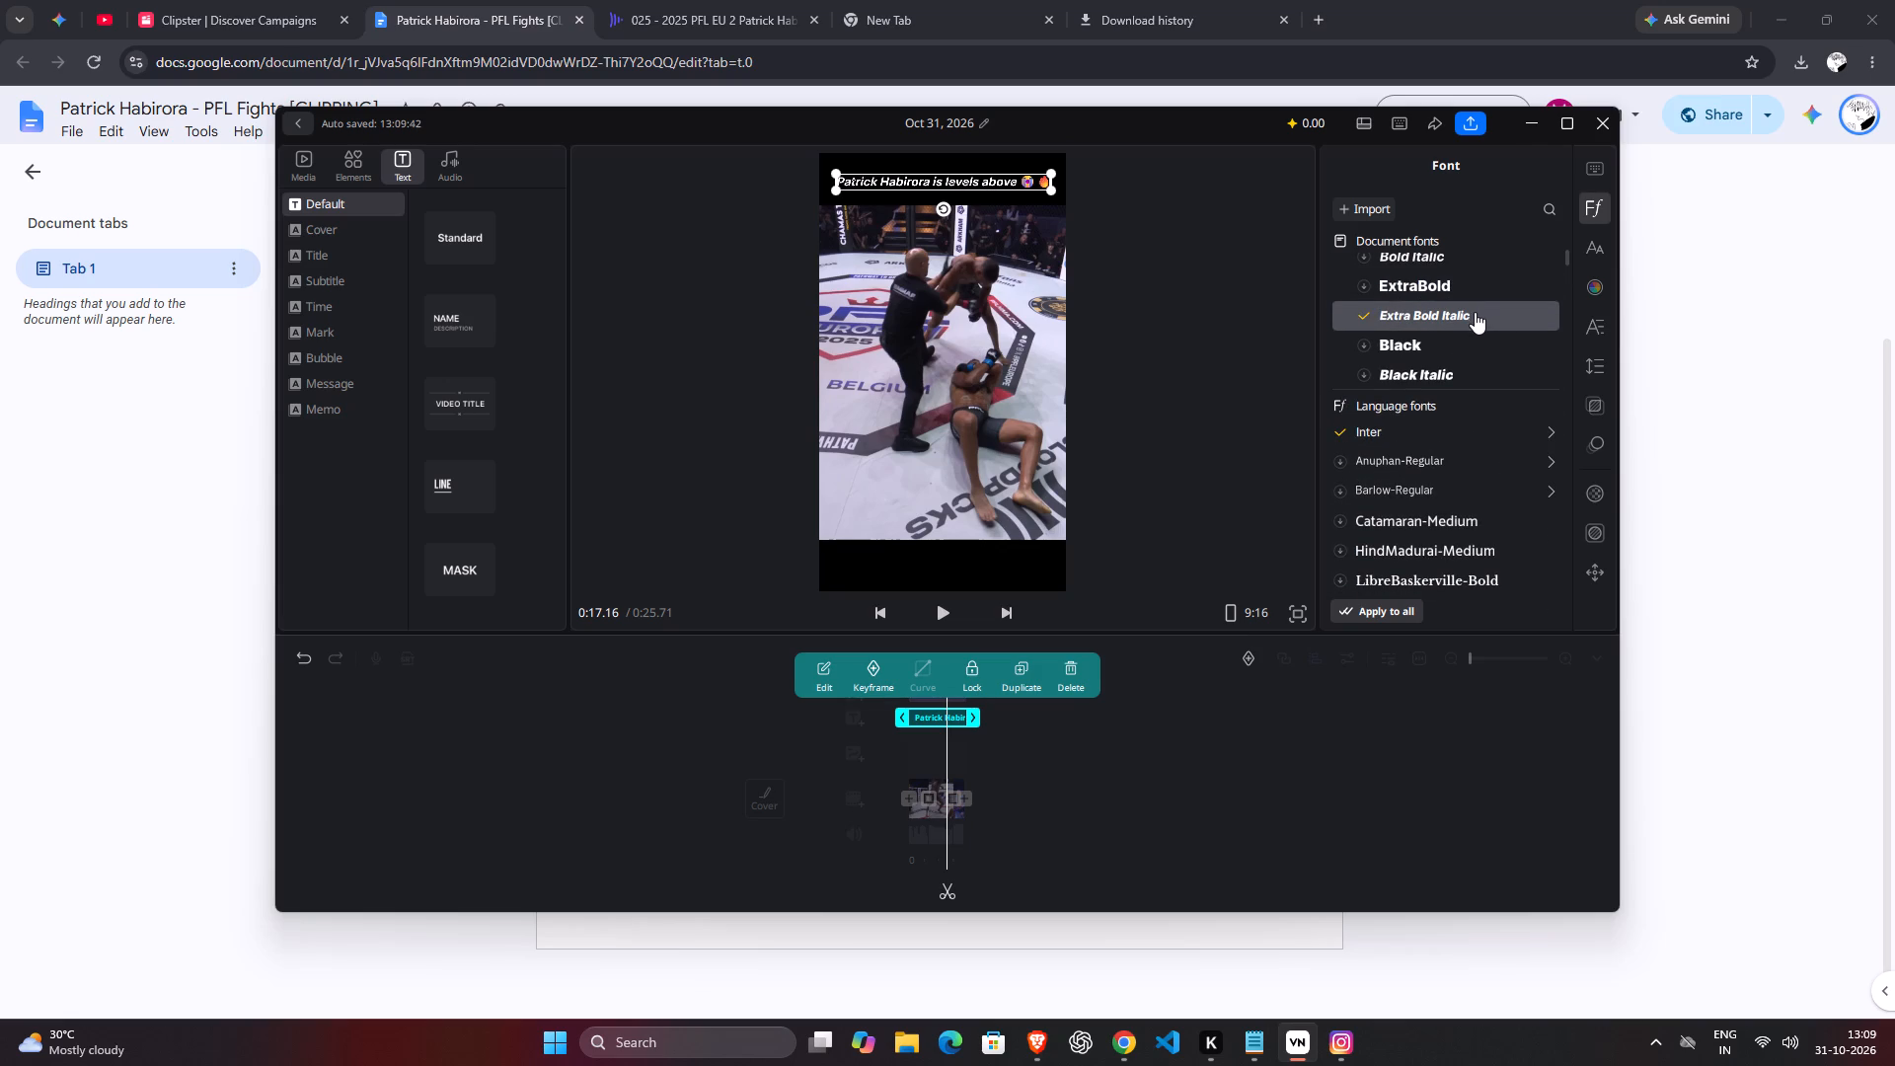
left_click(1241, 740)
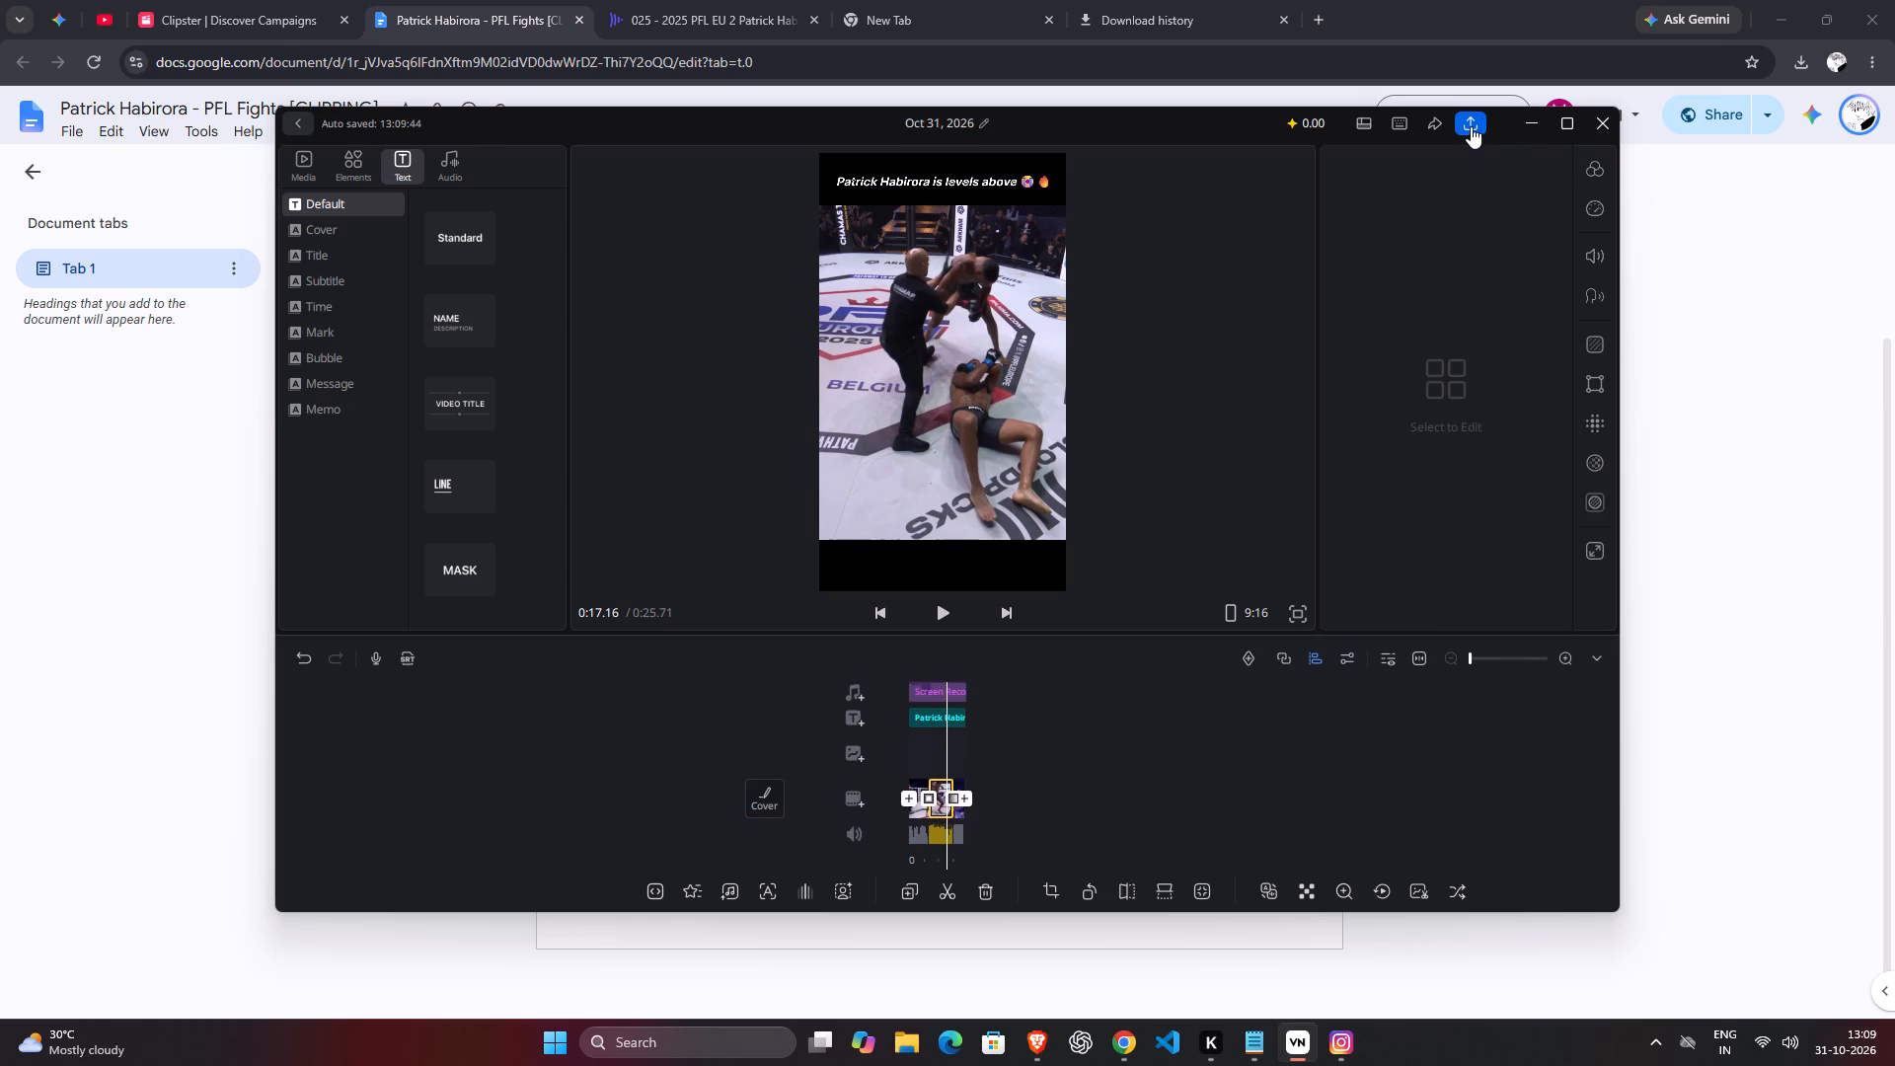
Switch to the campaign brief in Chrome and review its clip length, must-do, must-not-do and on-screen text guidelines.
left_click(1526, 120)
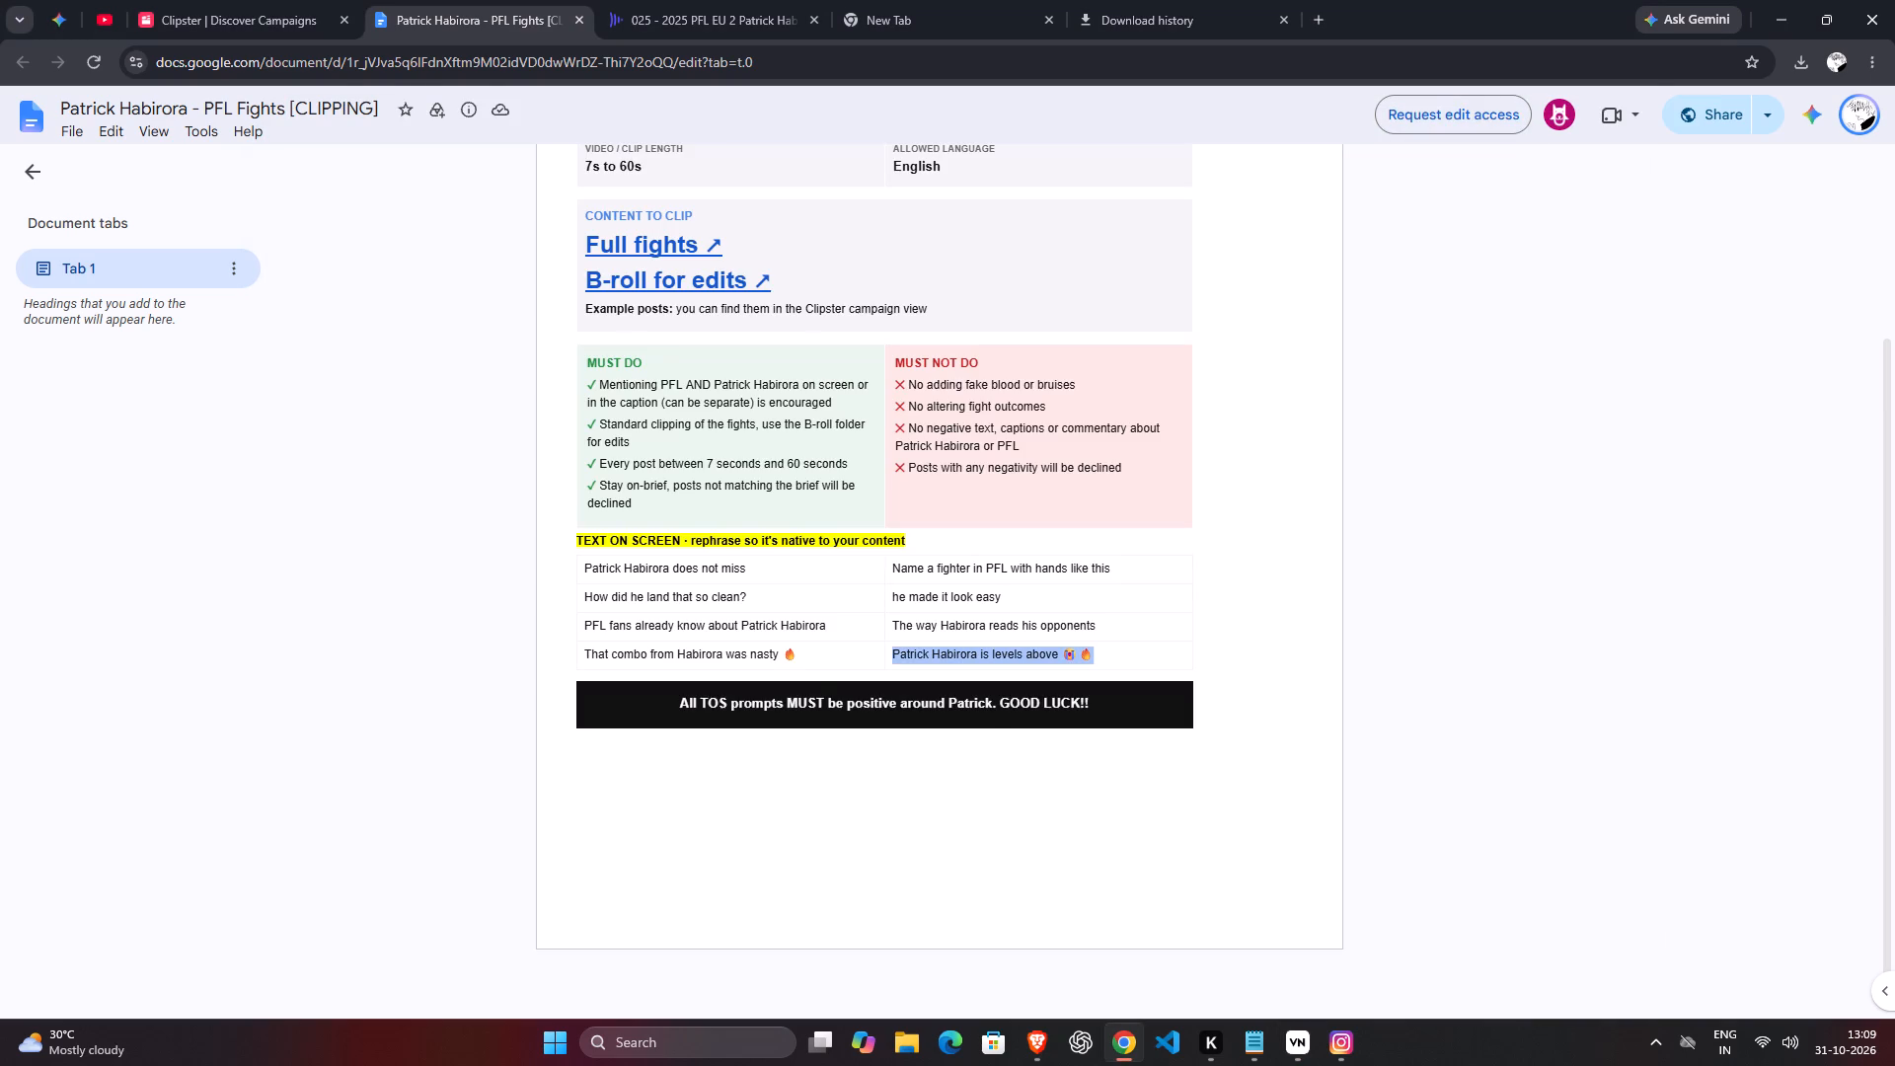
left_click(1218, 602)
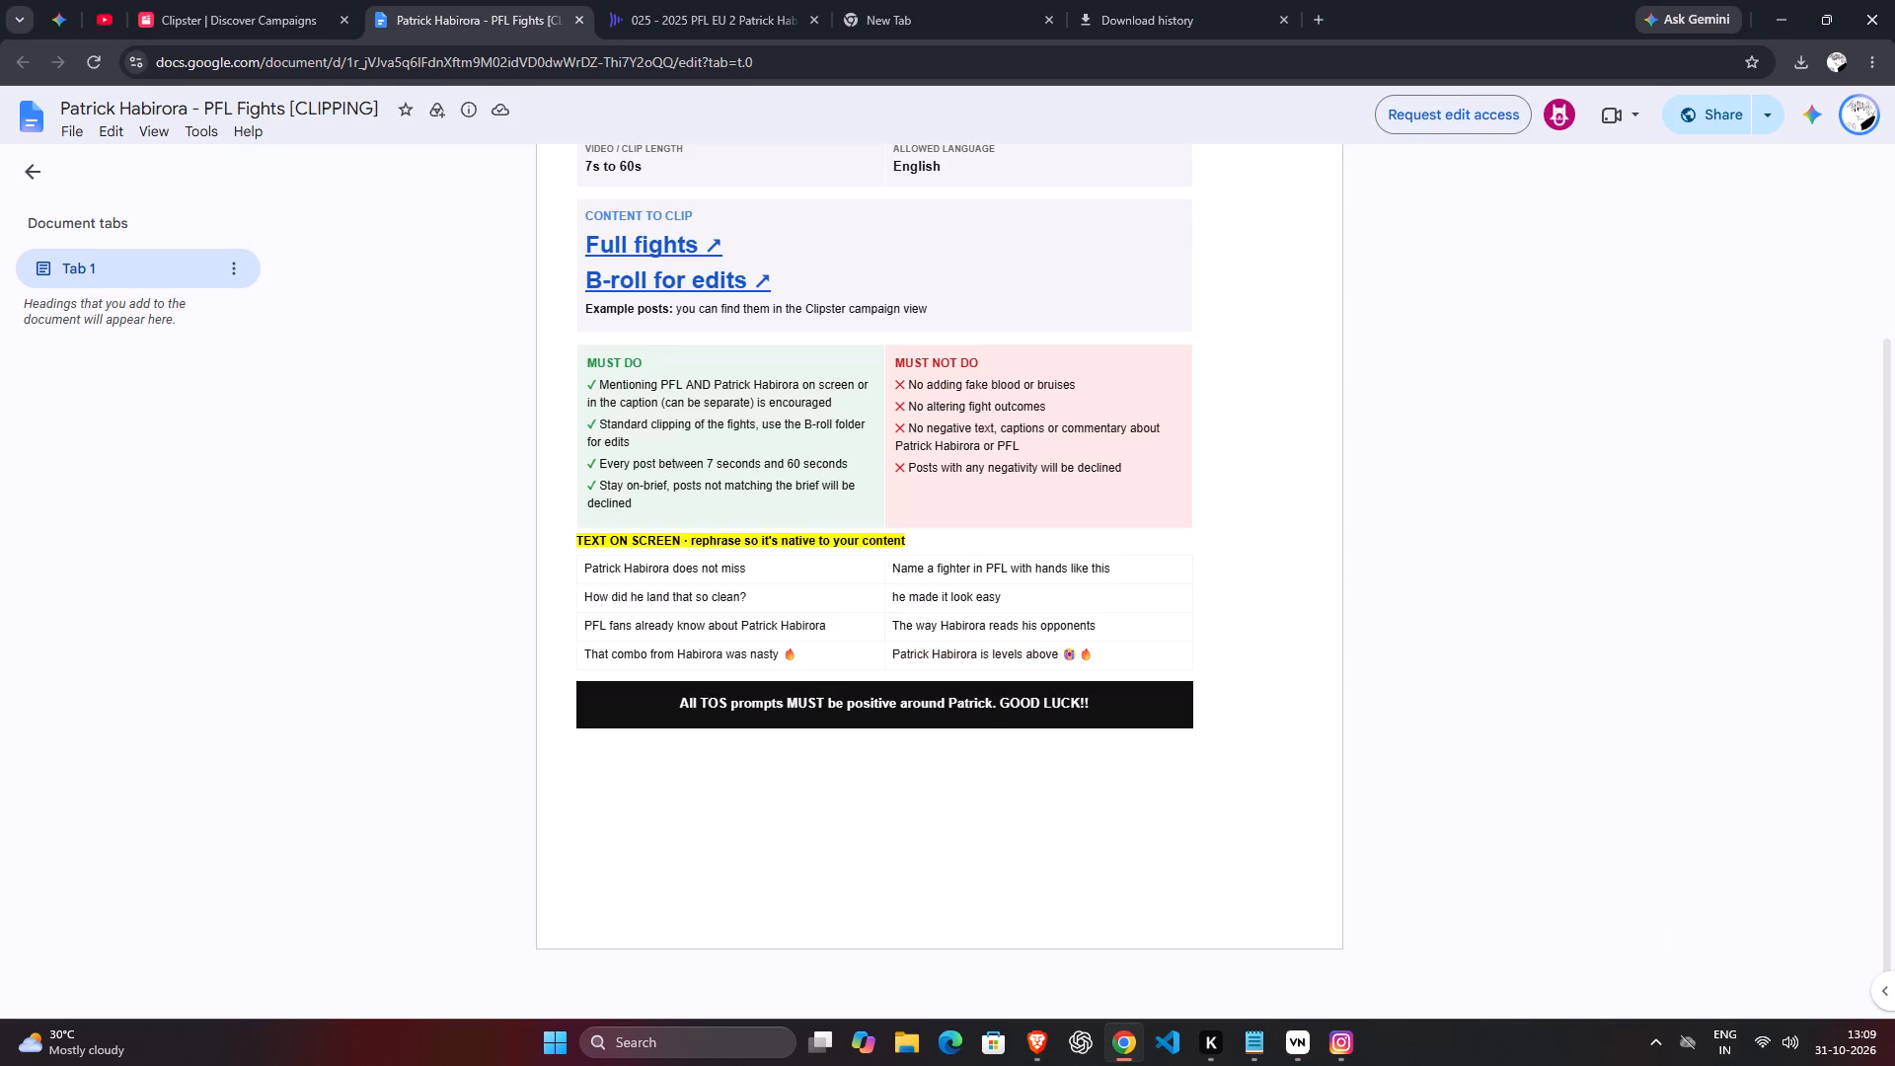
key("Up")
key("Up")
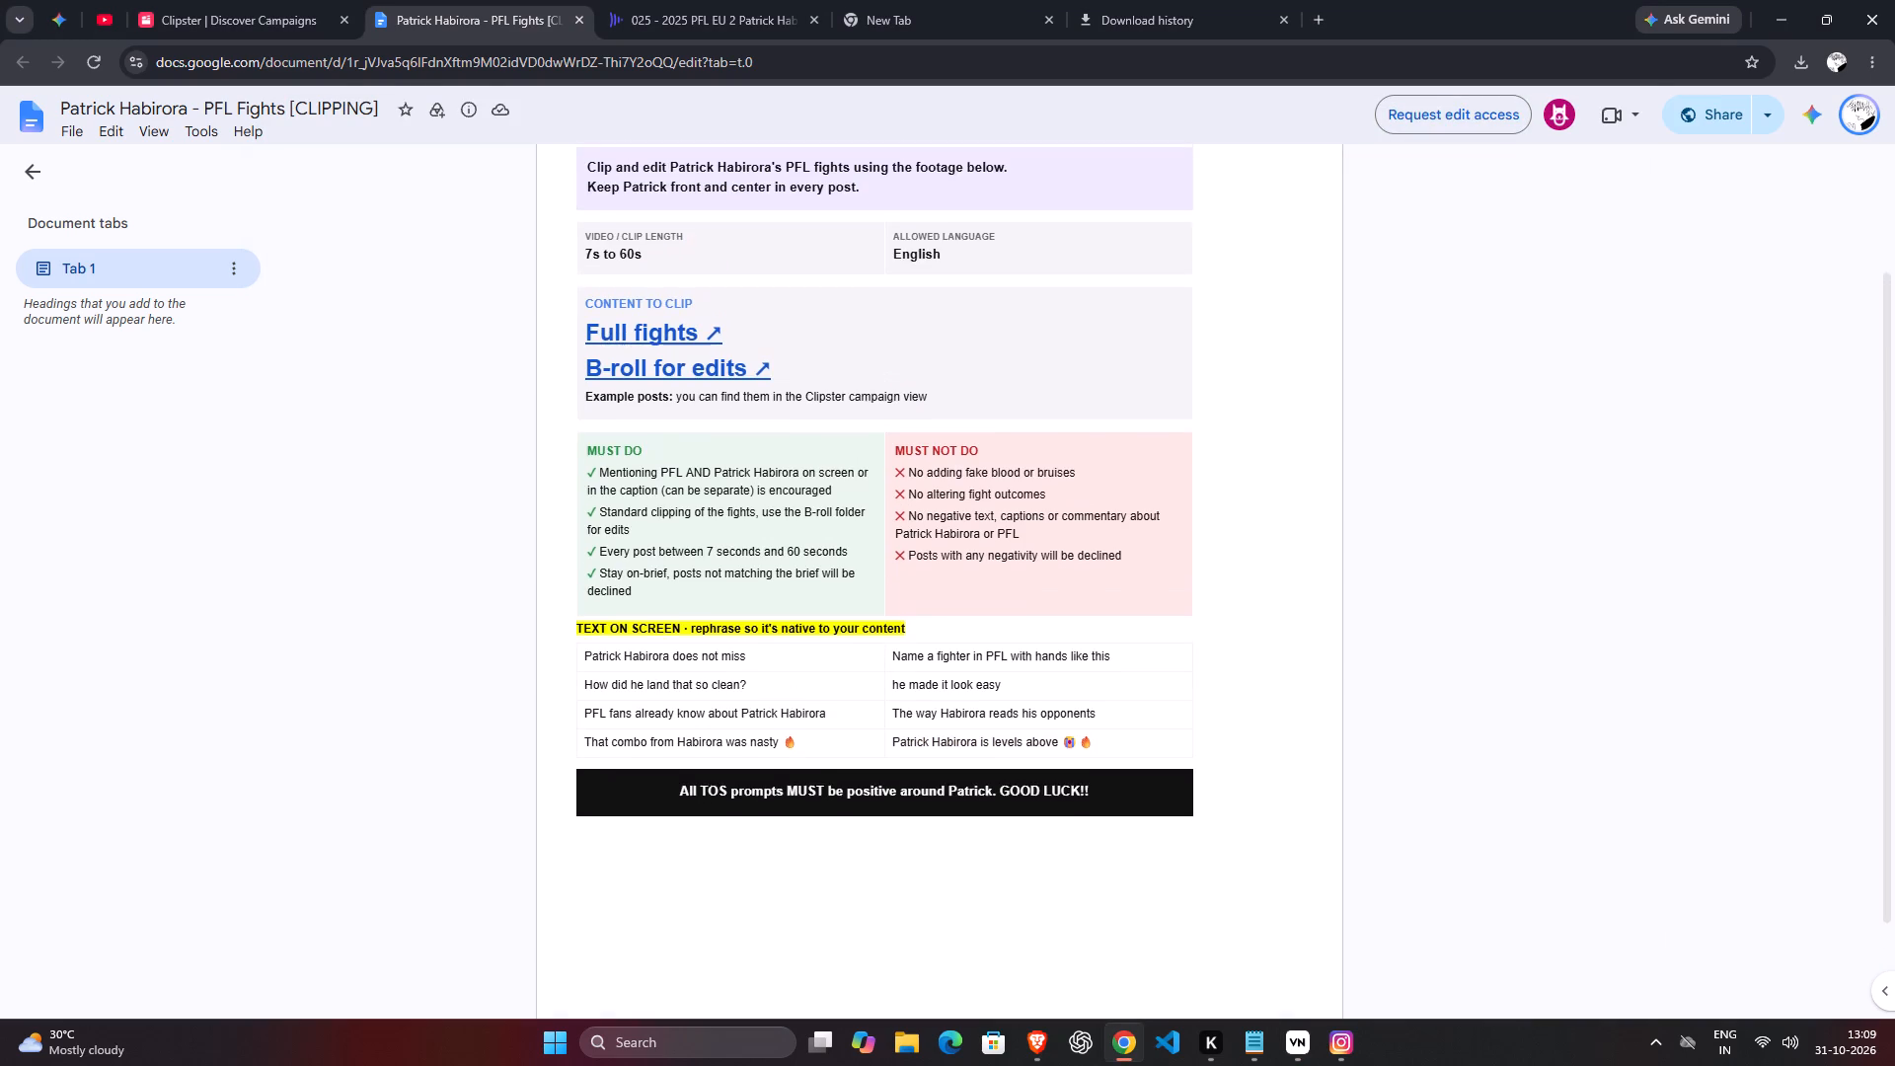
key("Up")
key("Up")
key("Up")
key("Up")
key("Down")
key("Down")
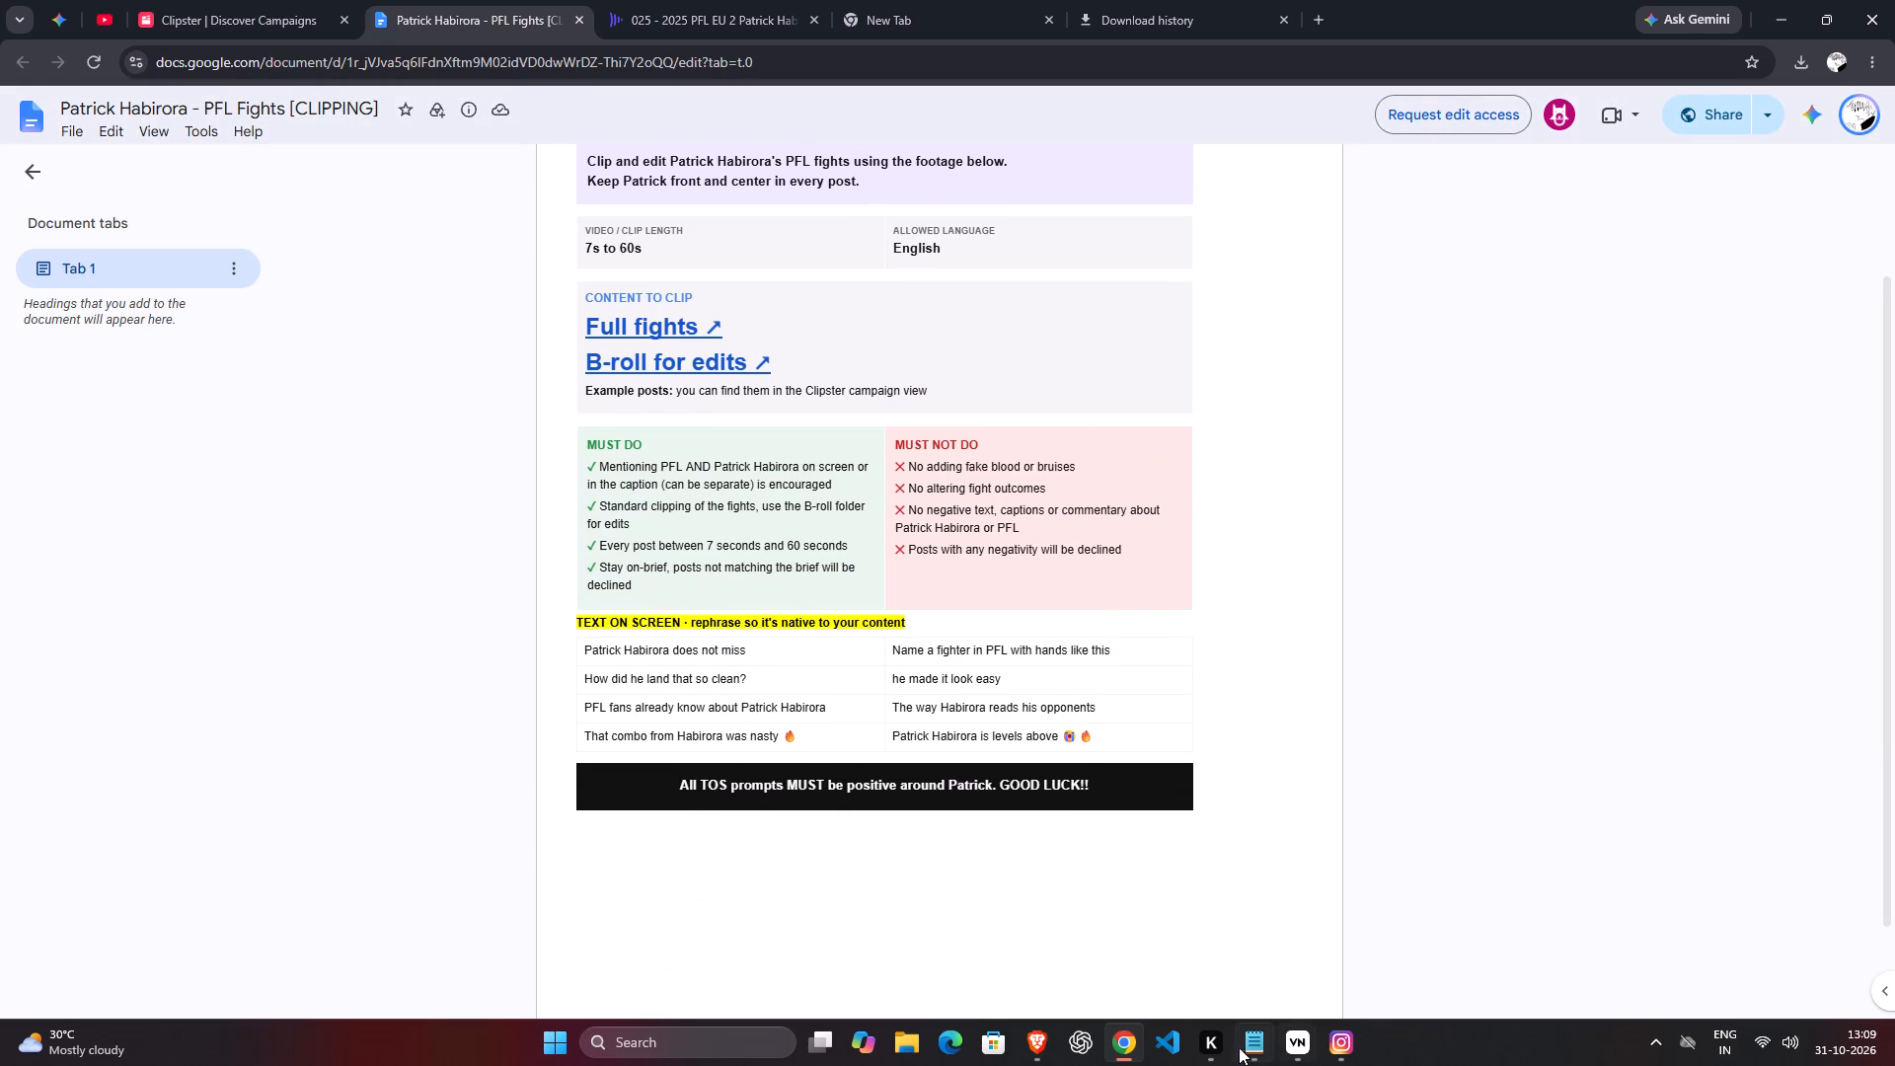
Switch back to the VN editor and export the video with manual quality settings of 1080p resolution and 30 fps.
left_click(1286, 1040)
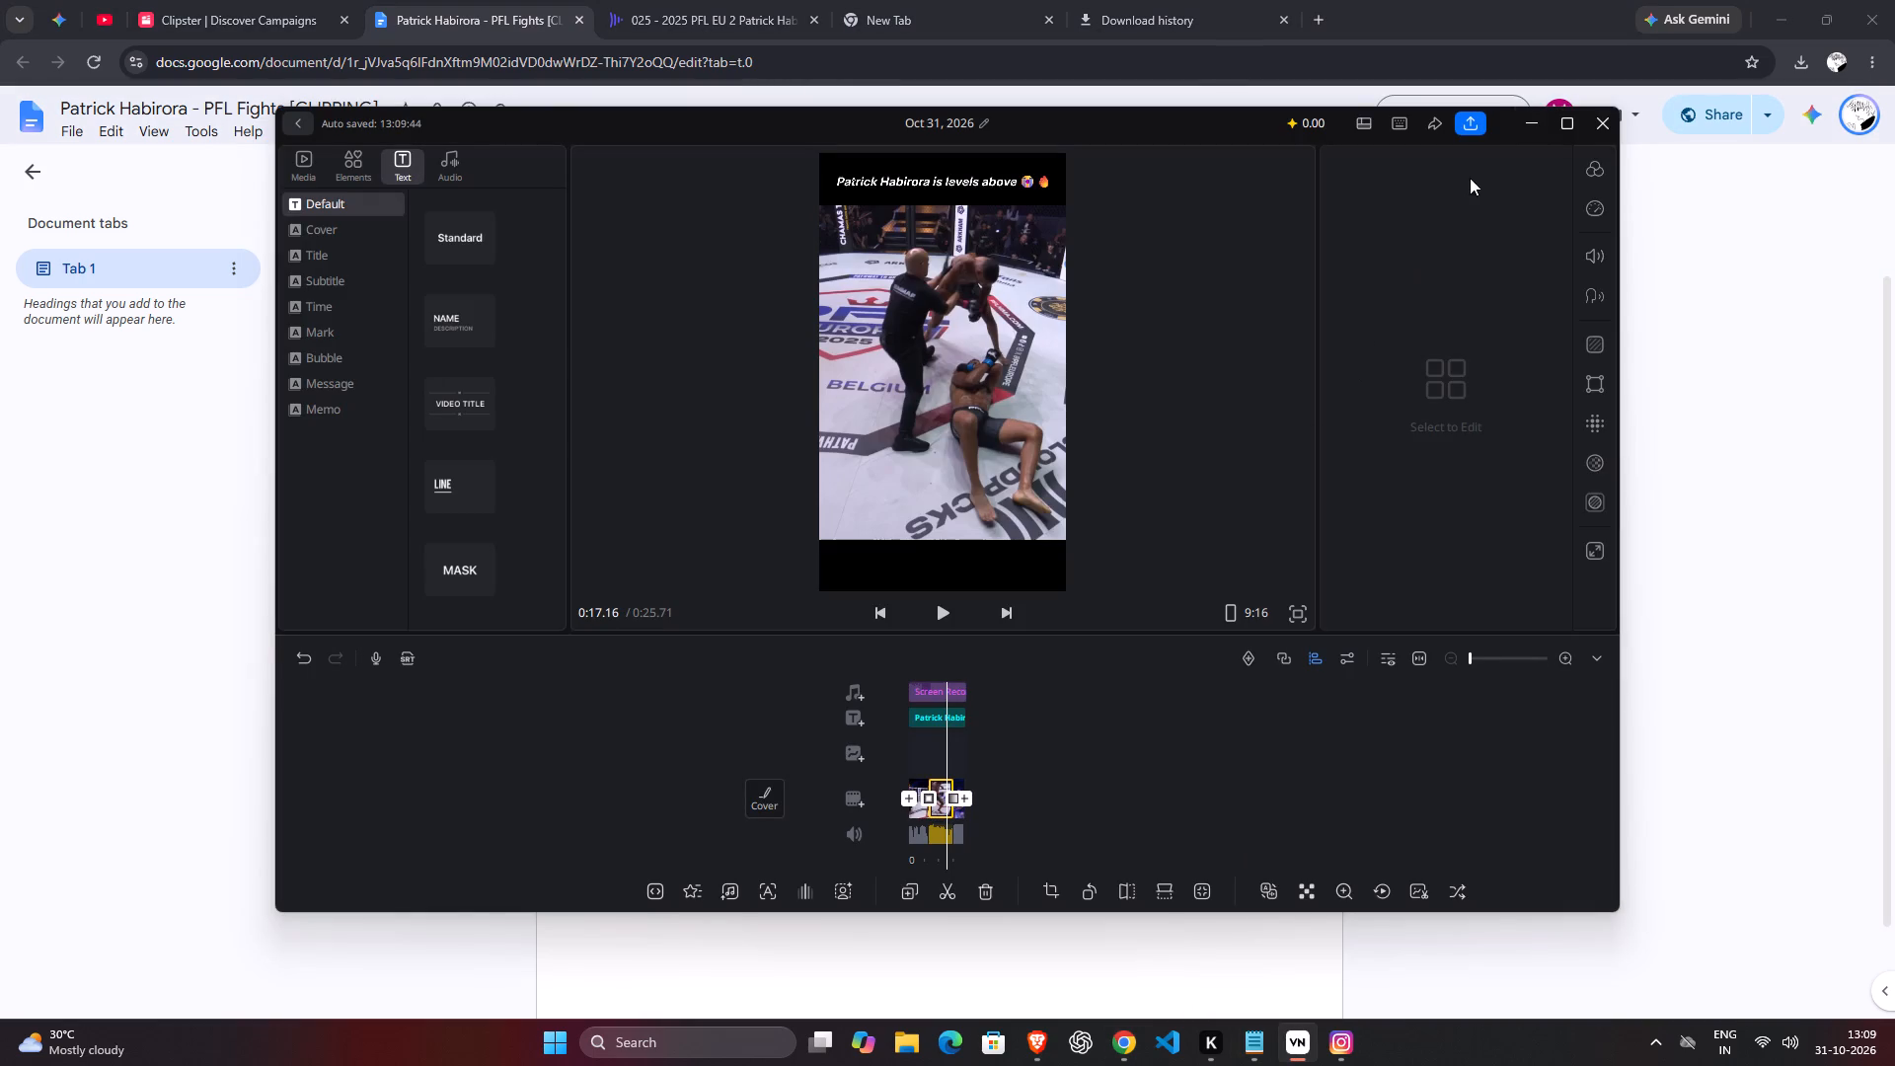
left_click(1470, 129)
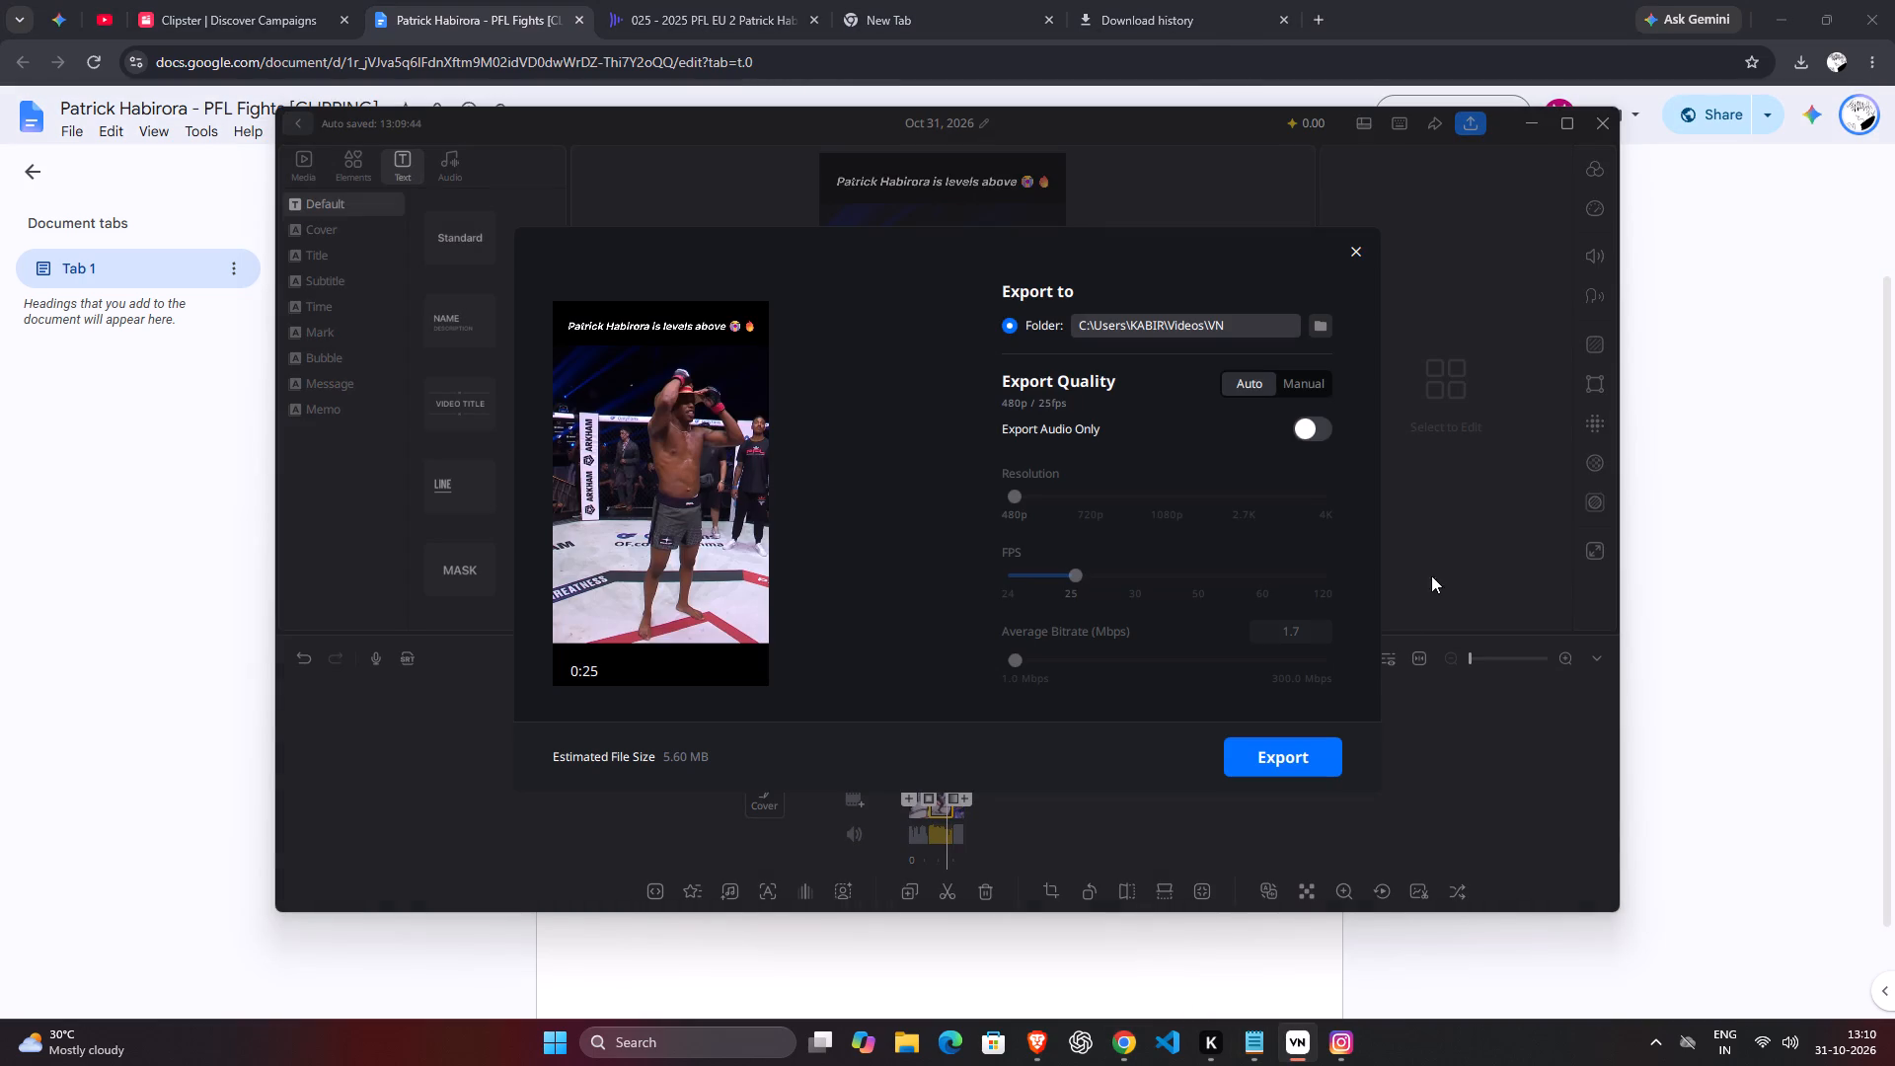
left_click(1322, 377)
left_click_drag(1019, 497, 1175, 508)
left_click_drag(1082, 571, 1140, 582)
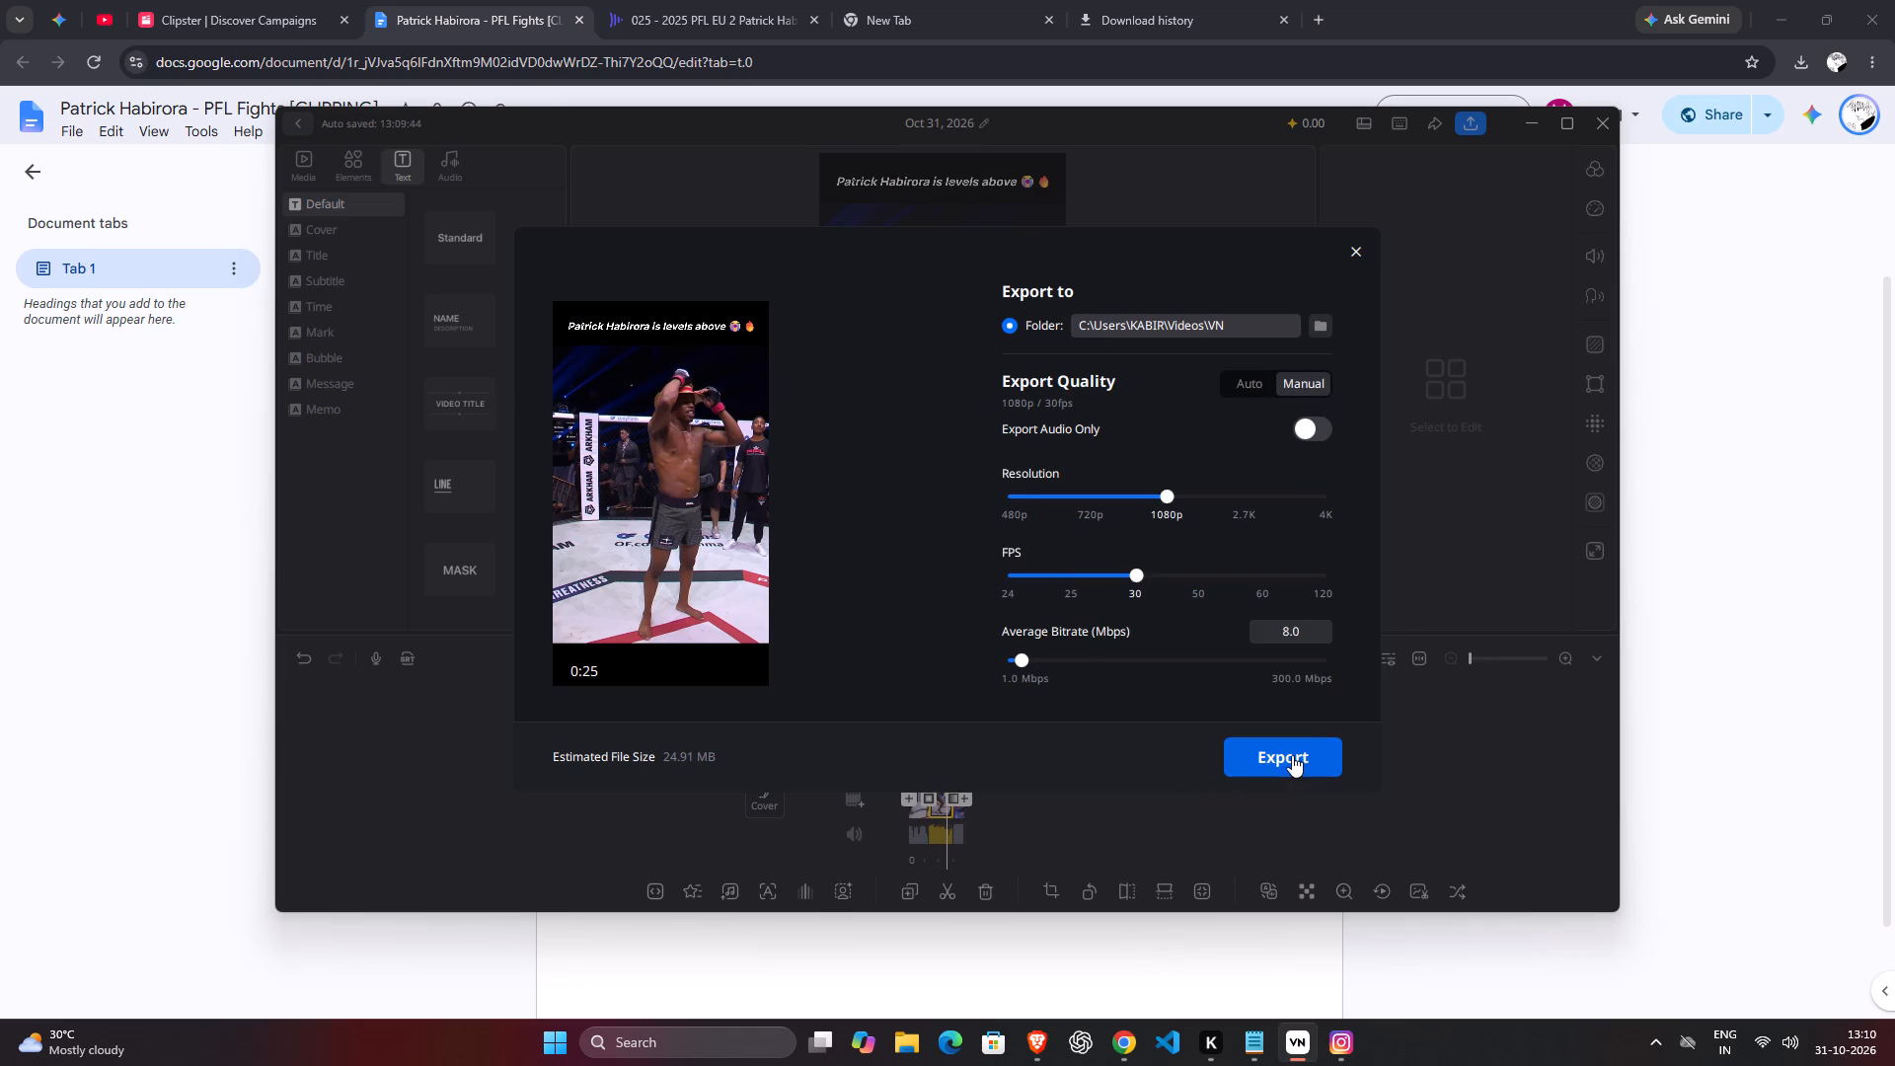
left_click(1292, 755)
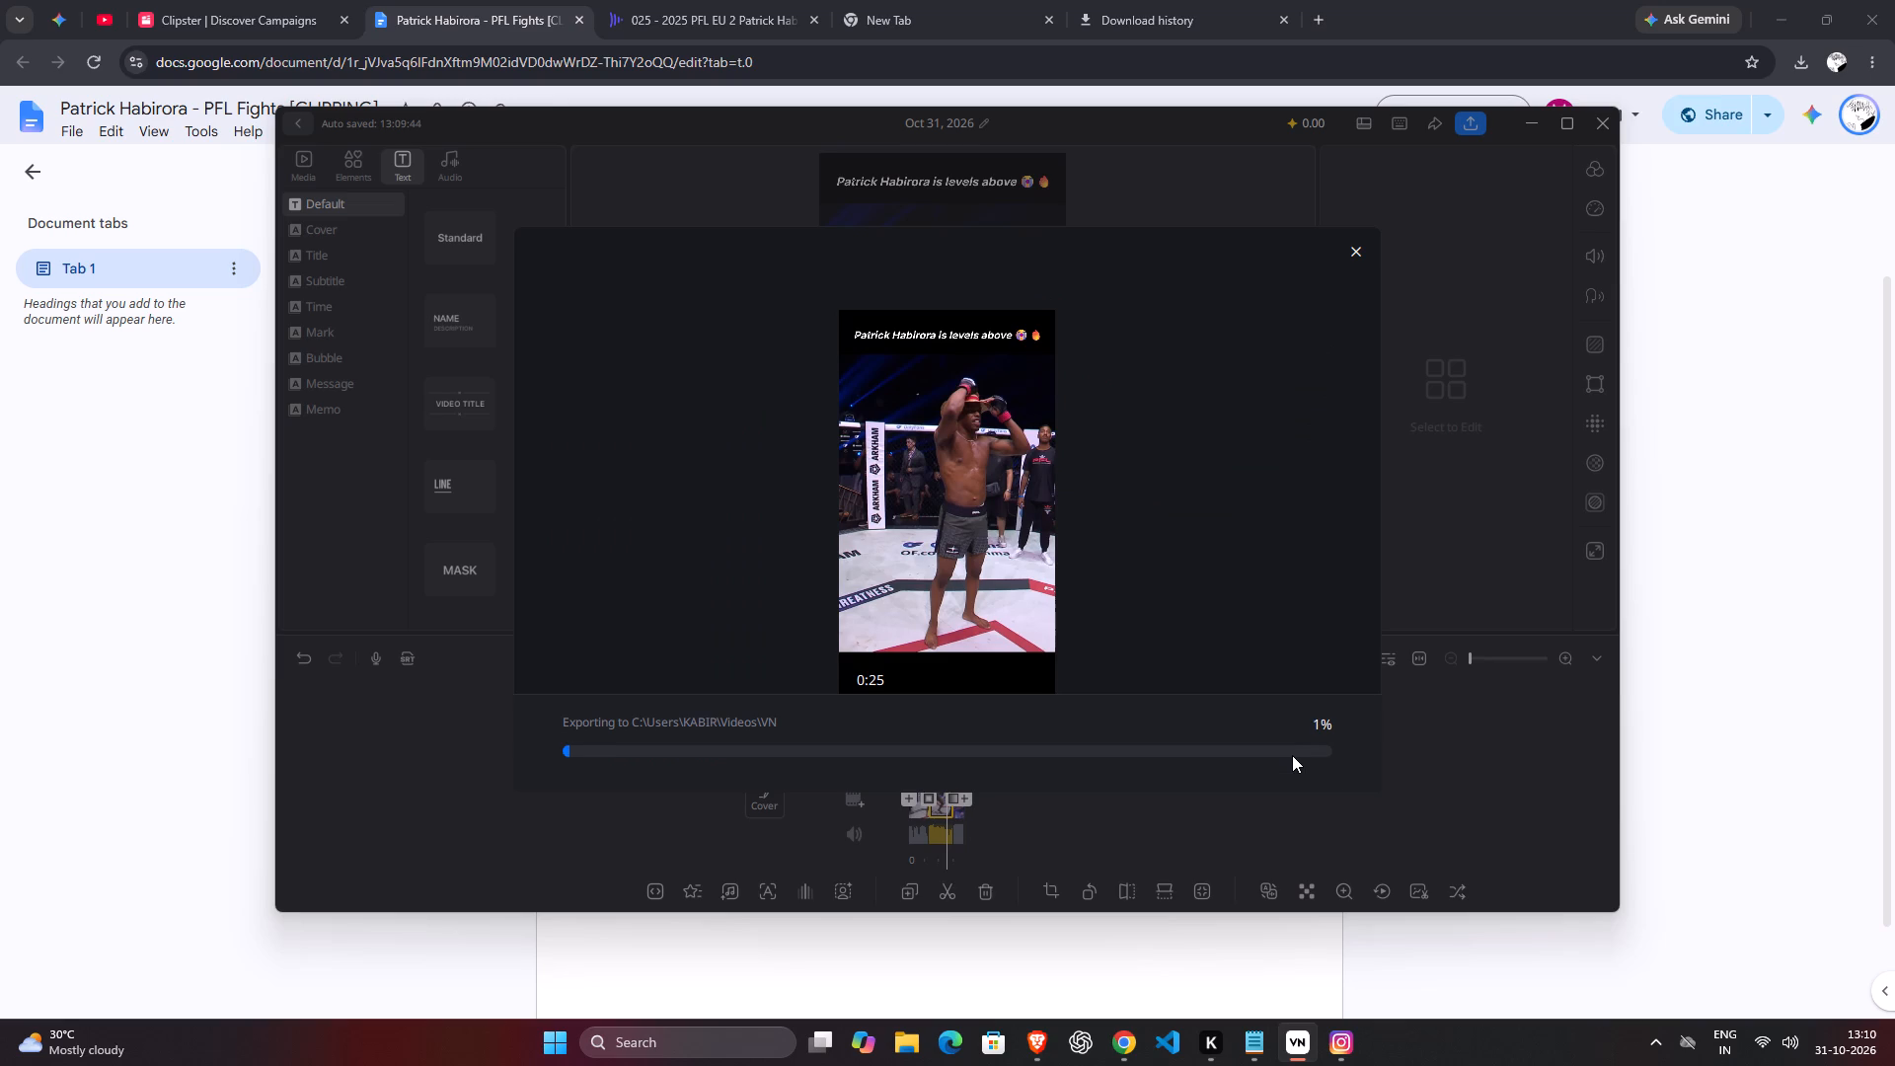